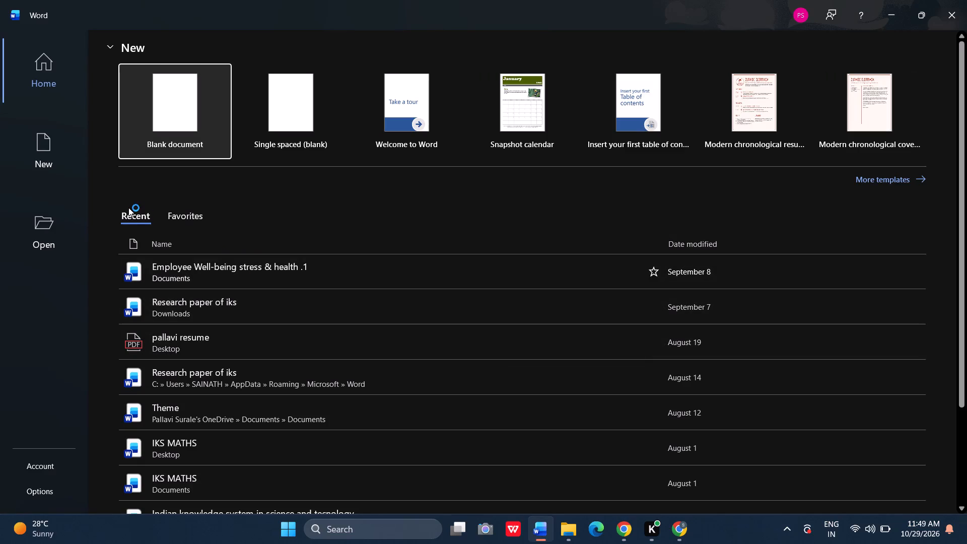
Display Word's list of recent documents available to open and look through it.
{"action": "left_click", "coordinate": [28, 230]}
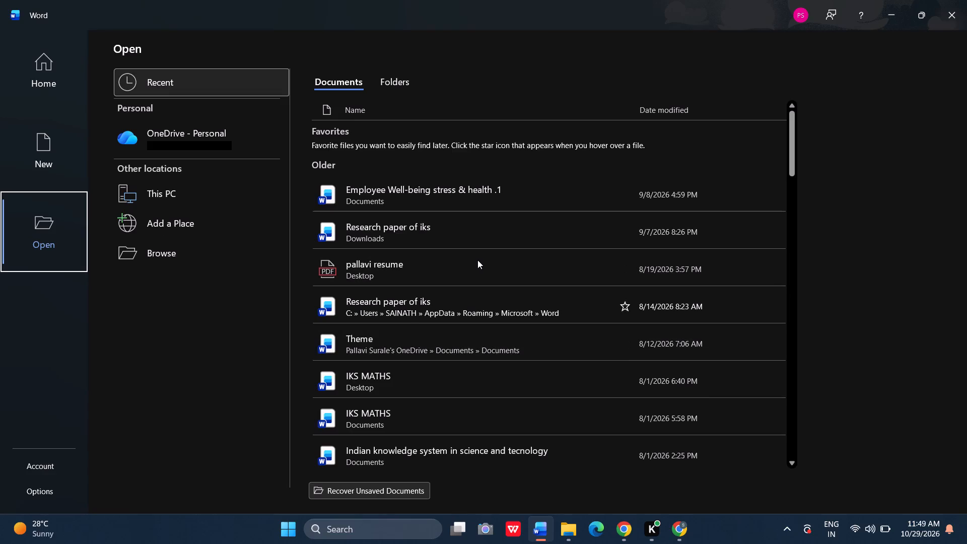
{"action": "scroll", "coordinate": [477, 260], "scroll_direction": "up", "scroll_amount": 3}
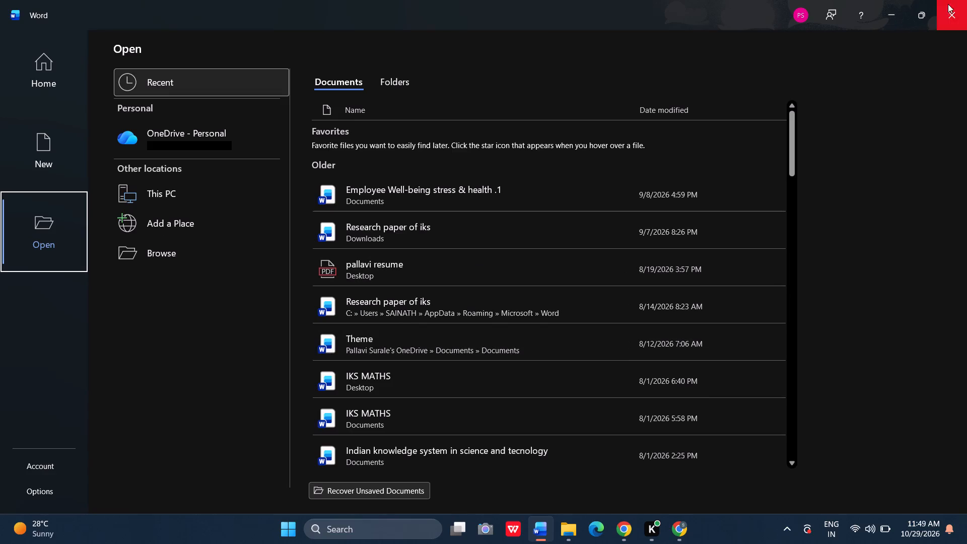
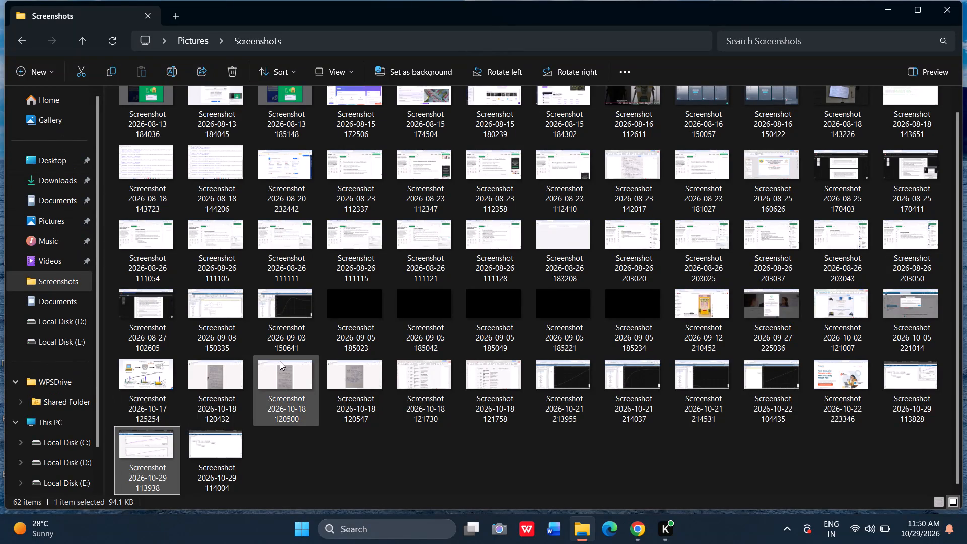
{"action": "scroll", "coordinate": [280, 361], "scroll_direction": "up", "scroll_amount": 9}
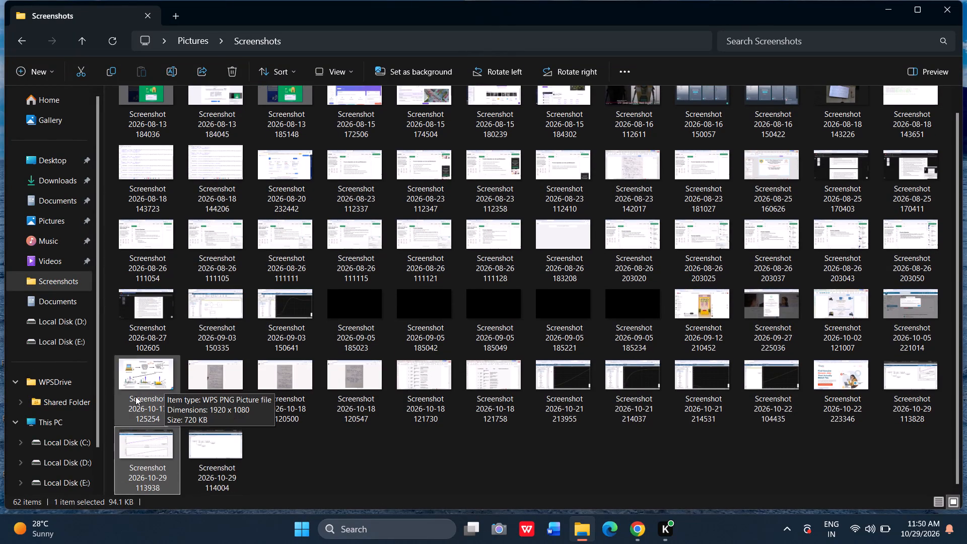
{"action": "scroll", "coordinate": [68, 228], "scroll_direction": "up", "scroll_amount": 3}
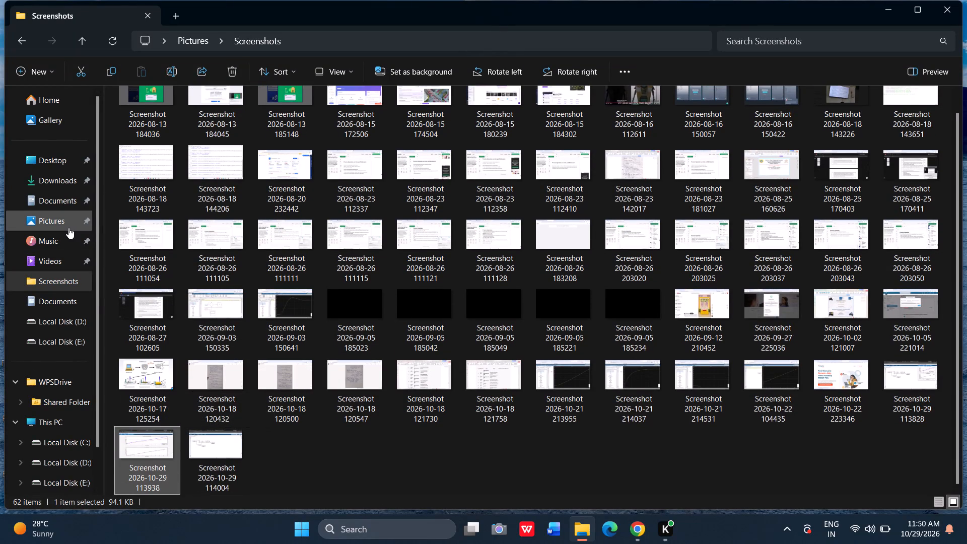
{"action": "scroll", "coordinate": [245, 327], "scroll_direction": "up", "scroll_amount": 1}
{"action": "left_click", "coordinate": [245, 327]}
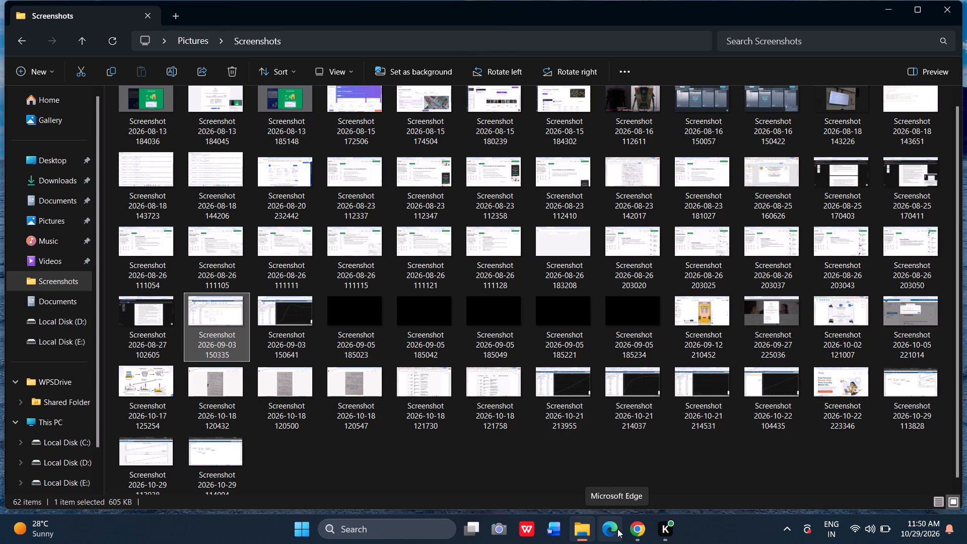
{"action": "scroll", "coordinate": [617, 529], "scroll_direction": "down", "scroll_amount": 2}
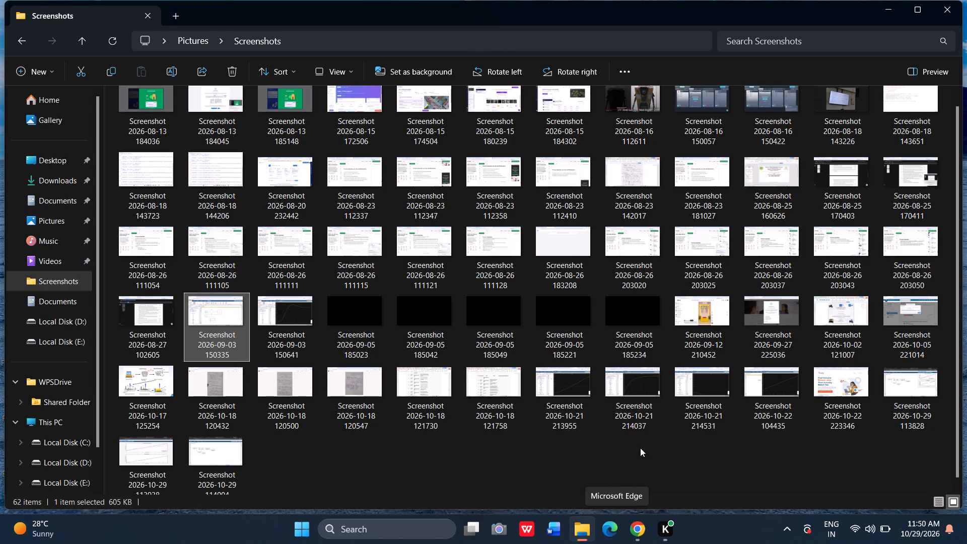
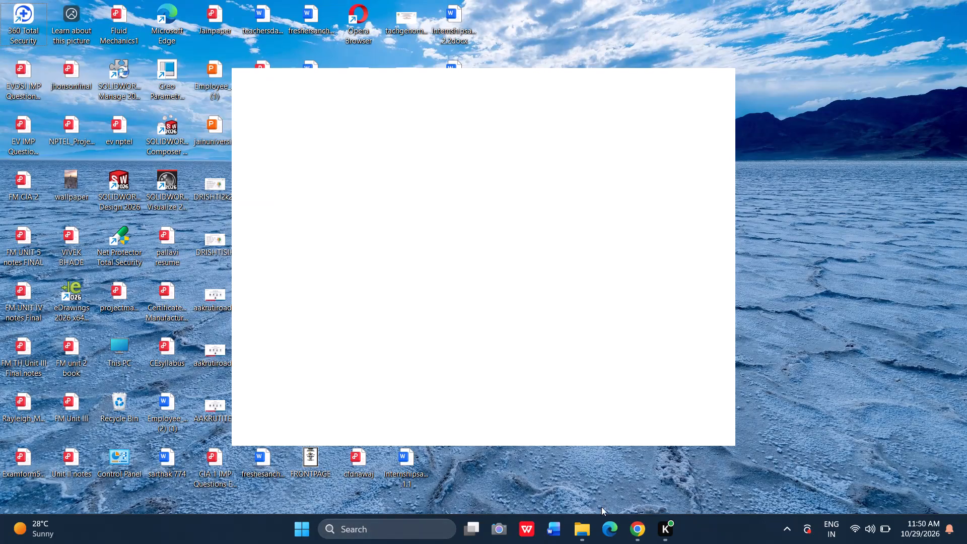
Open the Solar_Panel_Tracking_Report document from the Downloads folder in File Explorer.
{"action": "left_click", "coordinate": [578, 528]}
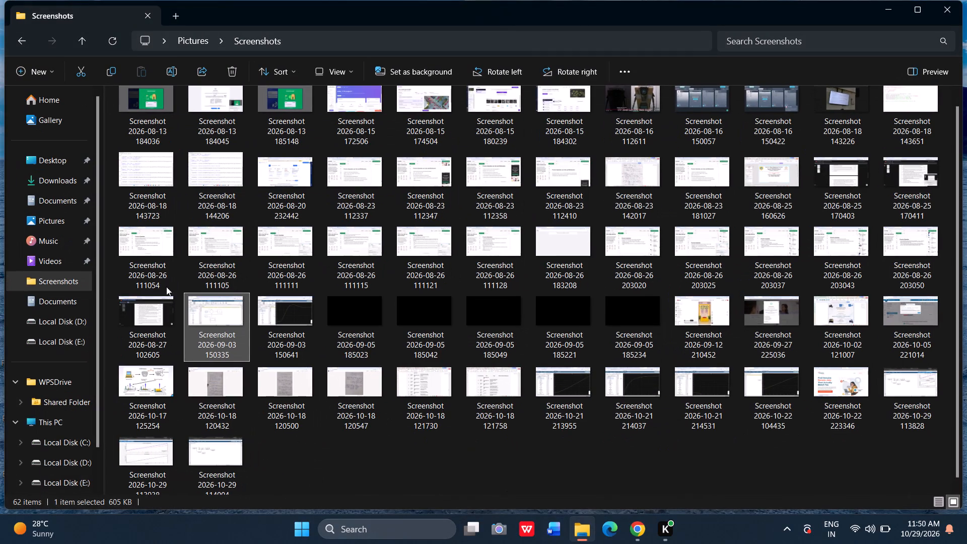
{"action": "left_click", "coordinate": [57, 178]}
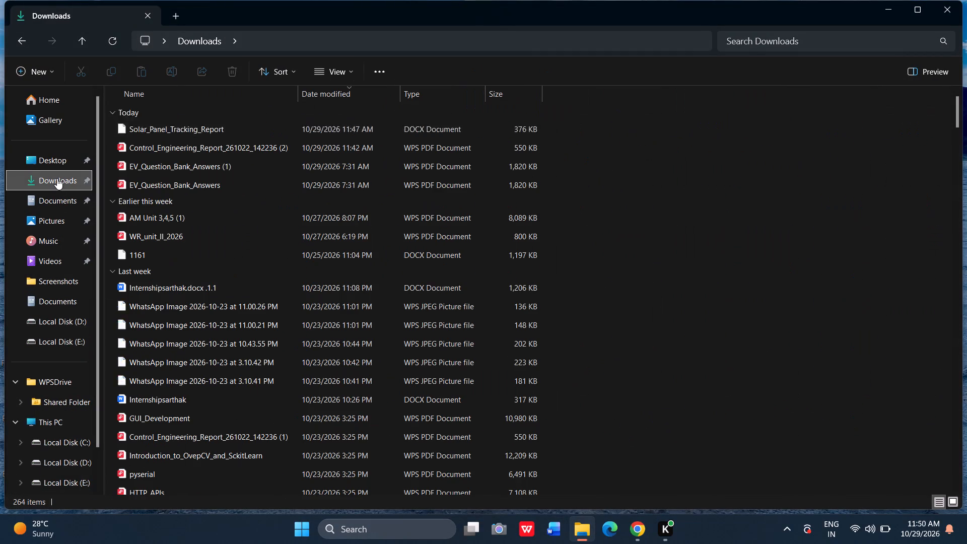
{"action": "double_click", "coordinate": [252, 128]}
{"action": "double_click", "coordinate": [252, 128]}
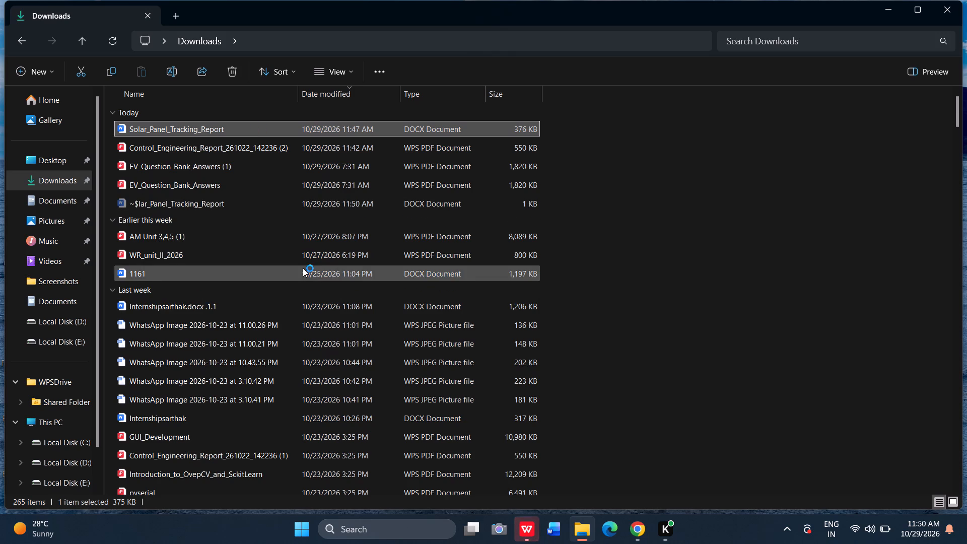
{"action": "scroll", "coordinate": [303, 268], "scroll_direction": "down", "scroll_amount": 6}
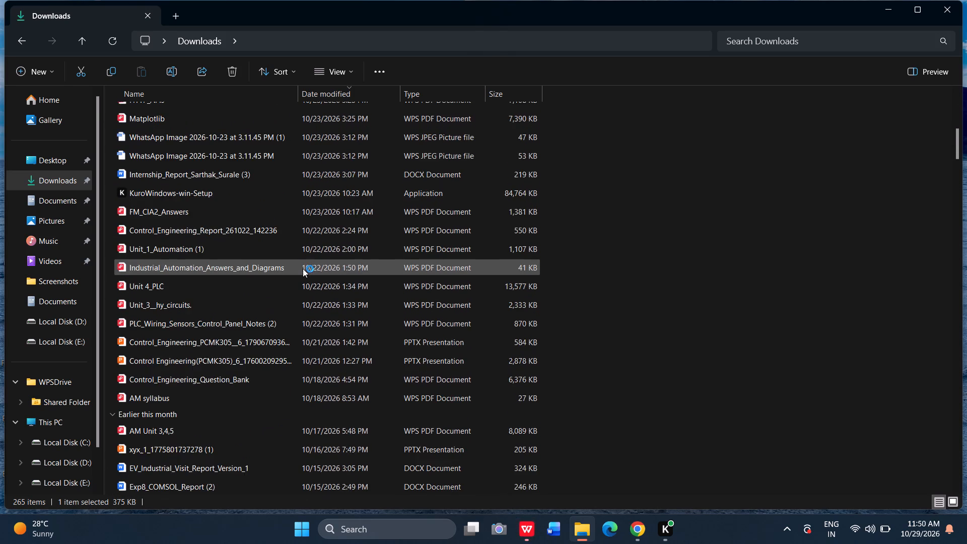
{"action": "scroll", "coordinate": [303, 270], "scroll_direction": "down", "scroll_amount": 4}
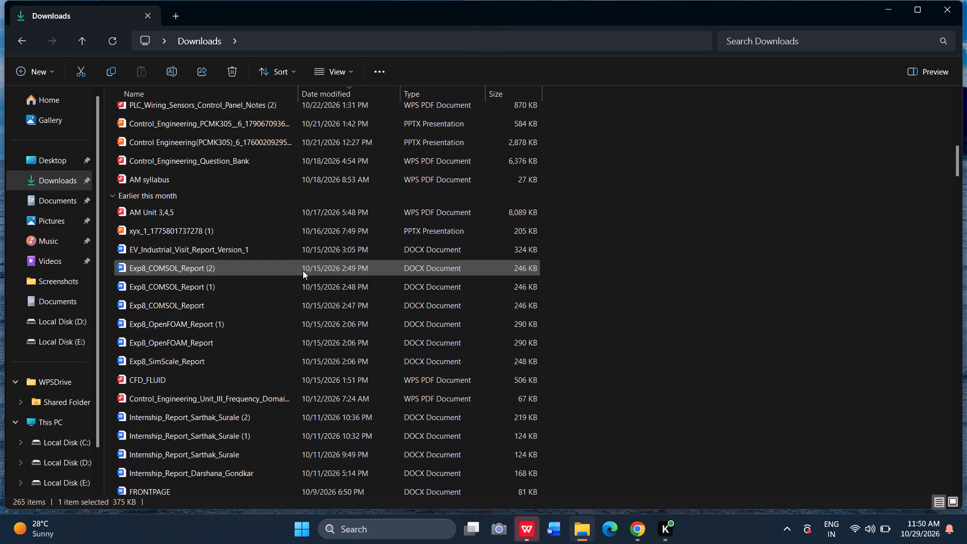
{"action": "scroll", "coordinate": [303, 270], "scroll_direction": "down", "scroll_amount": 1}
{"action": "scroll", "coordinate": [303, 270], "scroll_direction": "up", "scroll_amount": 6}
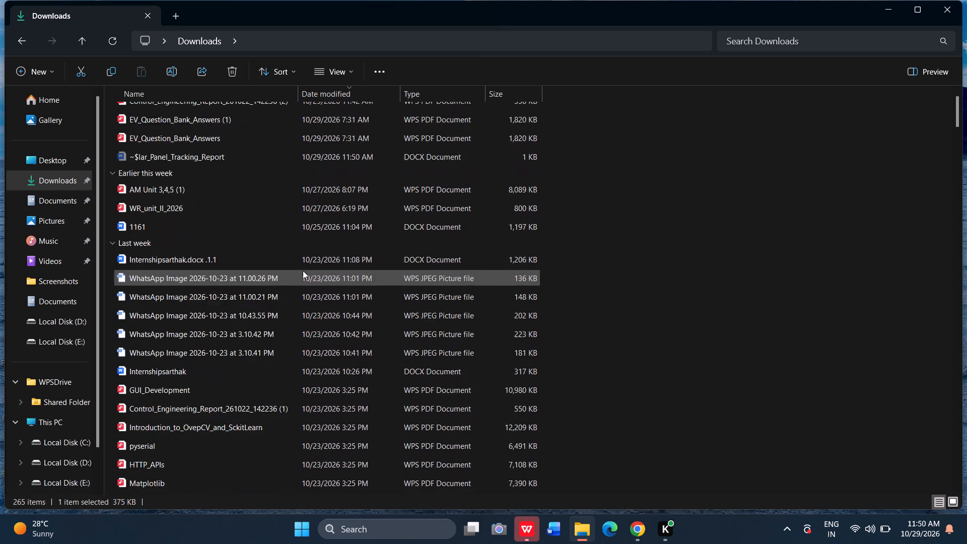
Try again to open the Solar_Panel_Tracking_Report DOCX document from the Downloads folder.
{"action": "triple_click", "coordinate": [290, 126]}
{"action": "left_click", "coordinate": [290, 126]}
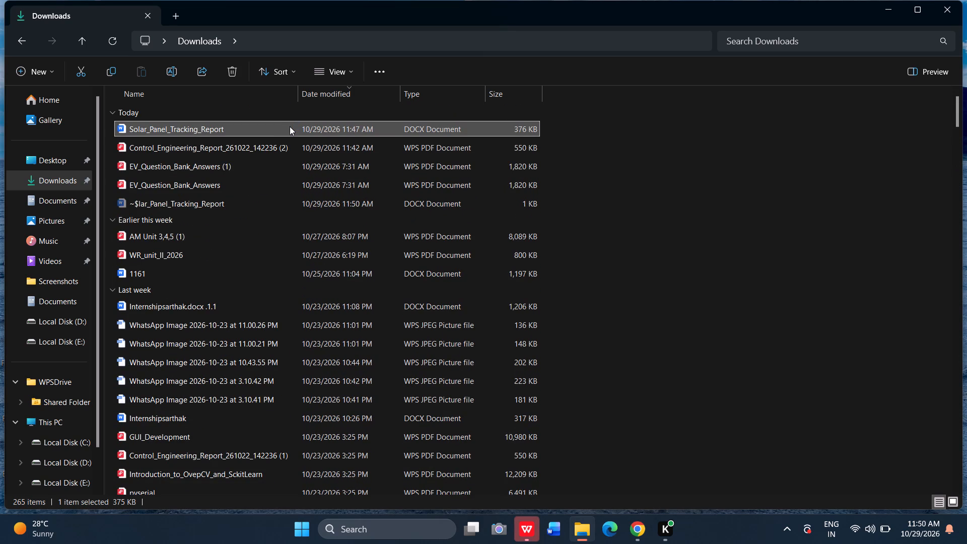
{"action": "double_click", "coordinate": [316, 128]}
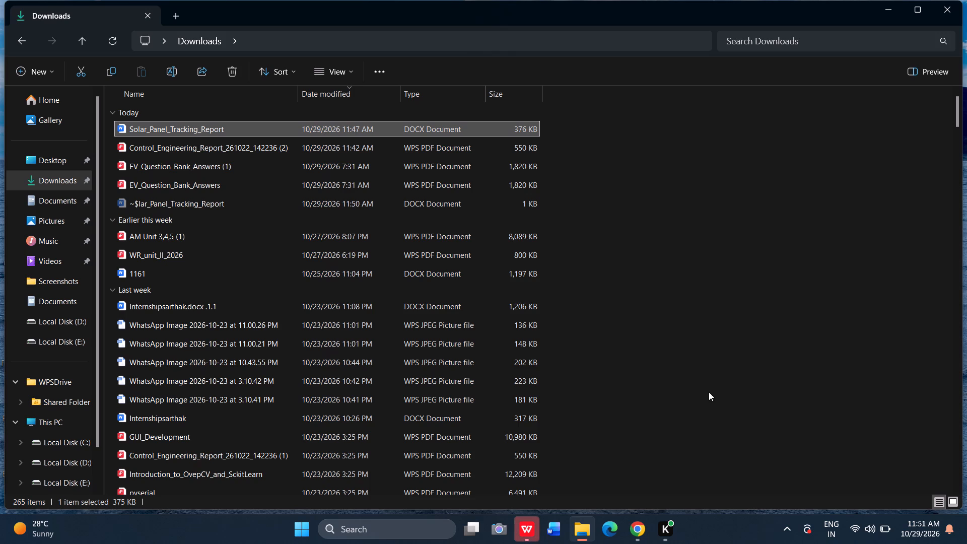
Switch from File Explorer to the Chrome browser.
{"action": "left_click", "coordinate": [645, 528]}
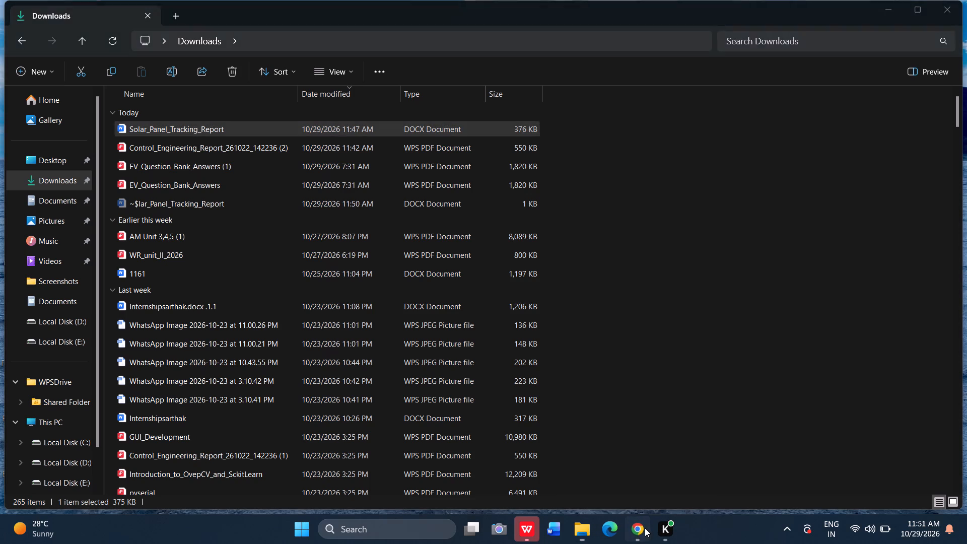
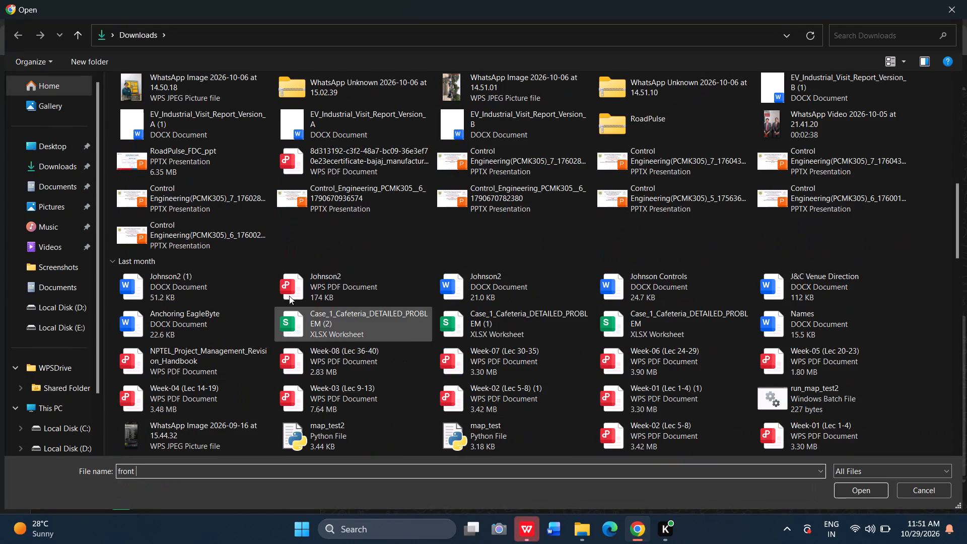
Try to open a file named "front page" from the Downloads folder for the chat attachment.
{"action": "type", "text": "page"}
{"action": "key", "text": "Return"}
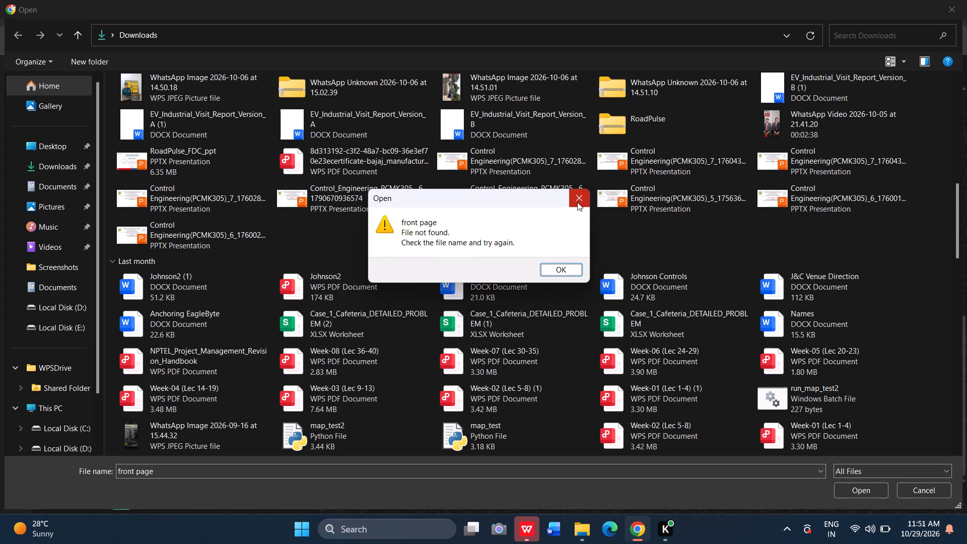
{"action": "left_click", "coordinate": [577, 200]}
Replace the file name entry with FRONT and locate the FRONTPAGE document in the Desktop folder for the chat attachment.
{"action": "key", "text": "BackSpace"}
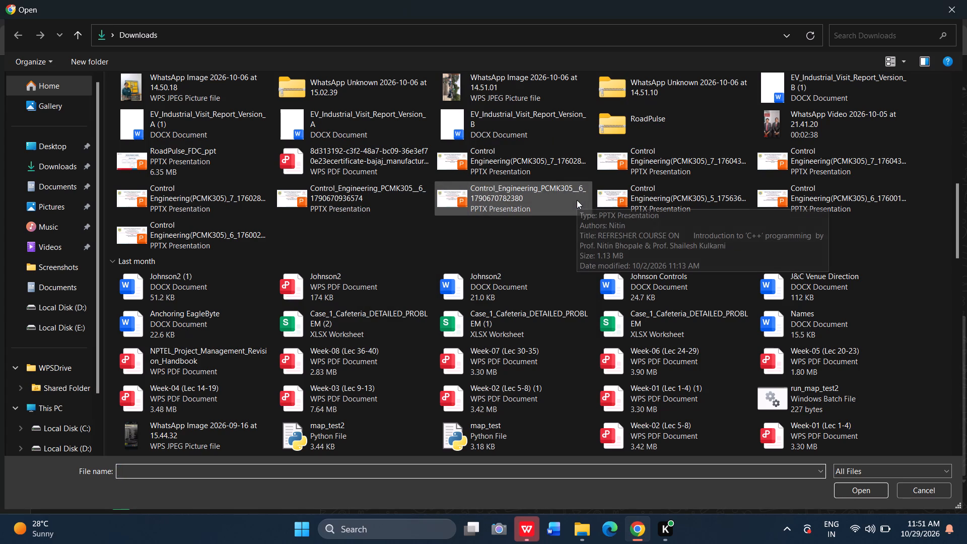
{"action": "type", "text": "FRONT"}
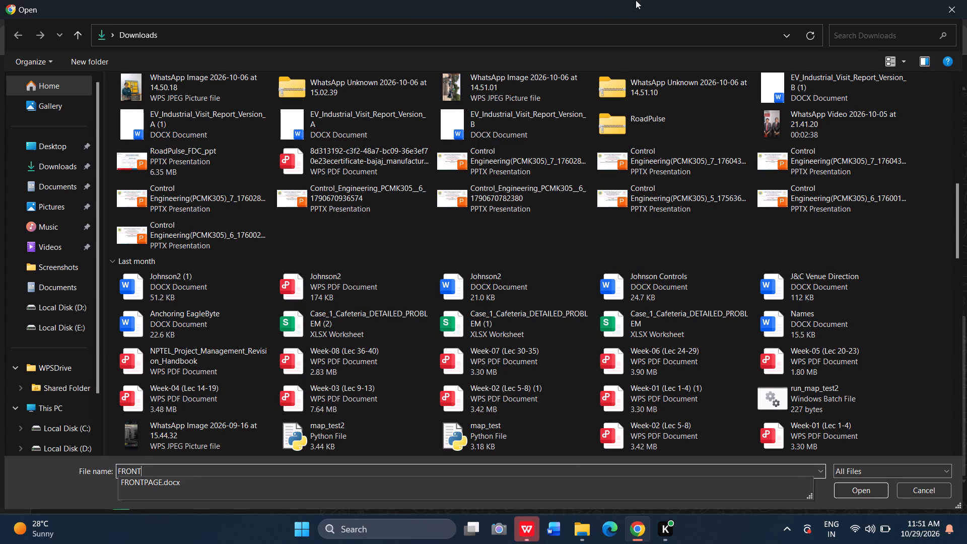
{"action": "scroll", "coordinate": [636, 0], "scroll_direction": "down", "scroll_amount": 1}
{"action": "scroll", "coordinate": [643, 76], "scroll_direction": "up", "scroll_amount": 1}
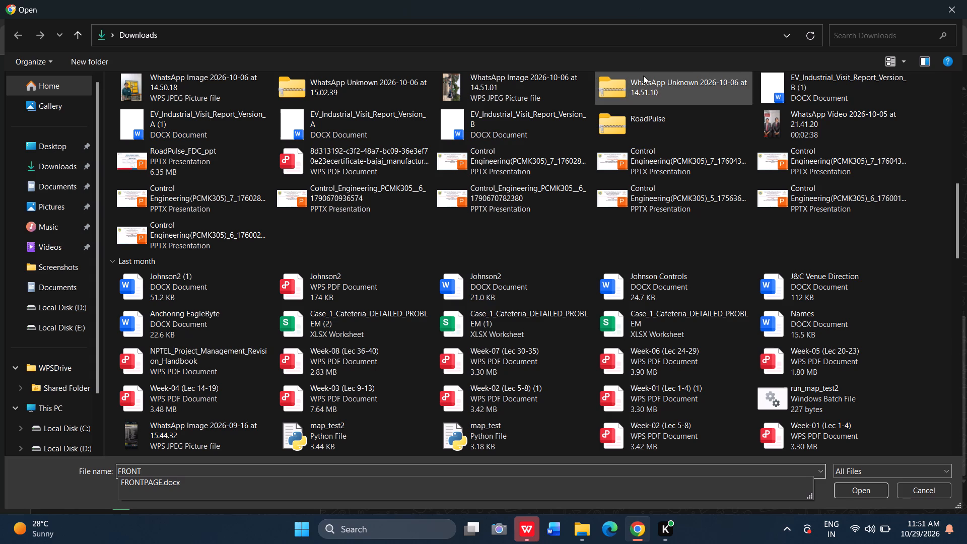
{"action": "scroll", "coordinate": [643, 76], "scroll_direction": "up", "scroll_amount": 4}
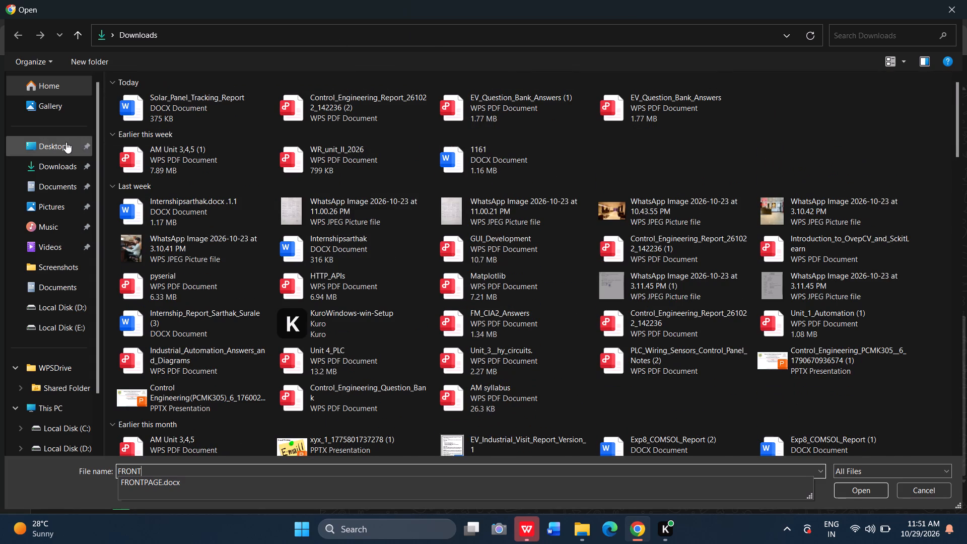
{"action": "left_click", "coordinate": [74, 182]}
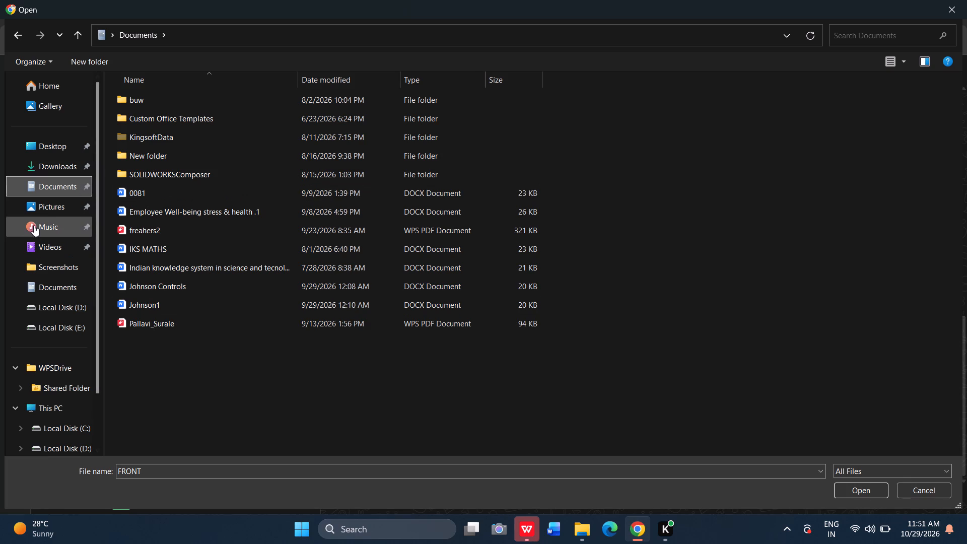
{"action": "left_click", "coordinate": [58, 151]}
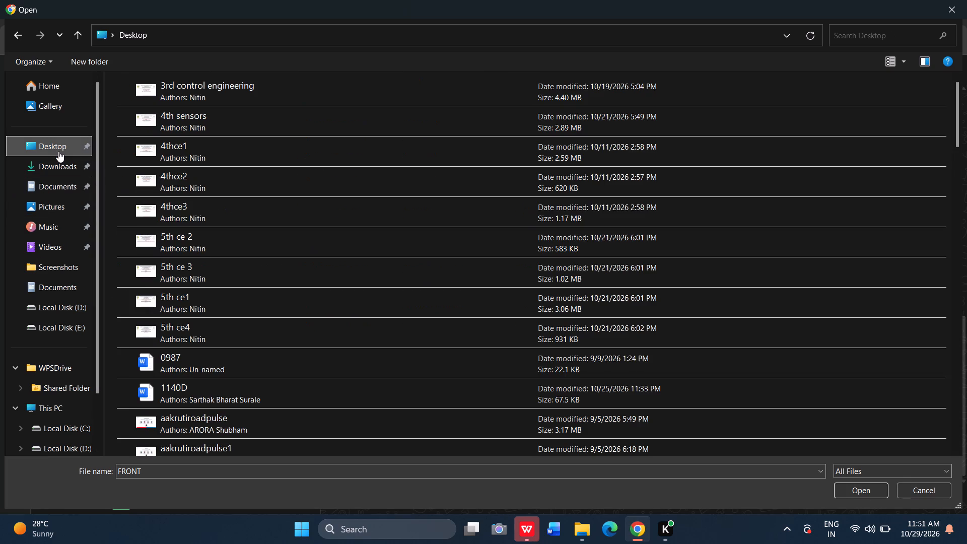
{"action": "scroll", "coordinate": [258, 256], "scroll_direction": "down", "scroll_amount": 5}
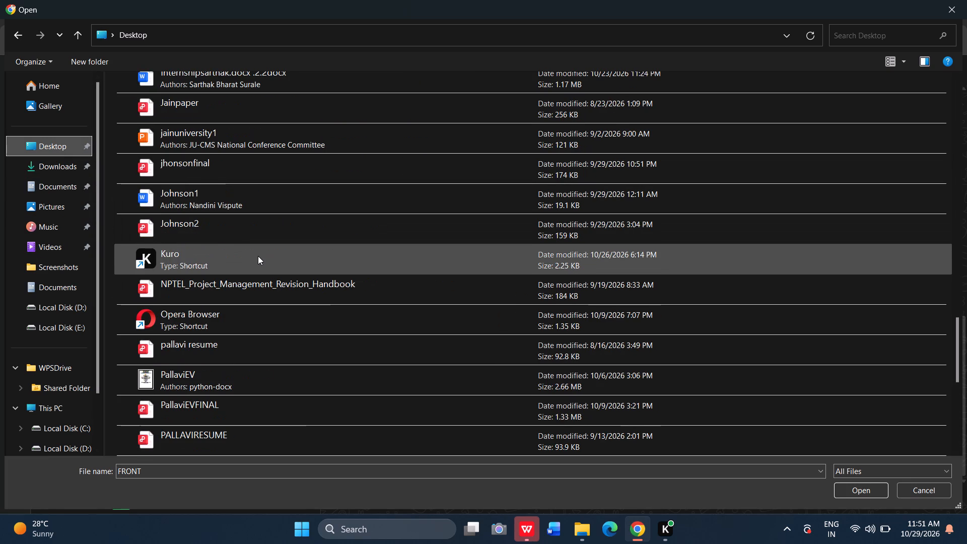
{"action": "scroll", "coordinate": [258, 158], "scroll_direction": "up", "scroll_amount": 2}
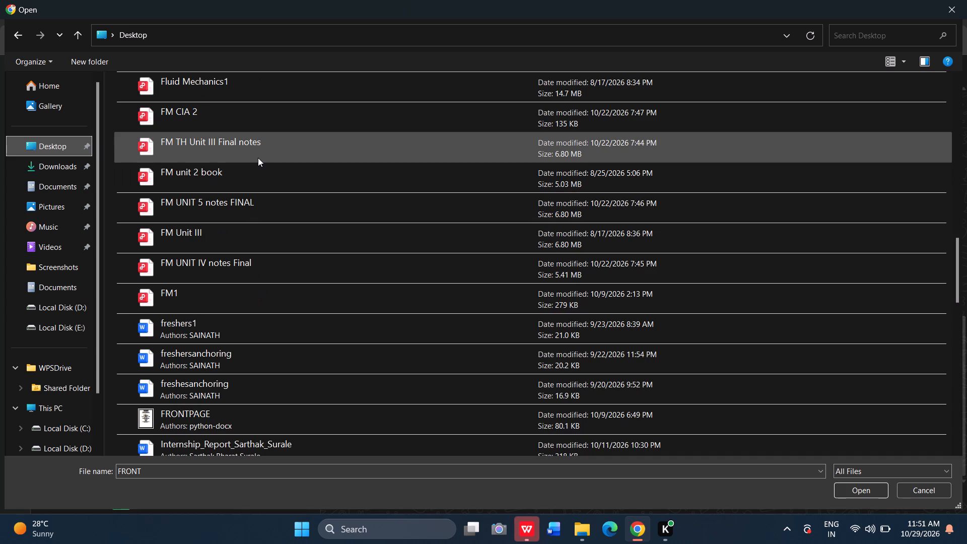
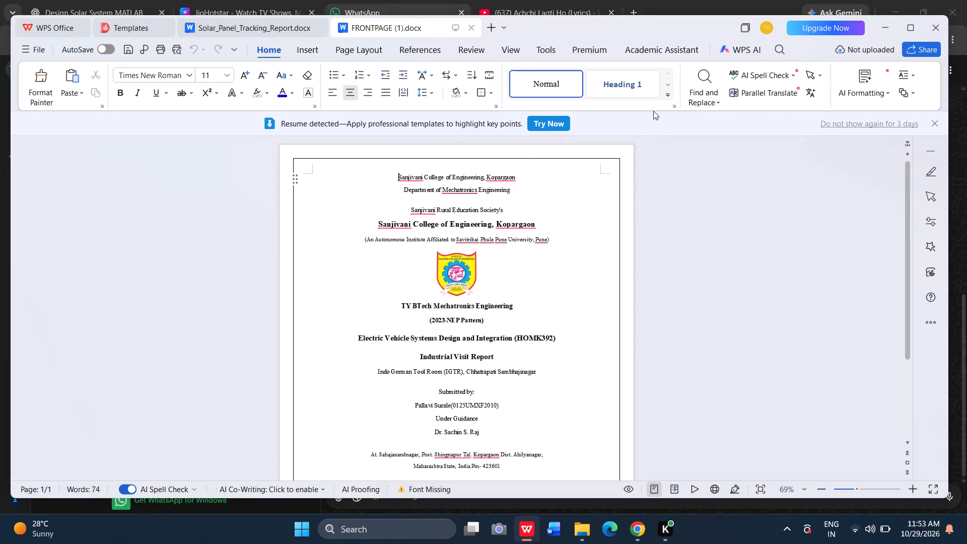
Insert blank lines before the Control Engineering Report title in Solar_Panel_Tracking_Report until it starts on page 2, leaving page 1 empty.
{"action": "left_click", "coordinate": [281, 32]}
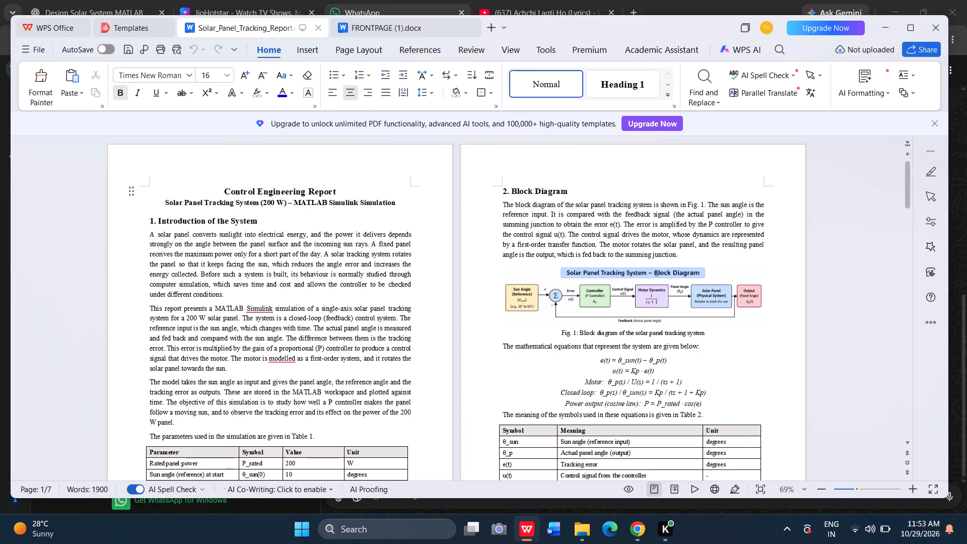
{"action": "scroll", "coordinate": [387, 169], "scroll_direction": "up", "scroll_amount": 1}
{"action": "key", "text": "Return"}
{"action": "key", "text": "Return"}
{"action": "key", "text": "Return"}
{"action": "key", "text": "Return"}
{"action": "key", "text": "Return"}
{"action": "key", "text": "Return"}
{"action": "key", "text": "Return"}
{"action": "key", "text": "Return"}
{"action": "key", "text": "Return"}
{"action": "key", "text": "Return"}
{"action": "key", "text": "Return"}
{"action": "key", "text": "Return"}
{"action": "key", "text": "Return"}
{"action": "key", "text": "Return"}
{"action": "key", "text": "Return"}
{"action": "key", "text": "Return"}
{"action": "key", "text": "Return"}
{"action": "key", "text": "Return"}
{"action": "key", "text": "Return"}
{"action": "key", "text": "Return"}
{"action": "key", "text": "Return"}
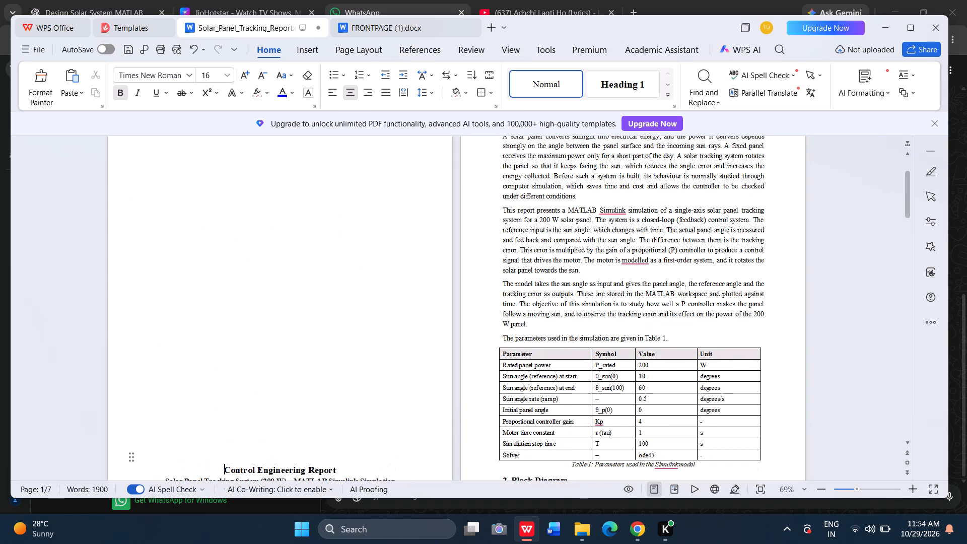
{"action": "key", "text": "Return"}
{"action": "key", "text": "Return"}
{"action": "key", "text": "Return"}
{"action": "key", "text": "Return"}
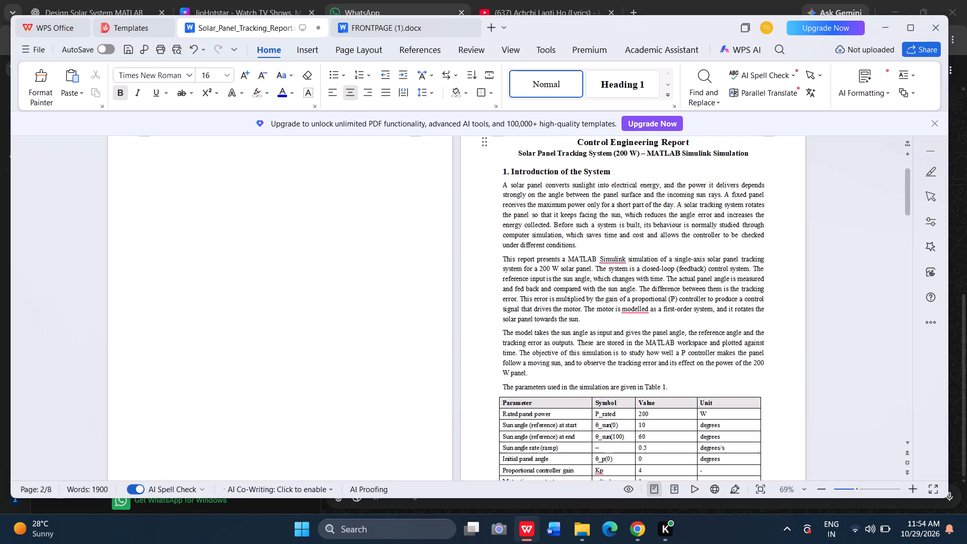
{"action": "scroll", "coordinate": [217, 189], "scroll_direction": "up", "scroll_amount": 2}
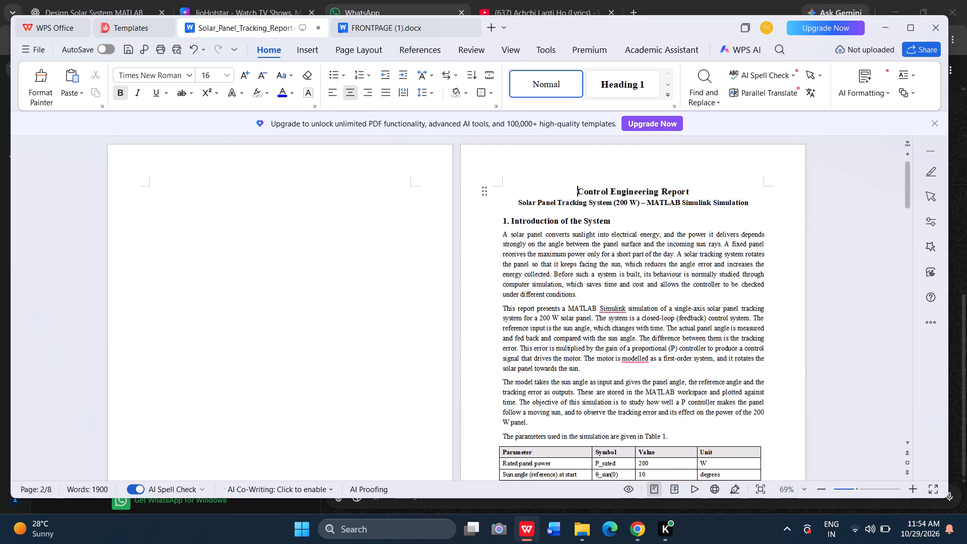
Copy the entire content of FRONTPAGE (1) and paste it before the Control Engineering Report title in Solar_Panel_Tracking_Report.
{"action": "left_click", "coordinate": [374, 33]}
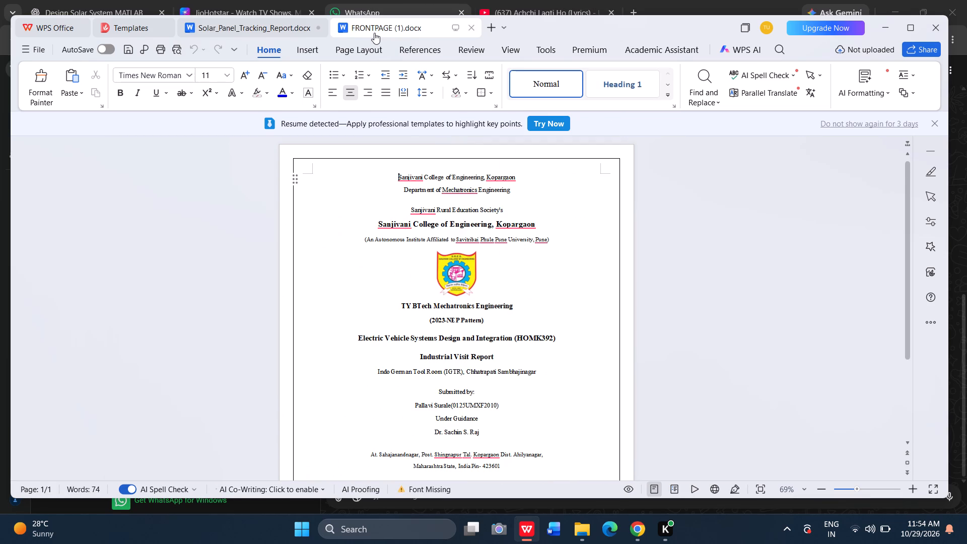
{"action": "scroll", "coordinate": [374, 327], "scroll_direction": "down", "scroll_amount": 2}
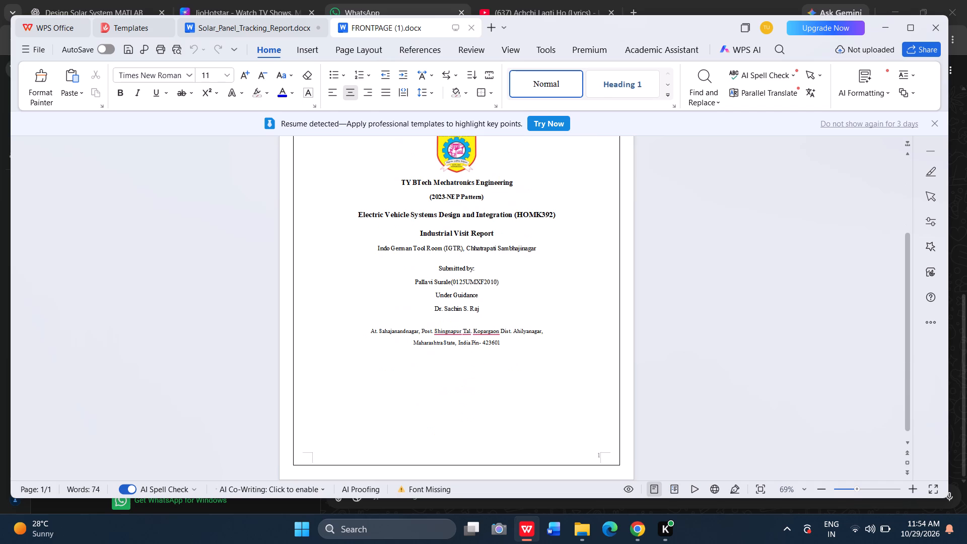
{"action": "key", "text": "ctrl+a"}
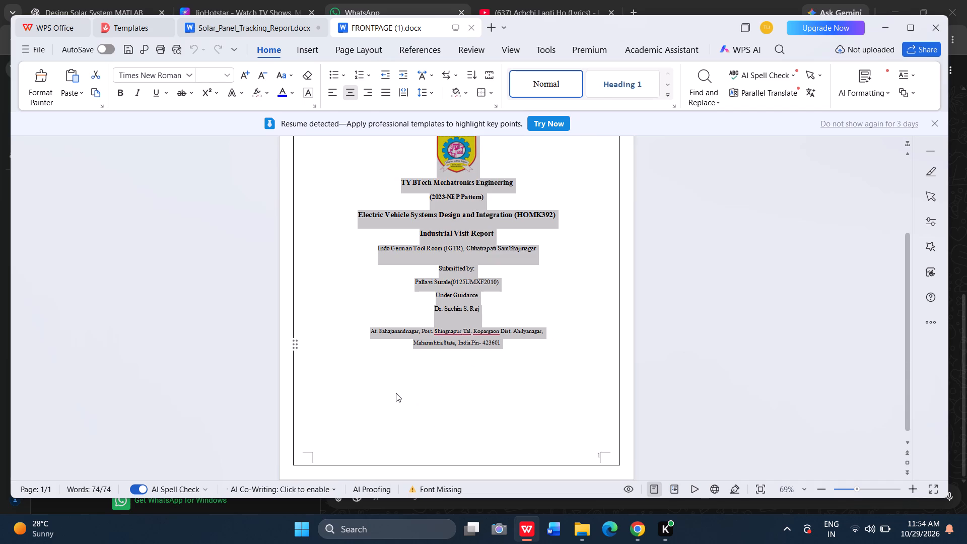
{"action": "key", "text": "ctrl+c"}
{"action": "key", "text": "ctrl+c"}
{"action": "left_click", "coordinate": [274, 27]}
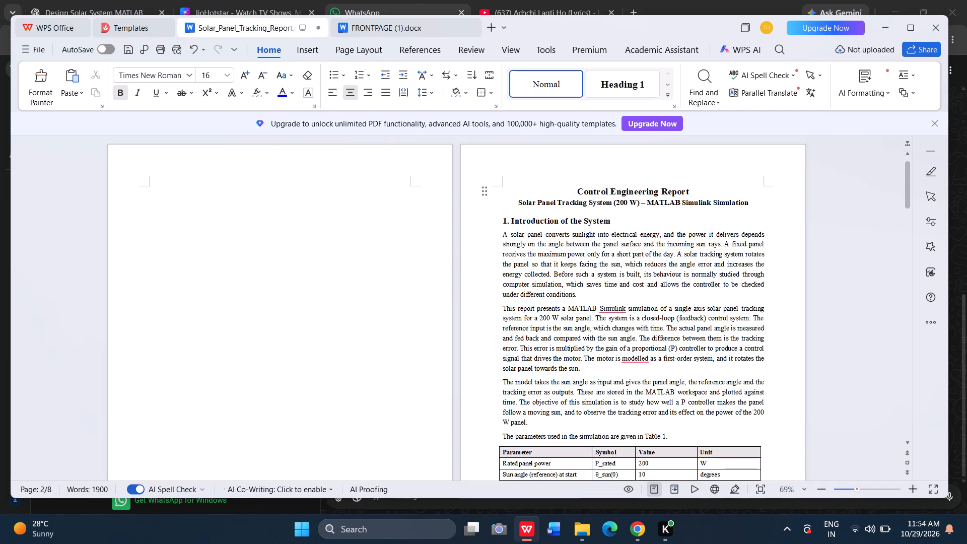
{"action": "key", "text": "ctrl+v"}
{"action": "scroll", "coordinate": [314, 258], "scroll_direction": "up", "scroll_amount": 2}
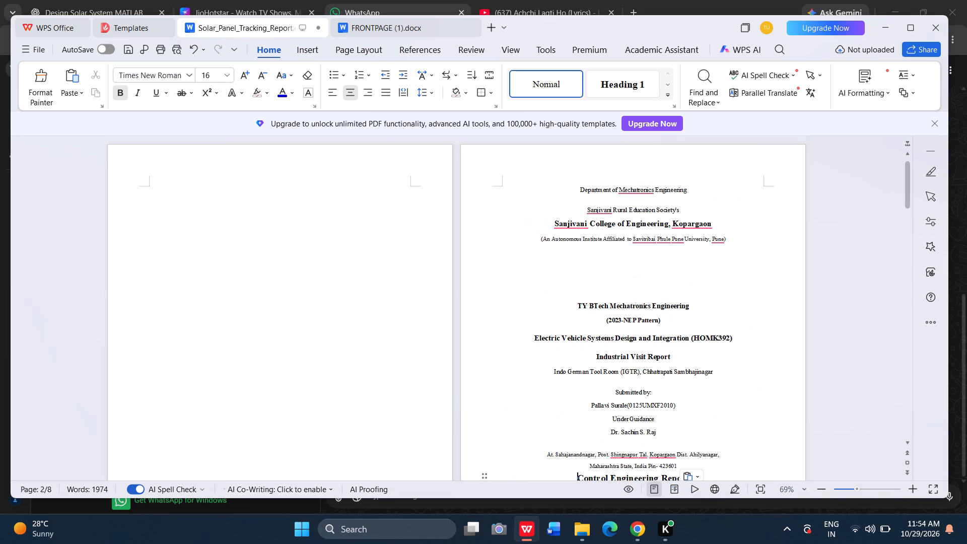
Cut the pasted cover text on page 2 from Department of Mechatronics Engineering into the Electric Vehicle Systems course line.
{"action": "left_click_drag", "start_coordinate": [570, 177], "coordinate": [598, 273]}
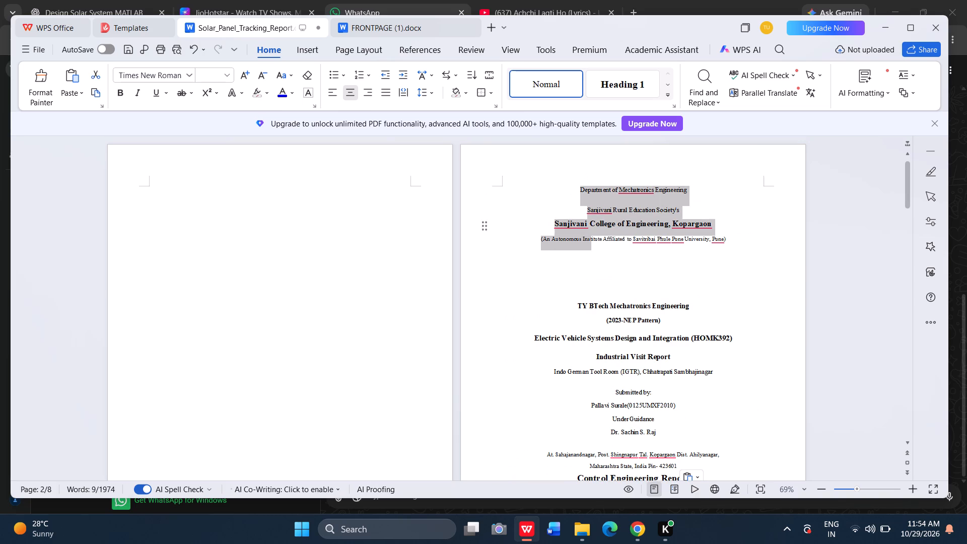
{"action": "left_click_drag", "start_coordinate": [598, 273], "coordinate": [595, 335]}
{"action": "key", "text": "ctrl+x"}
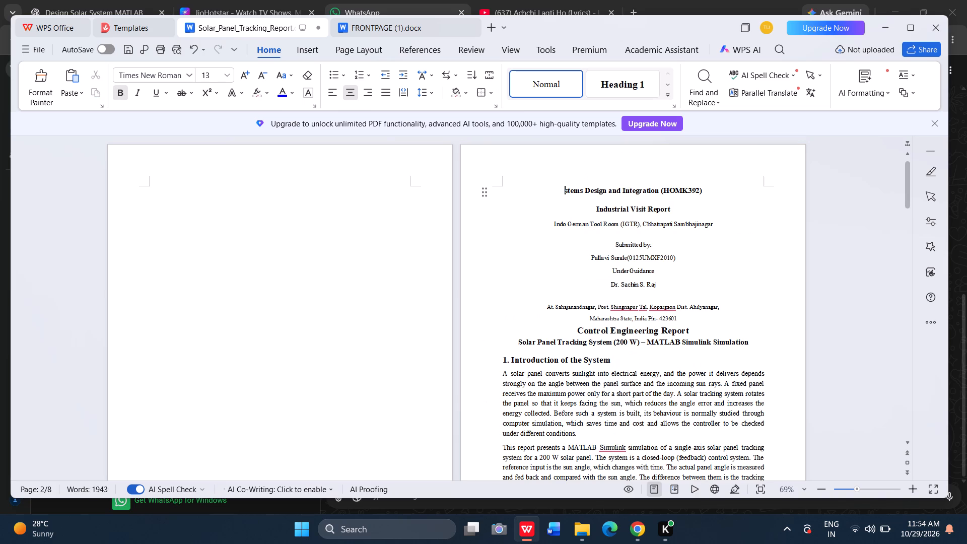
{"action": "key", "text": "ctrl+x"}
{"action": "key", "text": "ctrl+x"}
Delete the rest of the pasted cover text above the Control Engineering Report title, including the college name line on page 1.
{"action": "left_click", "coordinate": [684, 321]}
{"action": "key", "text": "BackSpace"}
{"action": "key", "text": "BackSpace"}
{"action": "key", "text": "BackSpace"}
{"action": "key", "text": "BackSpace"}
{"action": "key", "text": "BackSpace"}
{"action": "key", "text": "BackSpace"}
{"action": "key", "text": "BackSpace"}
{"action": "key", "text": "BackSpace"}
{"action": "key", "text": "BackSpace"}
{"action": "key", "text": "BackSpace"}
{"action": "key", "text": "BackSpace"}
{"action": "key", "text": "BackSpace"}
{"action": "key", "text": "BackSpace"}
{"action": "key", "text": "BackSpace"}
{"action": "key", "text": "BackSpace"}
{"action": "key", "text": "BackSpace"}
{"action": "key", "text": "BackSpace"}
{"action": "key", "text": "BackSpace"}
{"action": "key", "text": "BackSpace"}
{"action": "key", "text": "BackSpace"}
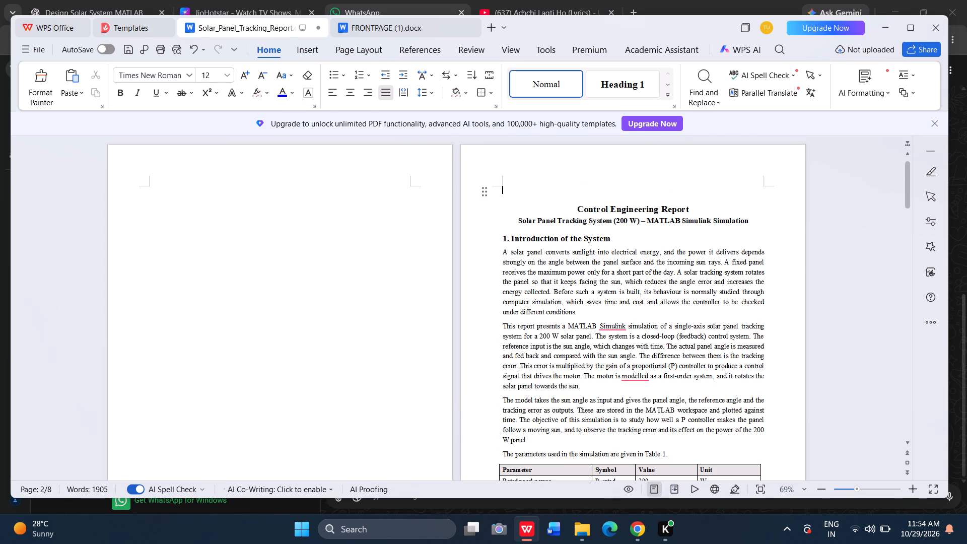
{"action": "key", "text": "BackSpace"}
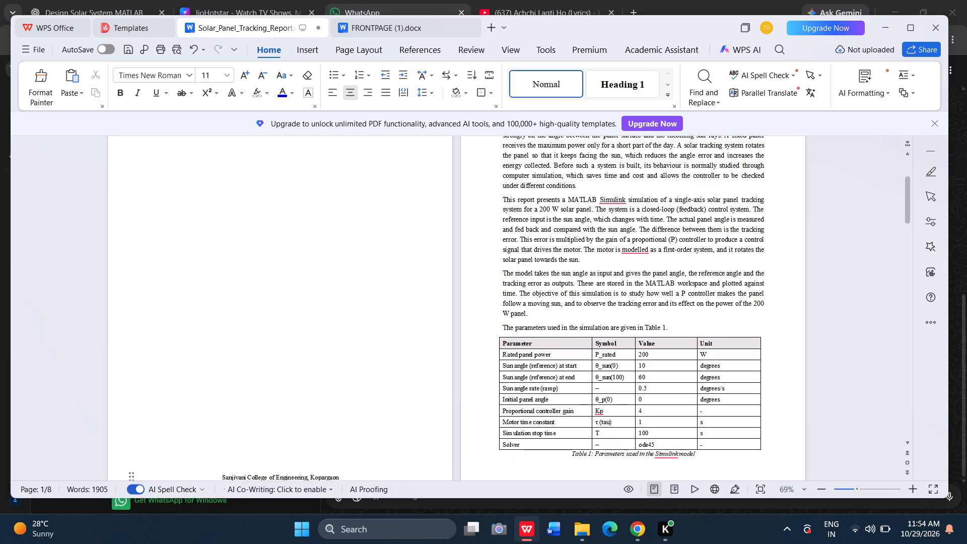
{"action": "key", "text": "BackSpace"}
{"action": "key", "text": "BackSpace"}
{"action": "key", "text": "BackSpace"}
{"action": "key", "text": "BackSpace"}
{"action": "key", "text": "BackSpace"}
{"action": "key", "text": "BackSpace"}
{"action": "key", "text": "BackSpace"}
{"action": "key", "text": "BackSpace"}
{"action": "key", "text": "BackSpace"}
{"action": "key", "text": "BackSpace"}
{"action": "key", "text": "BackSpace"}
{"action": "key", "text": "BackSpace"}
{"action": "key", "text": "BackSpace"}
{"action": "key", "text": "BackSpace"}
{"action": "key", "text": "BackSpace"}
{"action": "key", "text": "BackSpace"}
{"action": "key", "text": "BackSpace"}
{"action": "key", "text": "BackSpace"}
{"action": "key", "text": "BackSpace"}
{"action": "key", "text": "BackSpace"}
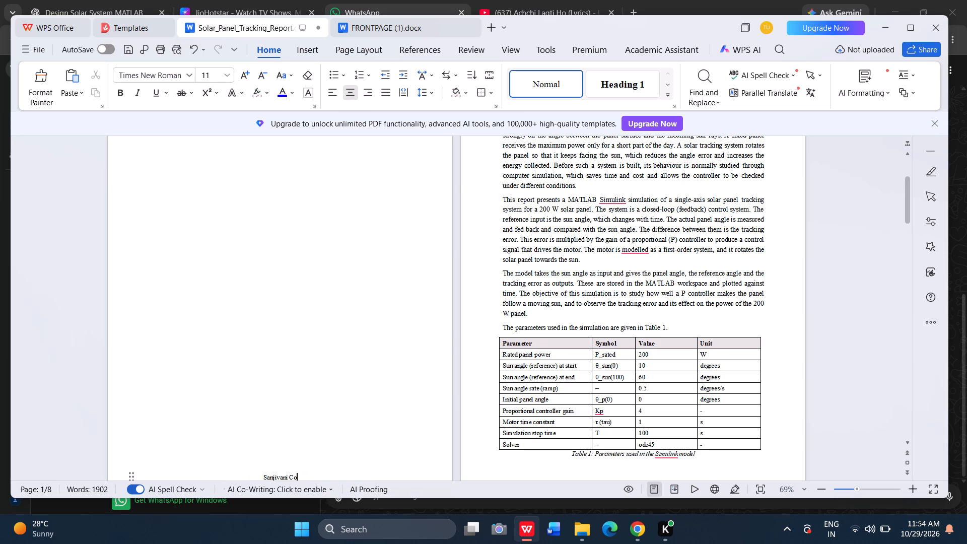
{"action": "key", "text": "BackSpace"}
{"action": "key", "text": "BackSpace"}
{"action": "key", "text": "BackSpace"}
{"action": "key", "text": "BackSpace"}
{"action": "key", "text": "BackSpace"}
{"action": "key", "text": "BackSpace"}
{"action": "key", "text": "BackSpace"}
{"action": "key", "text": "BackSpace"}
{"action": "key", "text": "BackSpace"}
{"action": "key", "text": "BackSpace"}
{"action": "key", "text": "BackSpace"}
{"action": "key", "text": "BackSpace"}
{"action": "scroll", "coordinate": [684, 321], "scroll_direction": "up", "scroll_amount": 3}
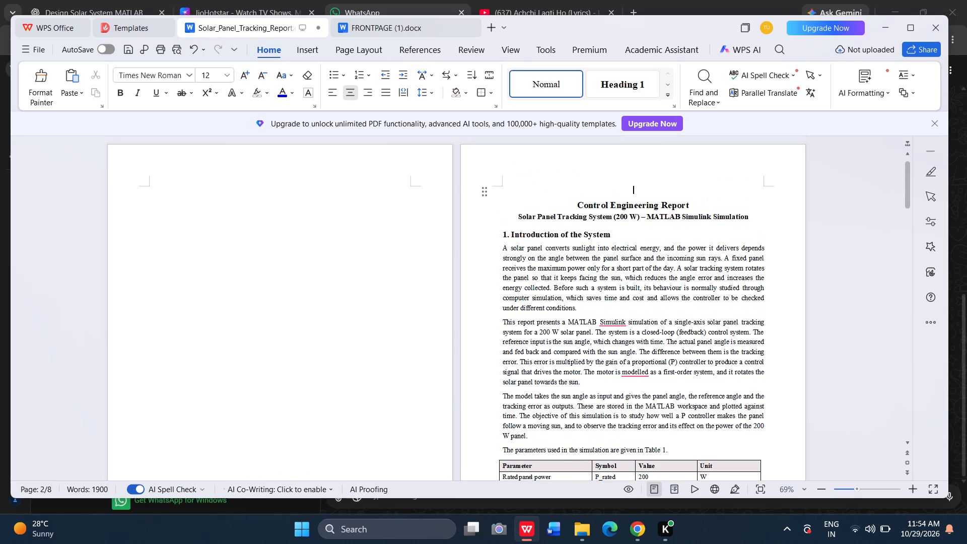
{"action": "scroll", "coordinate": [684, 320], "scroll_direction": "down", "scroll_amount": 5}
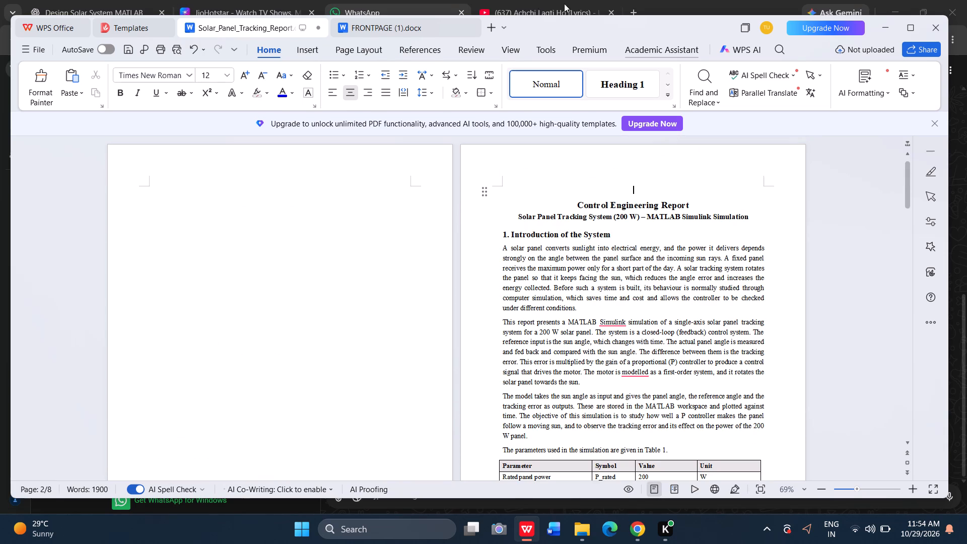
Copy the college heading lines above the logo in FRONTPAGE (1) and paste them at the top of the report's blank first page.
{"action": "left_click", "coordinate": [444, 27]}
{"action": "left_click", "coordinate": [531, 337]}
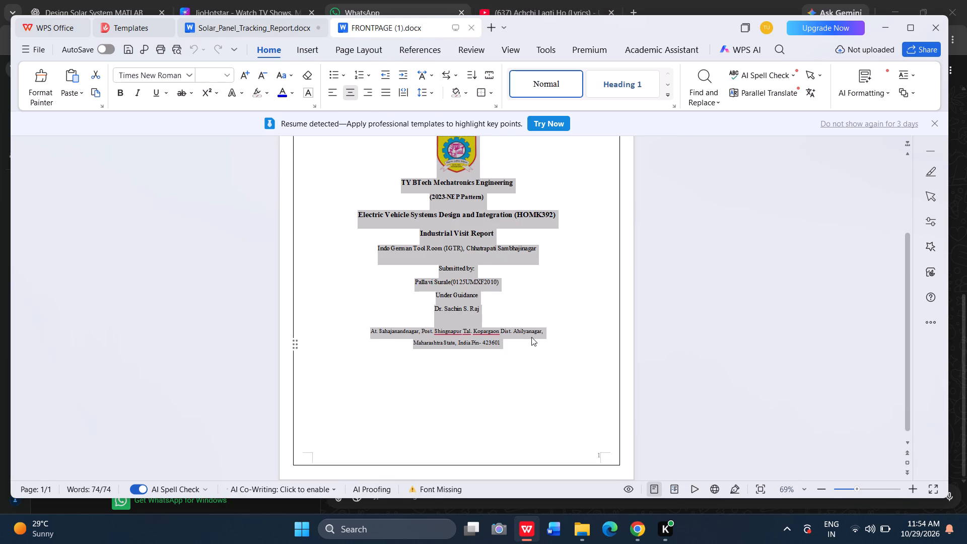
{"action": "scroll", "coordinate": [531, 337], "scroll_direction": "up", "scroll_amount": 3}
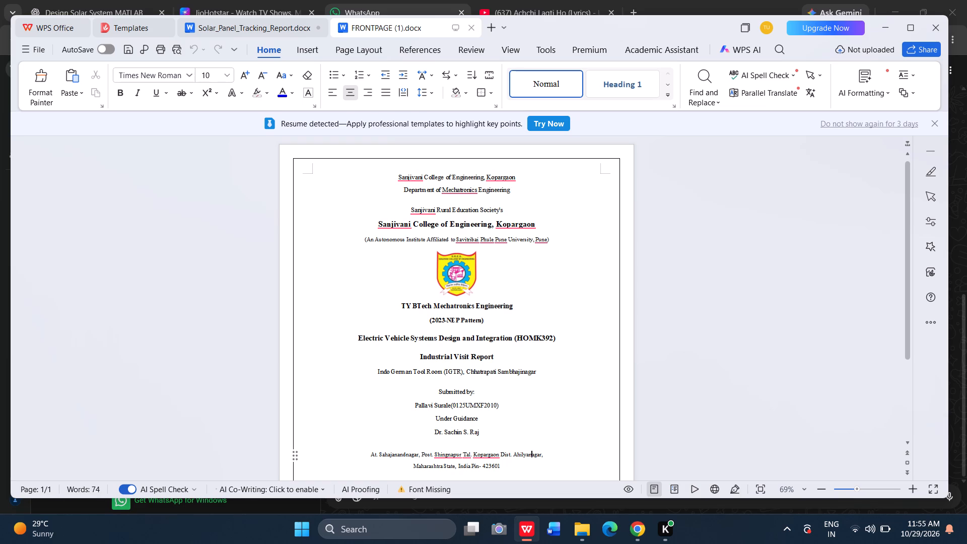
{"action": "left_click_drag", "start_coordinate": [394, 175], "coordinate": [521, 245]}
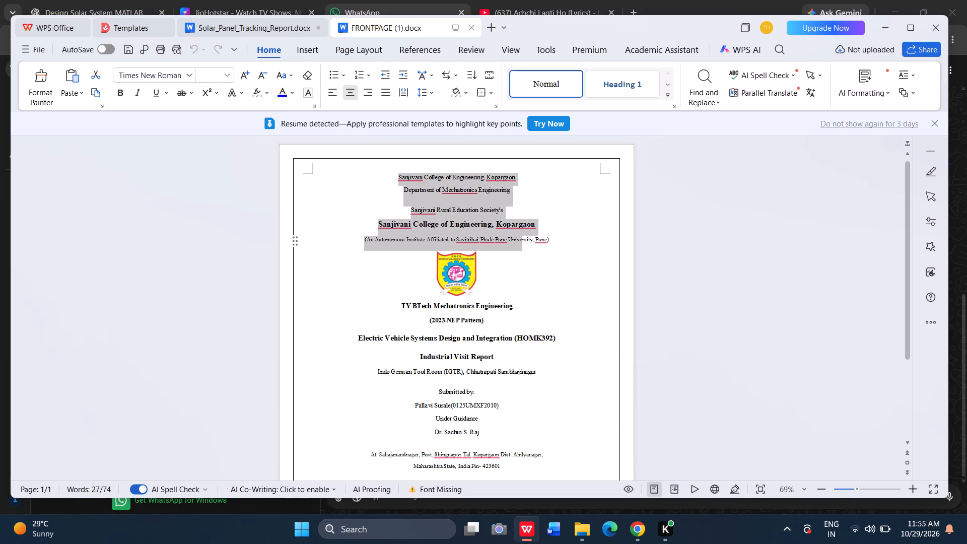
{"action": "left_click_drag", "start_coordinate": [521, 245], "coordinate": [552, 238]}
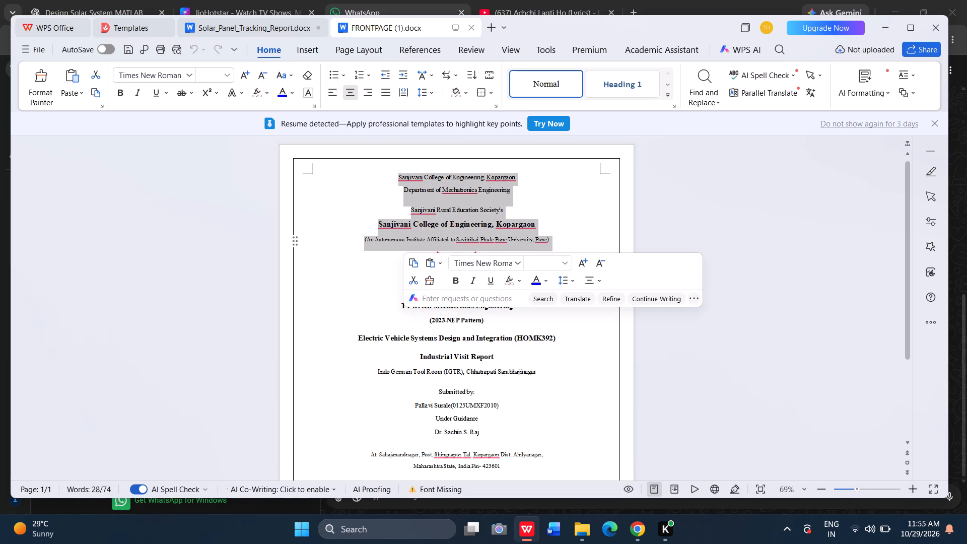
{"action": "key", "text": "ctrl+c"}
{"action": "key", "text": "ctrl+c"}
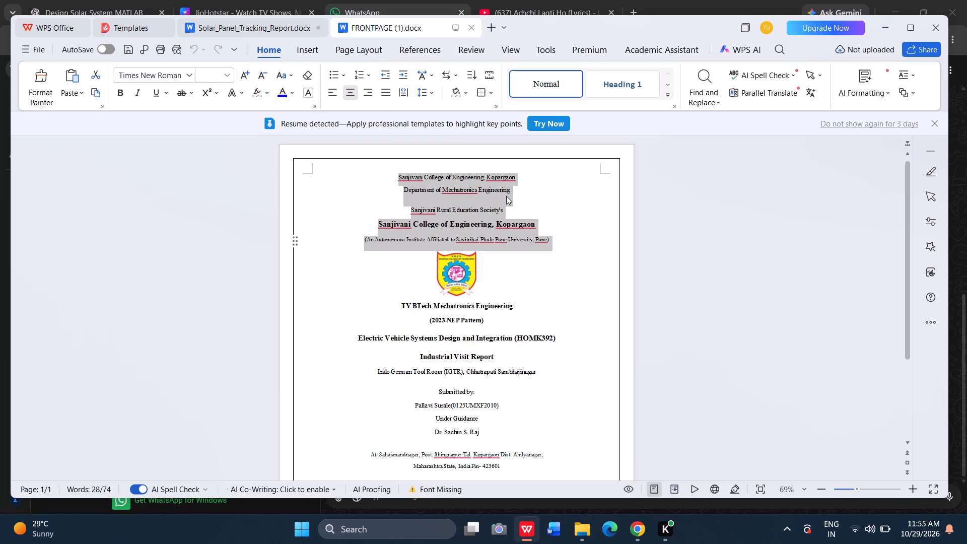
{"action": "left_click", "coordinate": [253, 22]}
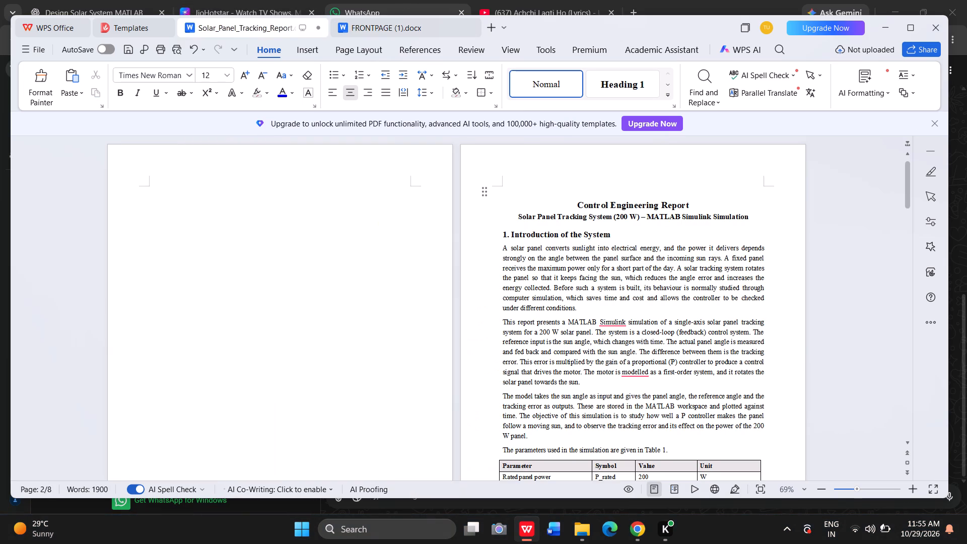
{"action": "left_click", "coordinate": [265, 208]}
{"action": "key", "text": "ctrl+v"}
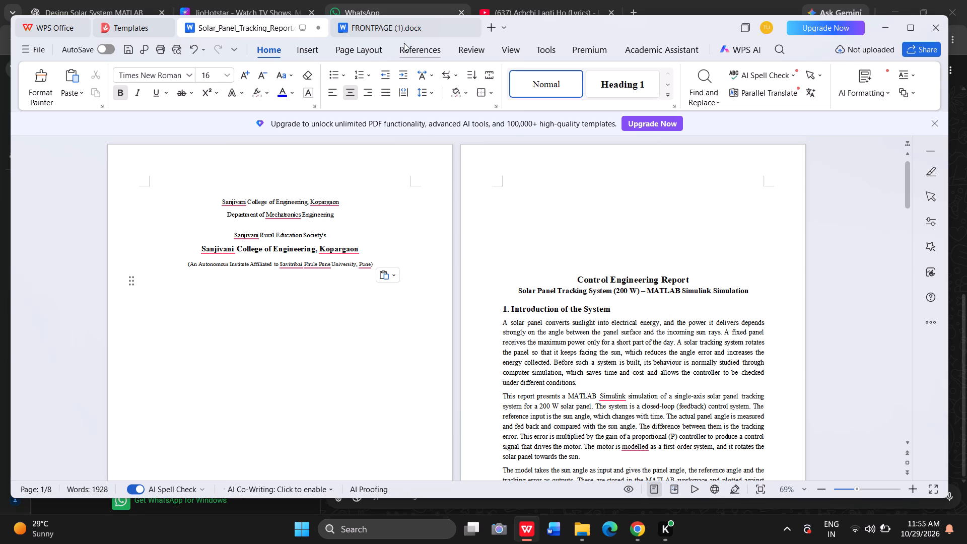
Copy the college logo from FRONTPAGE (1), paste it below the heading lines on the report's first page, and start a new line under it.
{"action": "left_click", "coordinate": [402, 25]}
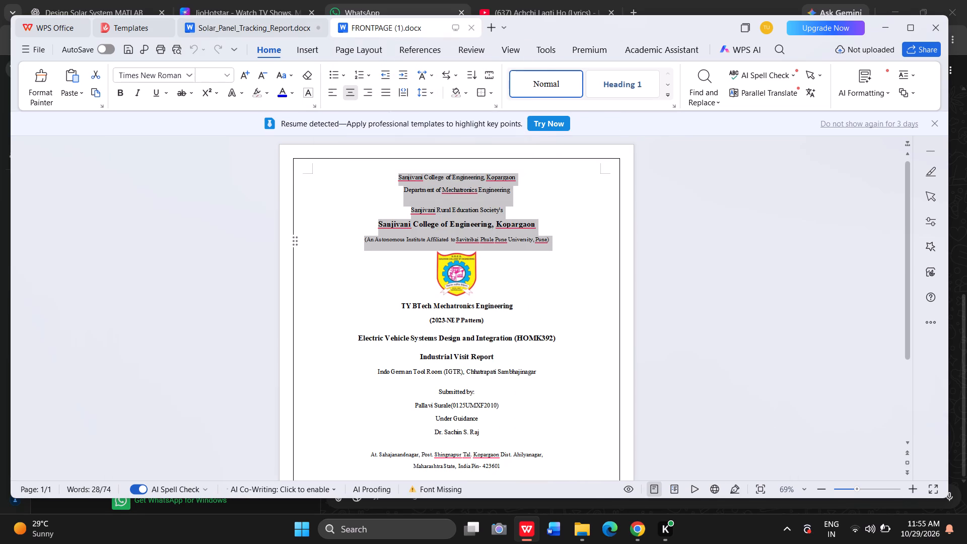
{"action": "left_click", "coordinate": [460, 281]}
{"action": "right_click", "coordinate": [460, 281]}
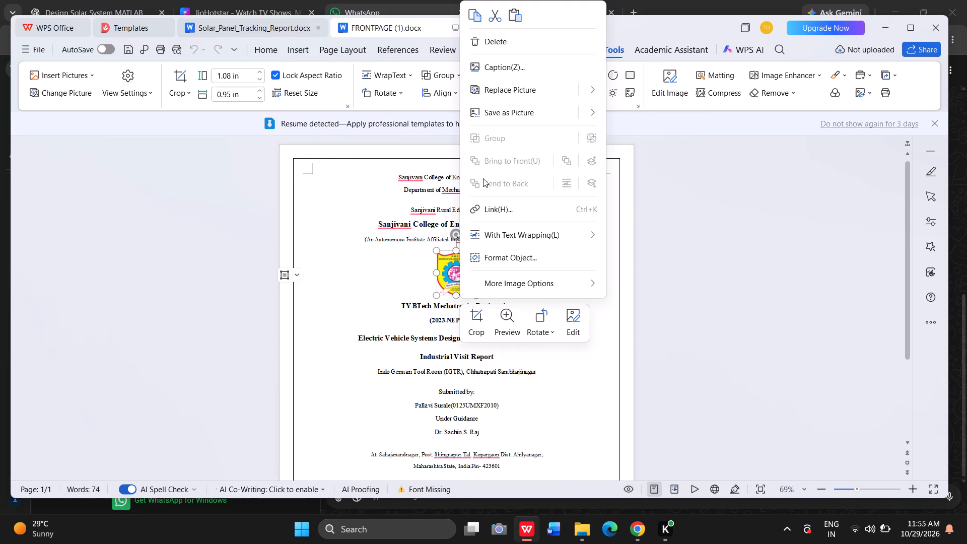
{"action": "left_click", "coordinate": [472, 15]}
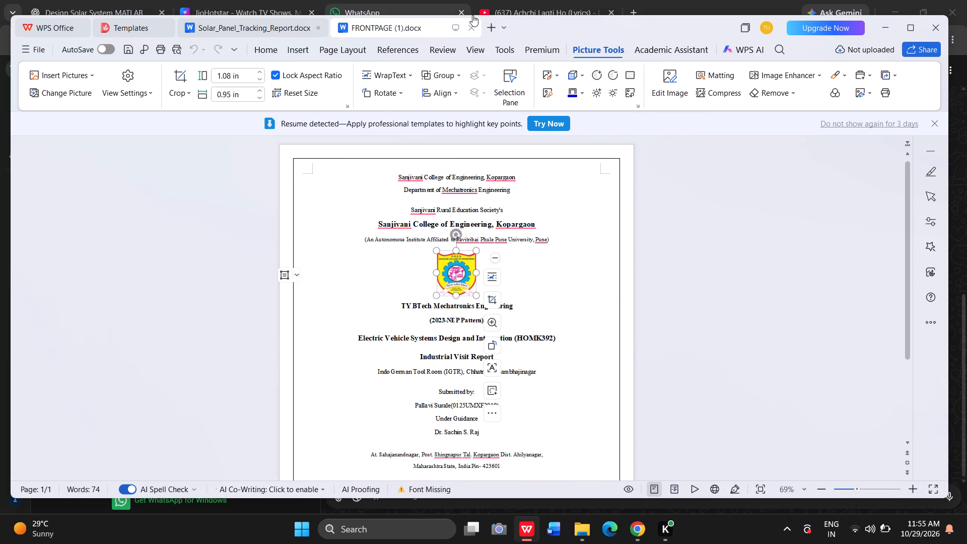
{"action": "left_click", "coordinate": [282, 29]}
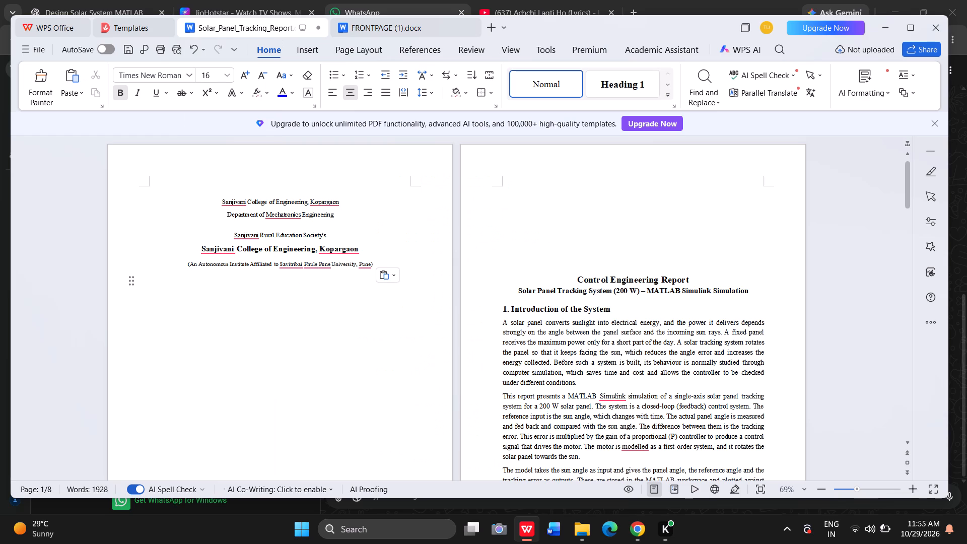
{"action": "key", "text": "ctrl+v"}
{"action": "key", "text": "Return"}
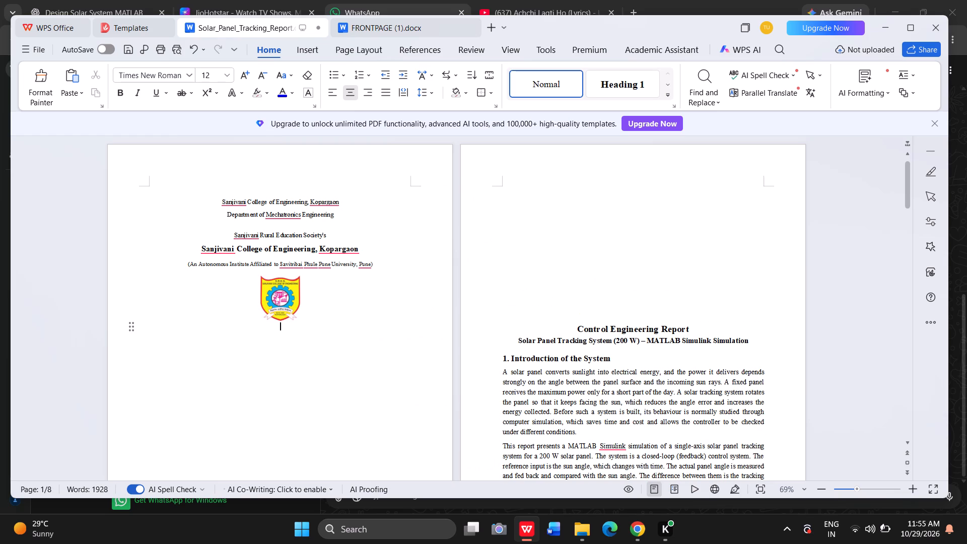
Copy the cover text from TY BTech Mechatronics Engineering through the address lines in FRONTPAGE (1) and paste it below the report's logo.
{"action": "left_click", "coordinate": [391, 32]}
{"action": "scroll", "coordinate": [385, 310], "scroll_direction": "down", "scroll_amount": 1}
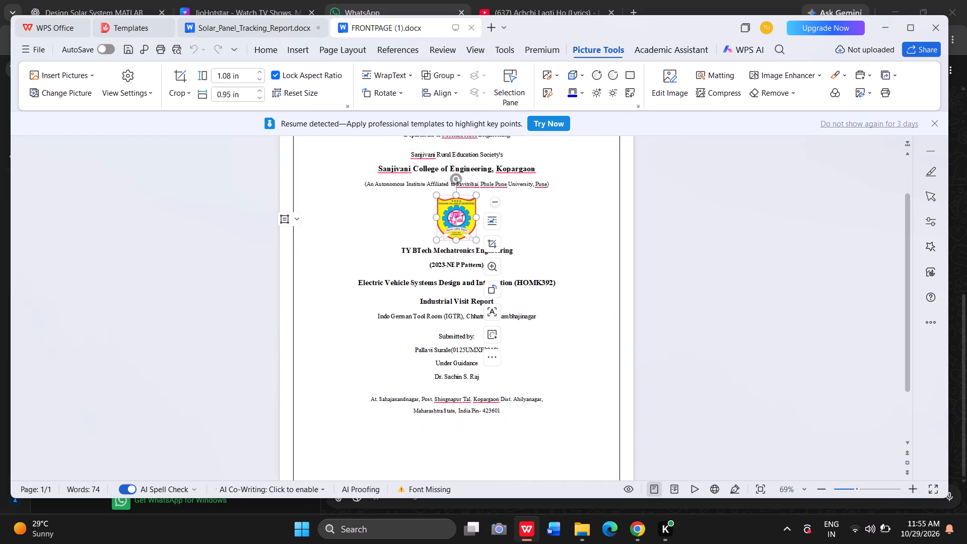
{"action": "left_click_drag", "start_coordinate": [402, 245], "coordinate": [562, 394]}
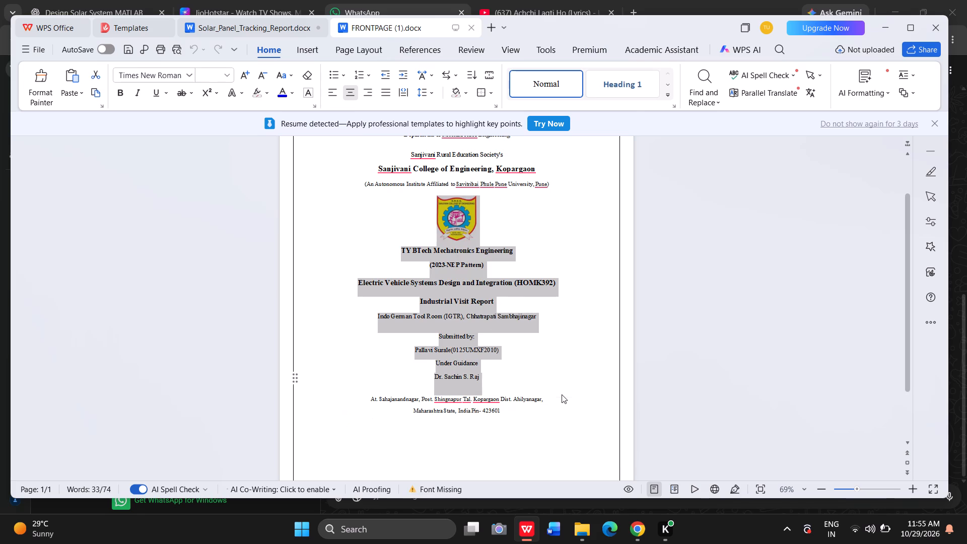
{"action": "left_click", "coordinate": [562, 394]}
{"action": "left_click_drag", "start_coordinate": [399, 249], "coordinate": [535, 446]}
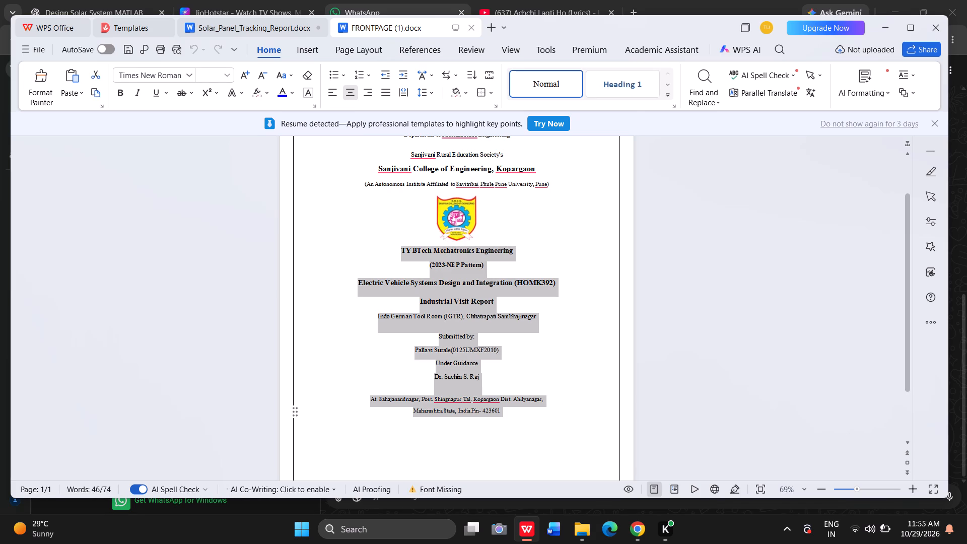
{"action": "left_click_drag", "start_coordinate": [535, 446], "coordinate": [577, 439]}
{"action": "key", "text": "ctrl+c"}
{"action": "key", "text": "ctrl+c"}
{"action": "left_click", "coordinate": [266, 23]}
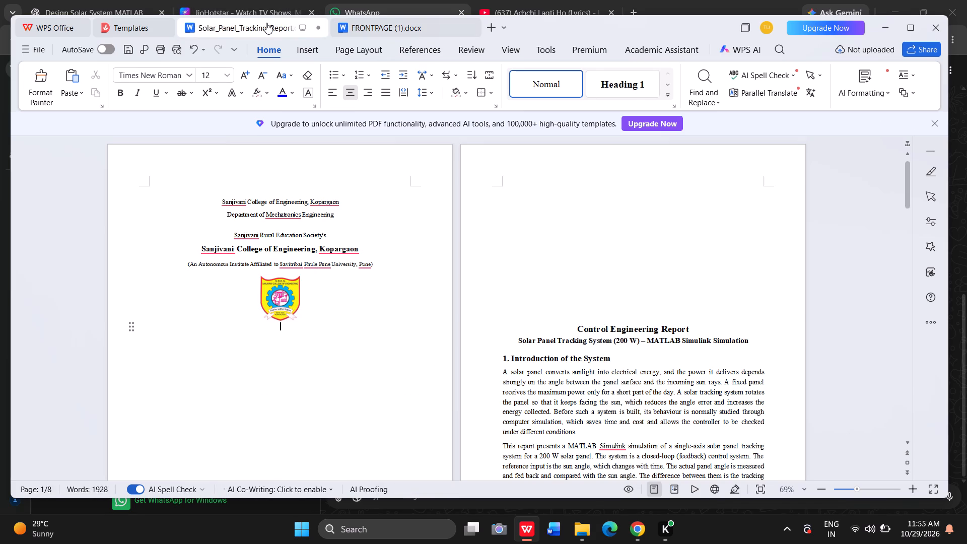
{"action": "key", "text": "ctrl+v"}
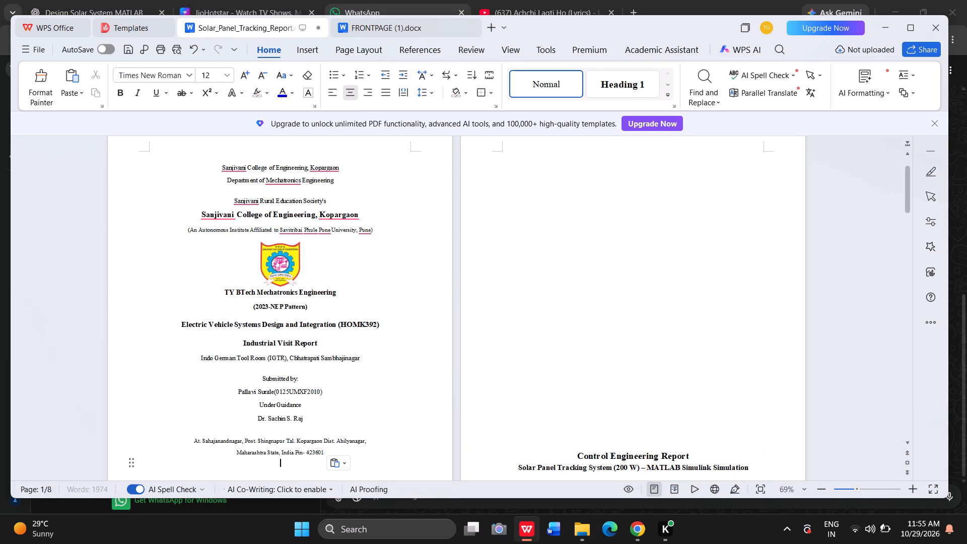
Remove the blank lines above the Control Engineering Report title so it starts at the top of page 2.
{"action": "scroll", "coordinate": [342, 299], "scroll_direction": "down", "scroll_amount": 3}
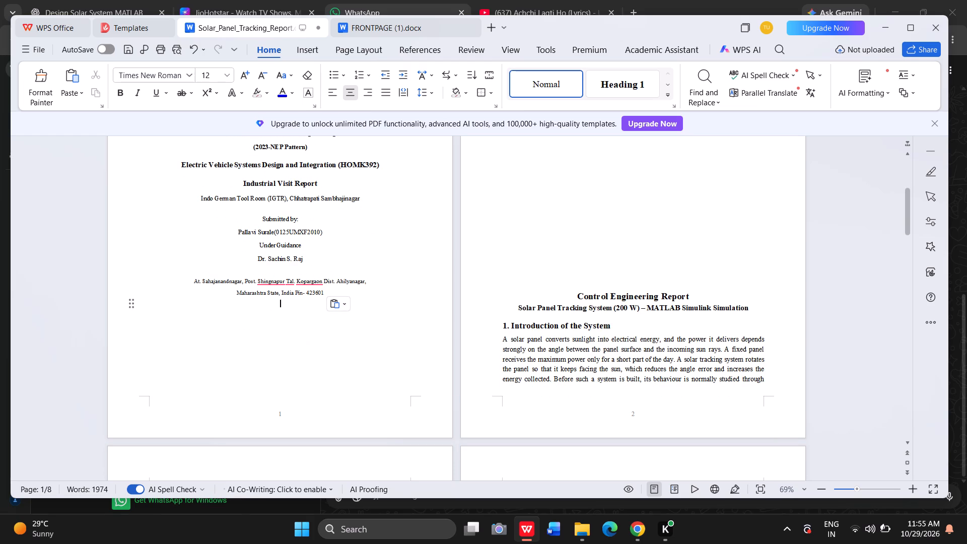
{"action": "left_click", "coordinate": [575, 296]}
{"action": "key", "text": "BackSpace"}
{"action": "key", "text": "BackSpace"}
{"action": "key", "text": "BackSpace"}
{"action": "key", "text": "BackSpace"}
{"action": "key", "text": "BackSpace"}
{"action": "key", "text": "BackSpace"}
{"action": "key", "text": "BackSpace"}
{"action": "key", "text": "BackSpace"}
{"action": "key", "text": "BackSpace"}
{"action": "key", "text": "BackSpace"}
{"action": "key", "text": "BackSpace"}
{"action": "key", "text": "BackSpace"}
{"action": "key", "text": "BackSpace"}
{"action": "key", "text": "BackSpace"}
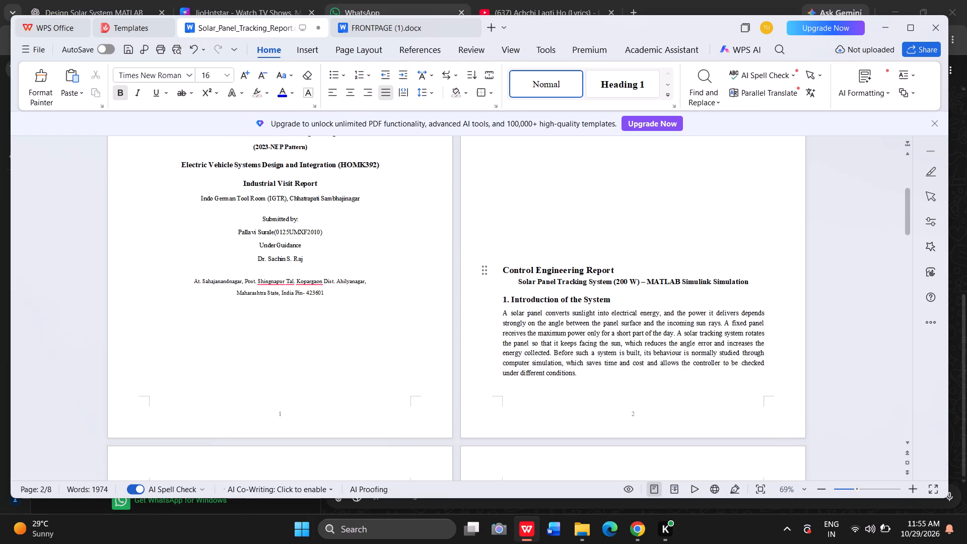
{"action": "scroll", "coordinate": [575, 296], "scroll_direction": "up", "scroll_amount": 1}
{"action": "key", "text": "BackSpace"}
{"action": "key", "text": "BackSpace"}
{"action": "key", "text": "BackSpace"}
{"action": "key", "text": "BackSpace"}
{"action": "key", "text": "BackSpace"}
{"action": "key", "text": "BackSpace"}
{"action": "key", "text": "BackSpace"}
{"action": "key", "text": "BackSpace"}
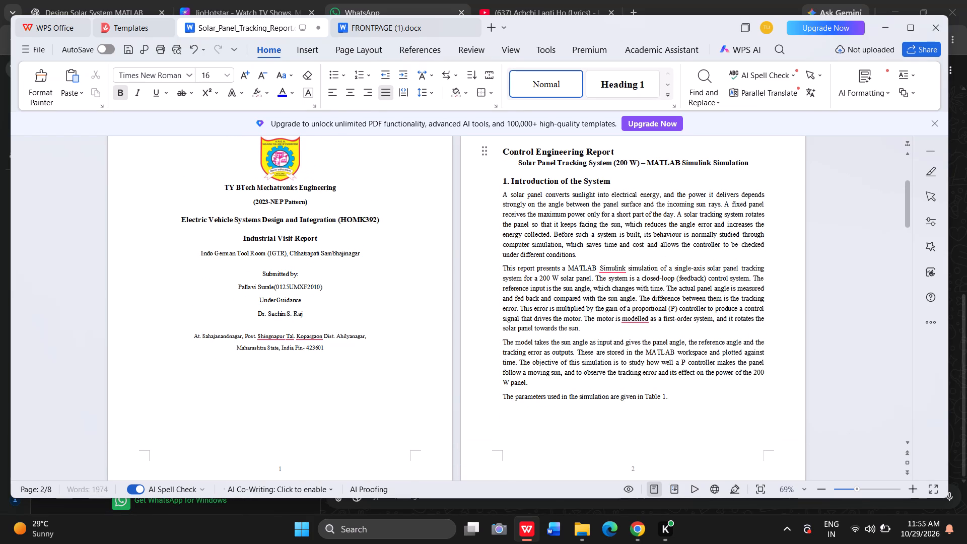
{"action": "scroll", "coordinate": [575, 295], "scroll_direction": "up", "scroll_amount": 2}
{"action": "key", "text": "BackSpace"}
{"action": "key", "text": "BackSpace"}
{"action": "key", "text": "BackSpace"}
{"action": "key", "text": "BackSpace"}
{"action": "key", "text": "BackSpace"}
{"action": "key", "text": "BackSpace"}
{"action": "key", "text": "BackSpace"}
{"action": "key", "text": "BackSpace"}
{"action": "key", "text": "BackSpace"}
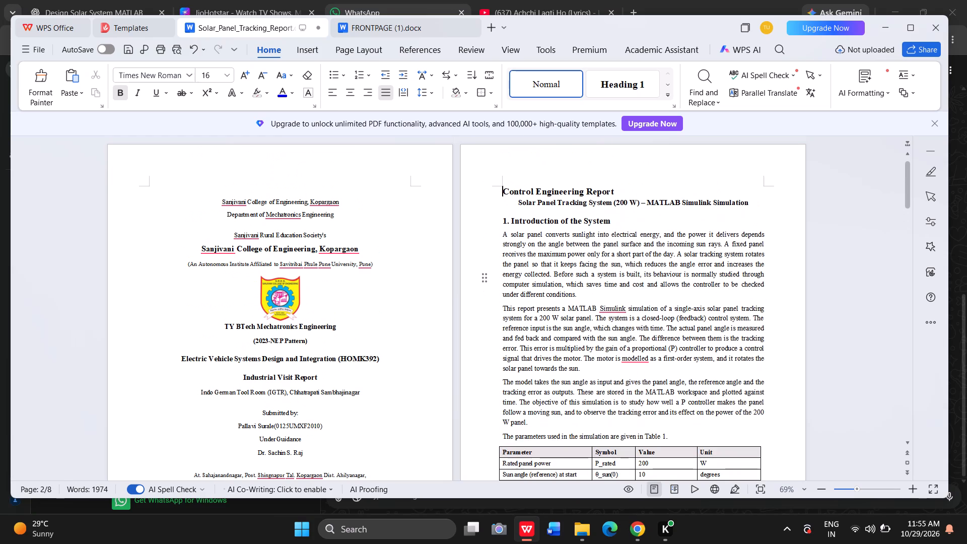
{"action": "key", "text": "BackSpace"}
{"action": "key", "text": "Return"}
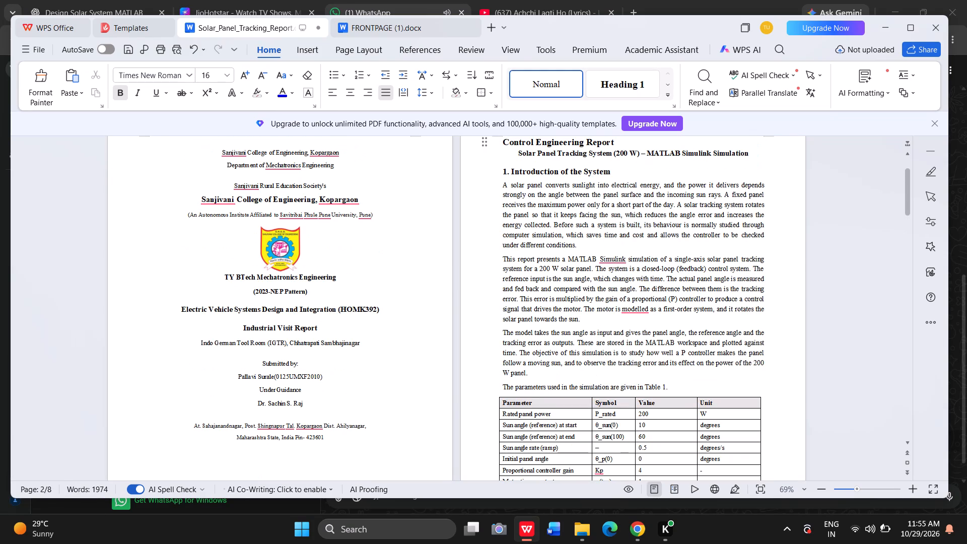
Indent the Control Engineering Report title with leading spaces until it sits roughly centred on the line.
{"action": "key", "text": "space"}
{"action": "key", "text": "space"}
{"action": "key", "text": "space"}
{"action": "key", "text": "space"}
{"action": "key", "text": "space"}
{"action": "key", "text": "space"}
{"action": "key", "text": "space"}
{"action": "key", "text": "space"}
{"action": "key", "text": "space"}
{"action": "key", "text": "space"}
{"action": "key", "text": "space"}
{"action": "key", "text": "space"}
{"action": "key", "text": "space"}
{"action": "key", "text": "space"}
{"action": "key", "text": "space"}
{"action": "key", "text": "space"}
{"action": "key", "text": "space"}
{"action": "key", "text": "space"}
{"action": "key", "text": "space"}
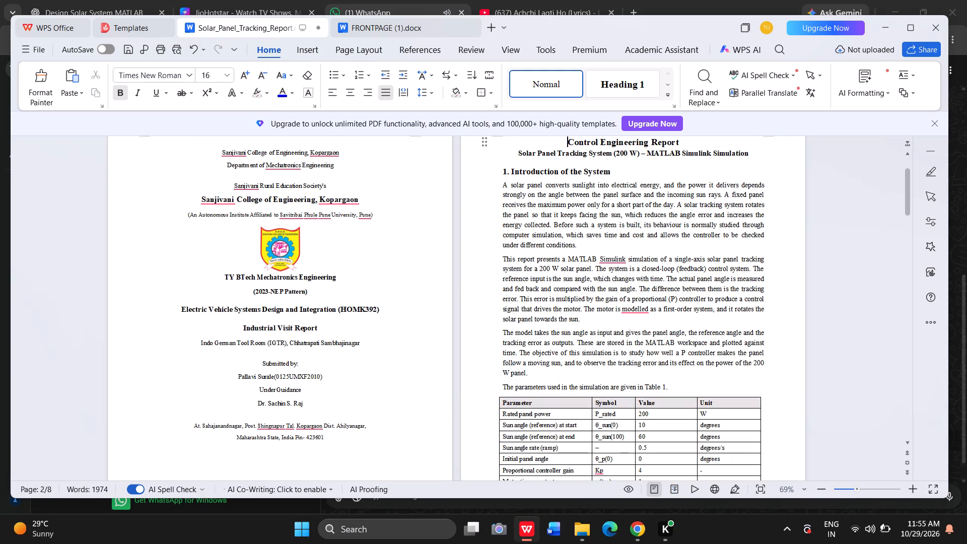
{"action": "key", "text": "space"}
{"action": "key", "text": "space"}
{"action": "key", "text": "space"}
{"action": "key", "text": "space"}
{"action": "scroll", "coordinate": [575, 295], "scroll_direction": "up", "scroll_amount": 1}
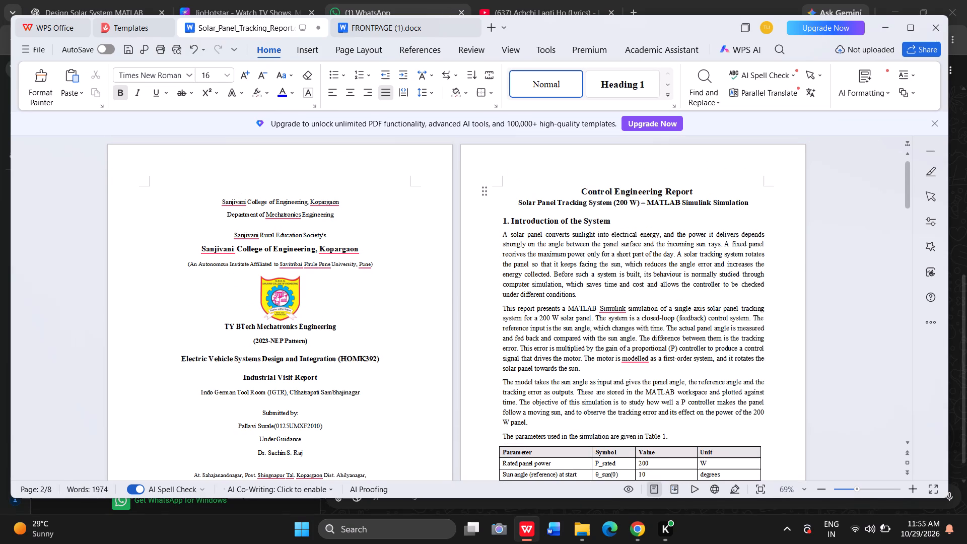
{"action": "key", "text": "BackSpace"}
{"action": "key", "text": "space"}
{"action": "key", "text": "space"}
{"action": "key", "text": "space"}
{"action": "key", "text": "space"}
{"action": "key", "text": "space"}
{"action": "key", "text": "space"}
{"action": "key", "text": "space"}
{"action": "key", "text": "space"}
{"action": "key", "text": "space"}
{"action": "key", "text": "space"}
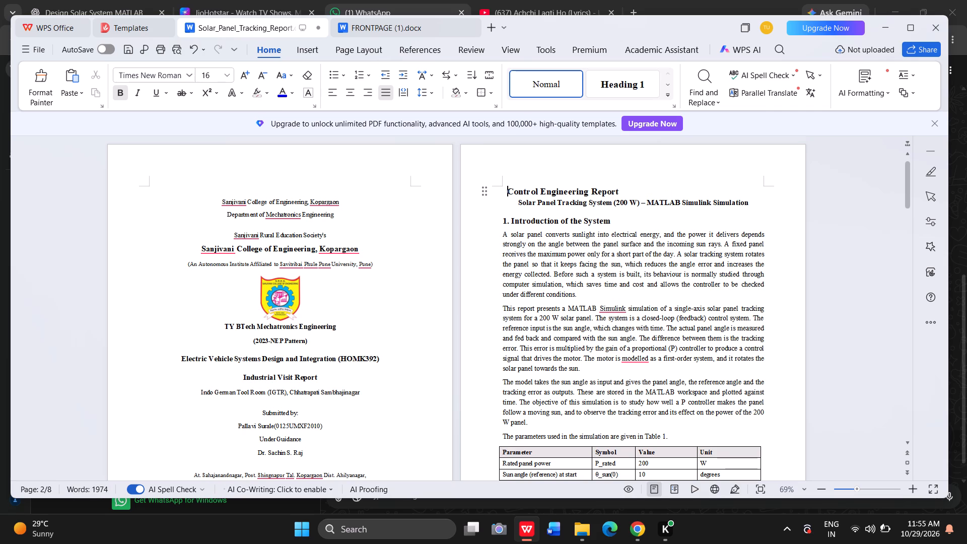
{"action": "key", "text": "space"}
{"action": "key", "text": "space"}
{"action": "key", "text": "space"}
{"action": "key", "text": "space"}
{"action": "key", "text": "space"}
{"action": "key", "text": "space"}
{"action": "key", "text": "space"}
{"action": "key", "text": "space"}
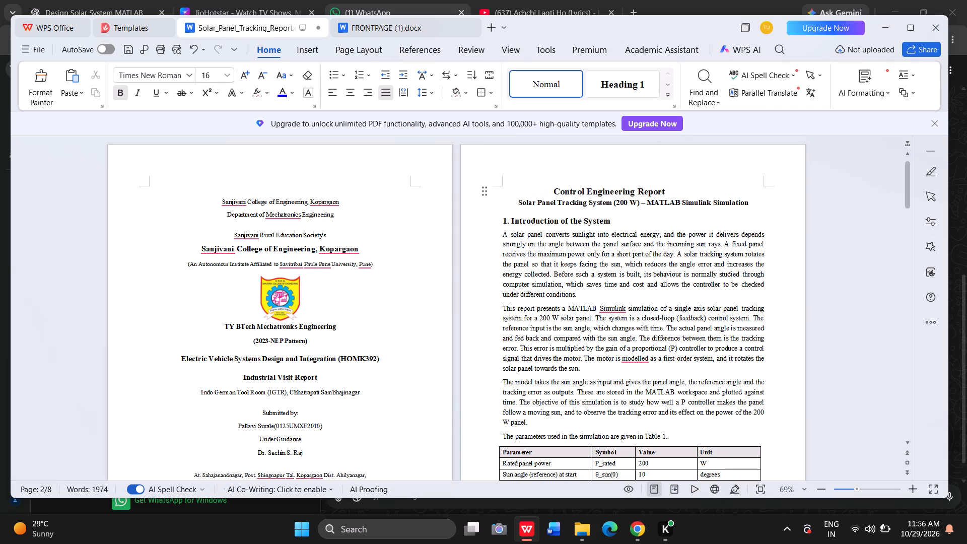
{"action": "key", "text": "space"}
{"action": "key", "text": "space"}
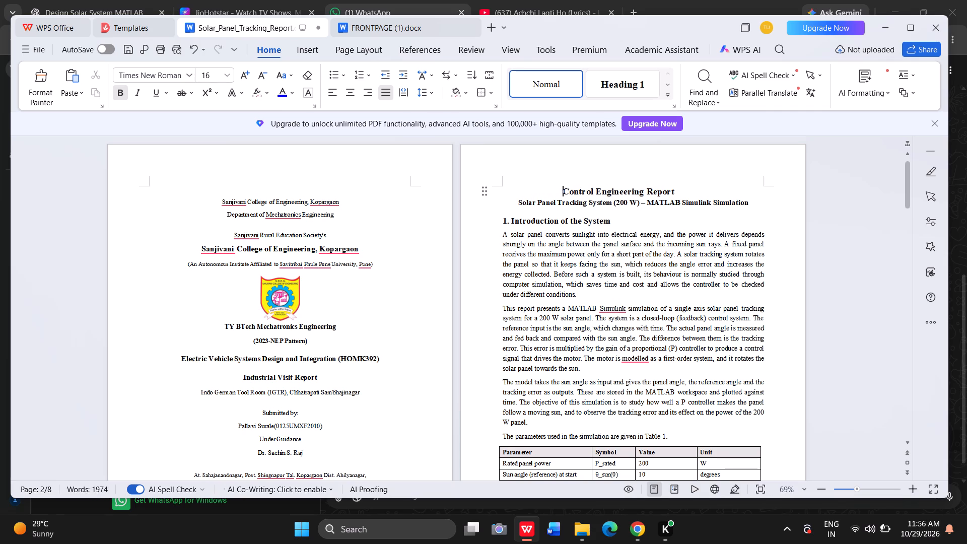
{"action": "key", "text": "space"}
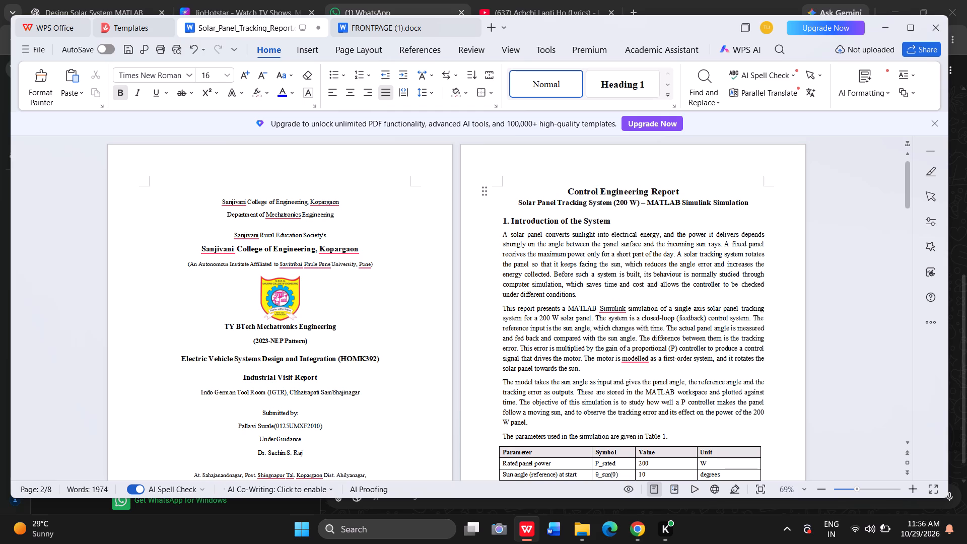
Justify the whole report text from the Control Engineering Report title on page 2 through the end of the Conclusion.
{"action": "left_click_drag", "start_coordinate": [564, 183], "coordinate": [707, 493]}
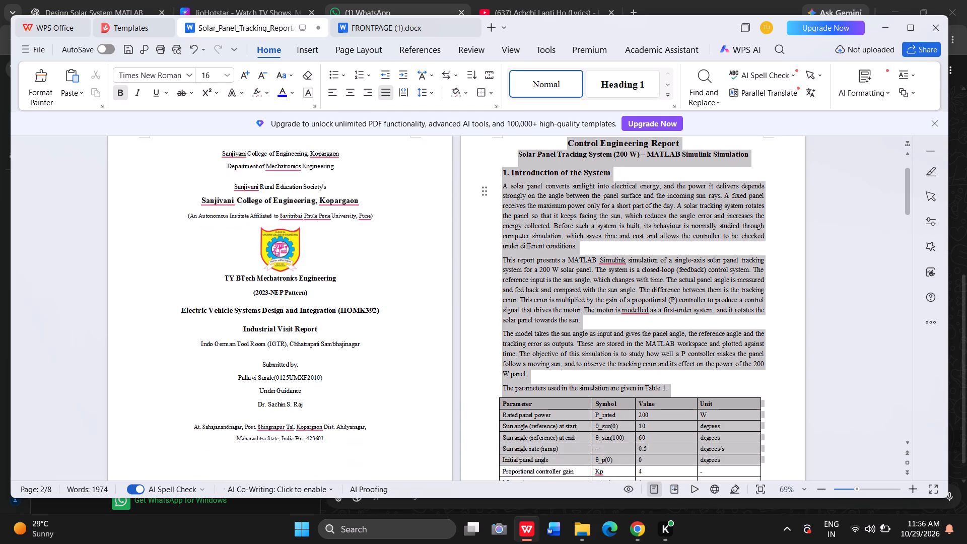
{"action": "left_click_drag", "start_coordinate": [707, 493], "coordinate": [781, 543]}
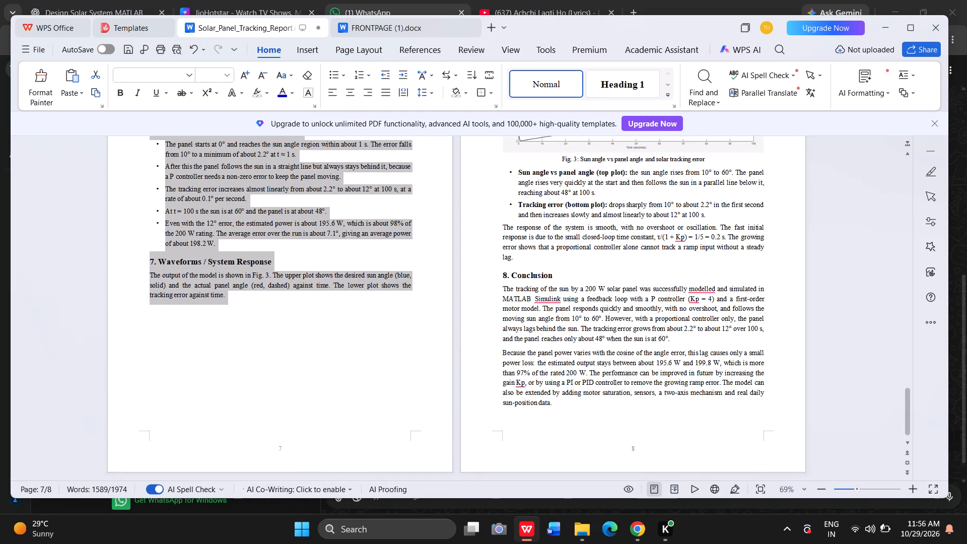
{"action": "left_click_drag", "start_coordinate": [781, 543], "coordinate": [632, 417]}
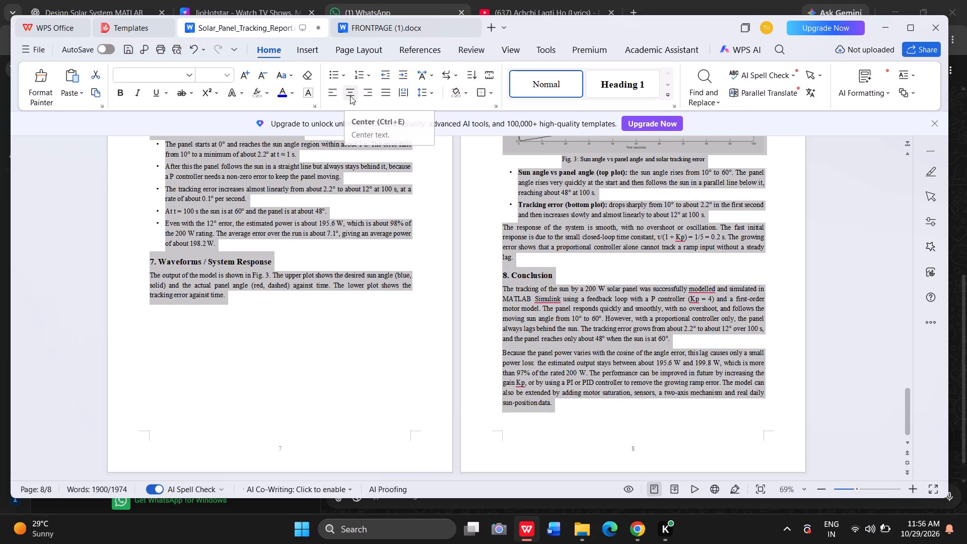
{"action": "left_click", "coordinate": [389, 98]}
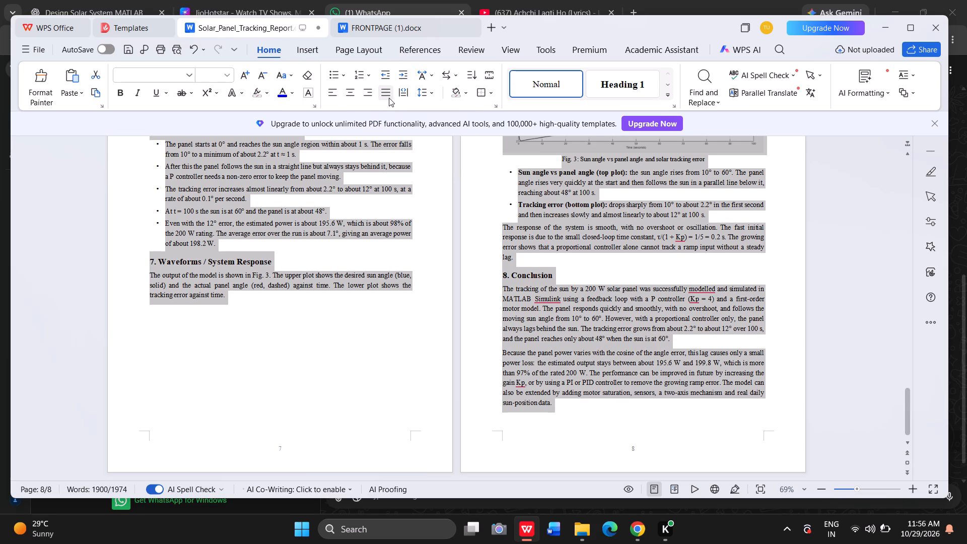
{"action": "left_click", "coordinate": [389, 98]}
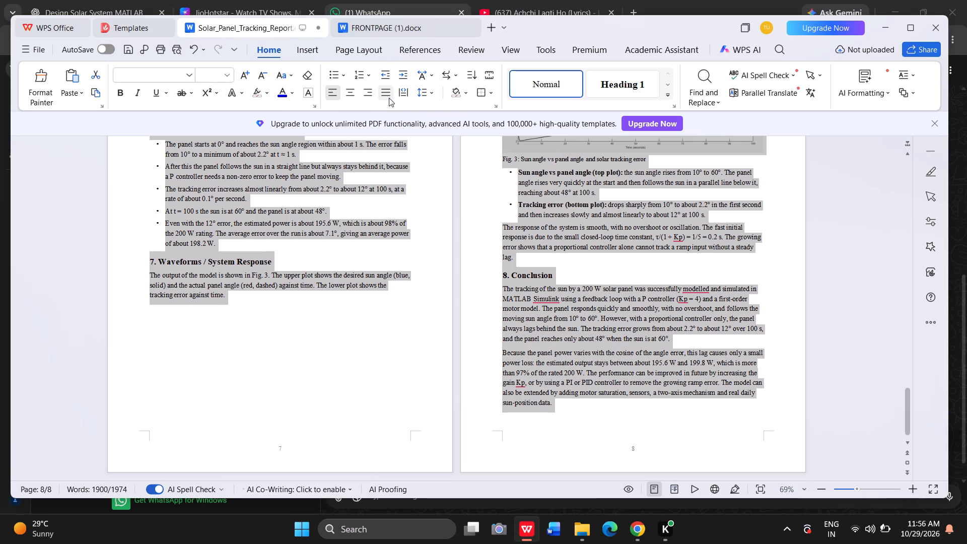
{"action": "left_click", "coordinate": [389, 98]}
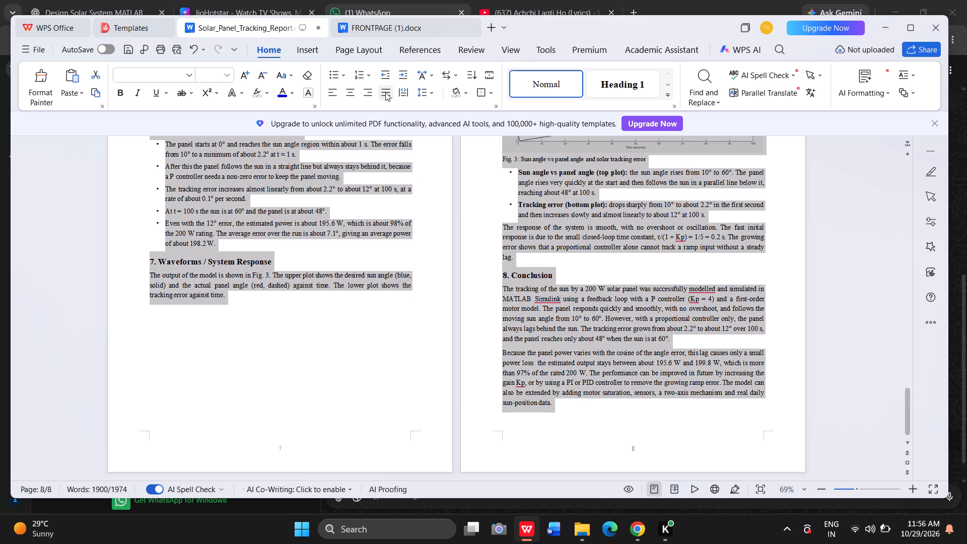
{"action": "left_click", "coordinate": [383, 89]}
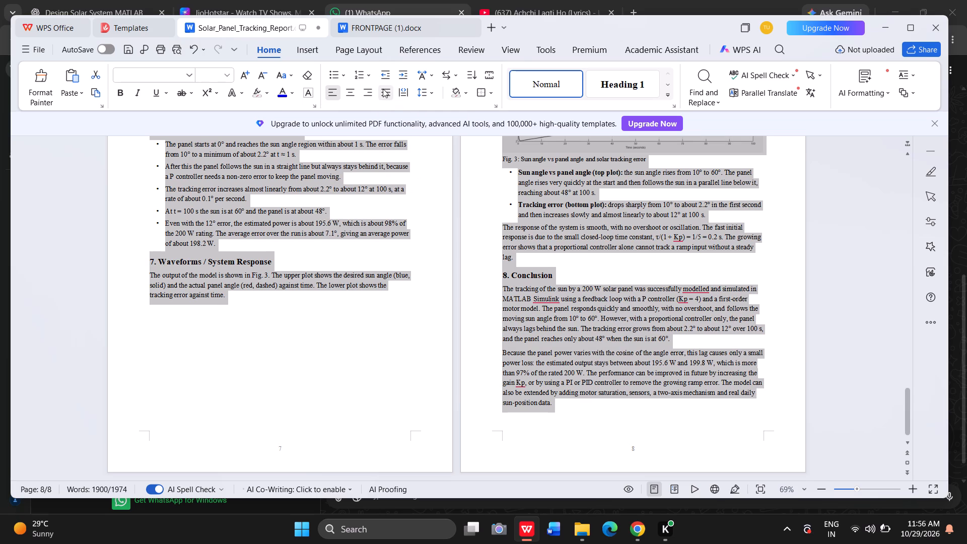
{"action": "left_click", "coordinate": [383, 89]}
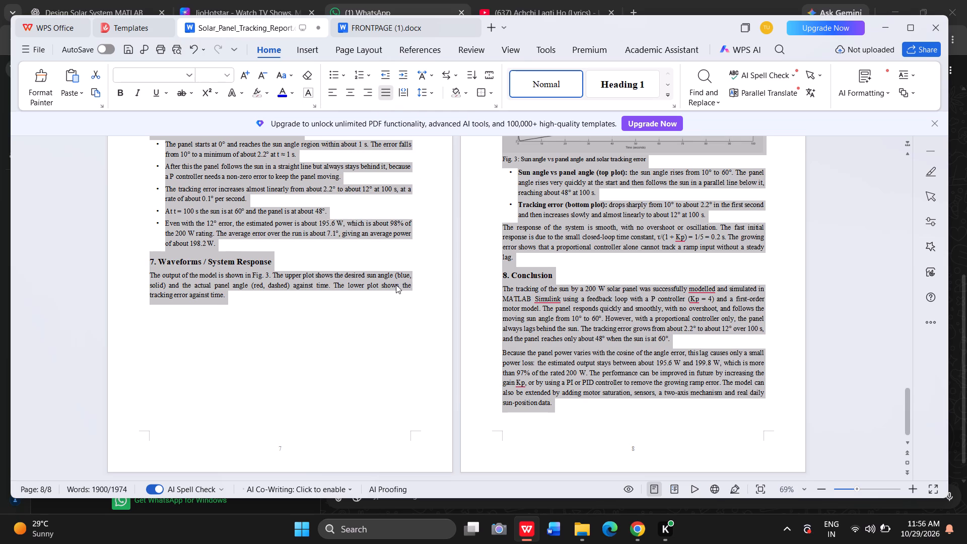
{"action": "left_click", "coordinate": [396, 285]}
Set the whole report text, from the Control Engineering Report title on page 2 through the end of the Conclusion, to Times New Roman.
{"action": "scroll", "coordinate": [565, 271], "scroll_direction": "up", "scroll_amount": 3}
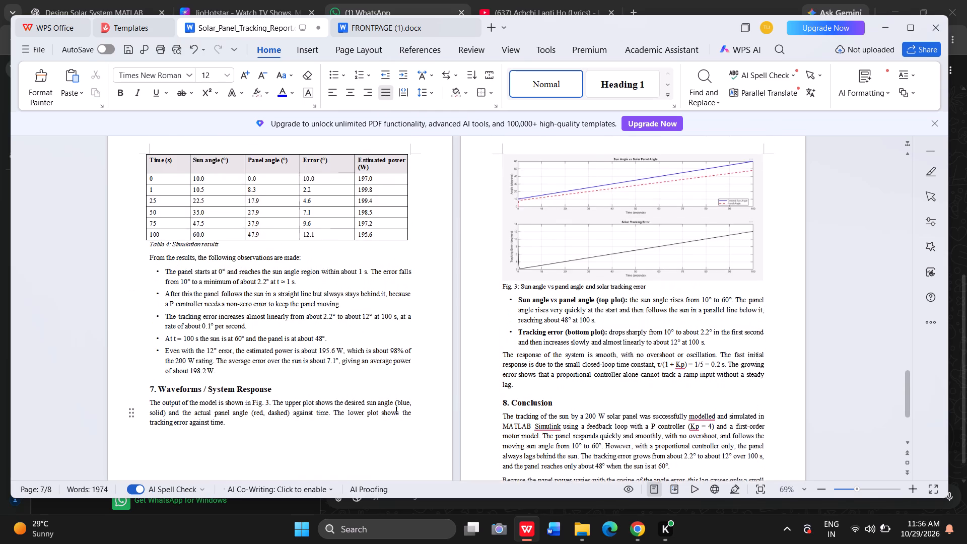
{"action": "scroll", "coordinate": [565, 271], "scroll_direction": "up", "scroll_amount": 8}
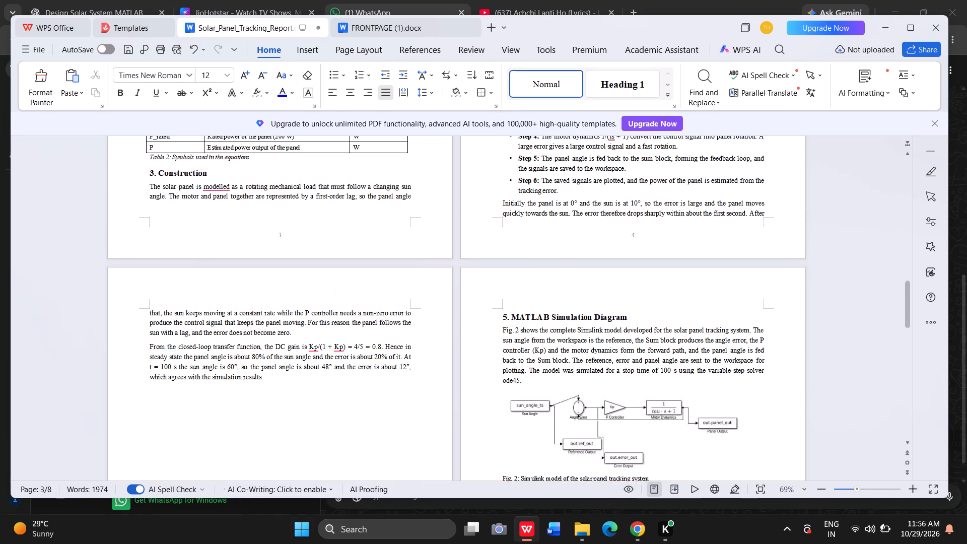
{"action": "scroll", "coordinate": [565, 271], "scroll_direction": "up", "scroll_amount": 9}
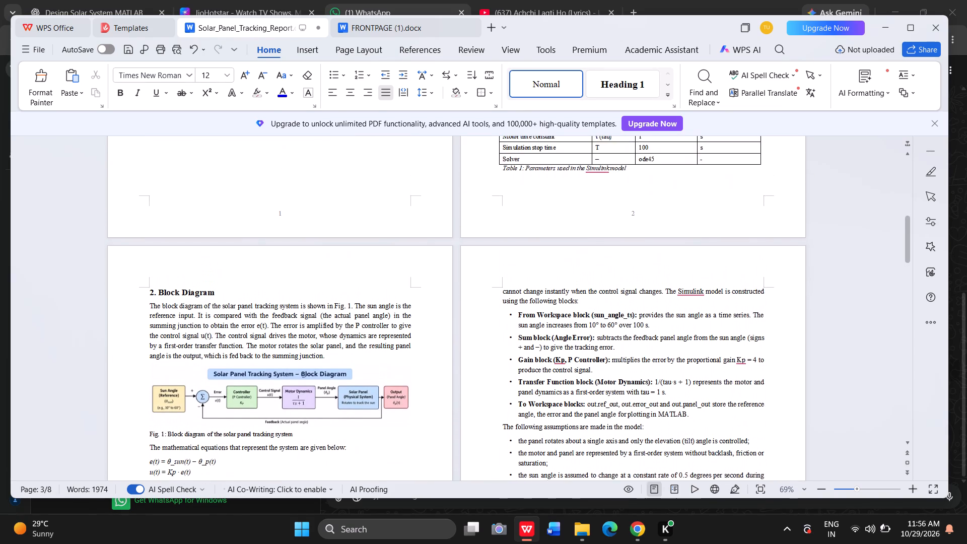
{"action": "scroll", "coordinate": [565, 271], "scroll_direction": "down", "scroll_amount": 2}
{"action": "scroll", "coordinate": [461, 303], "scroll_direction": "up", "scroll_amount": 6}
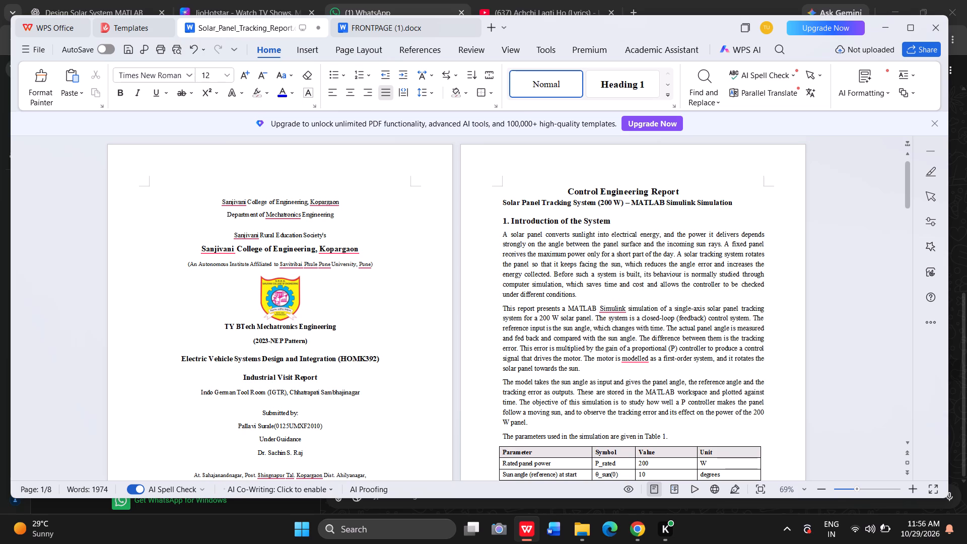
{"action": "left_click_drag", "start_coordinate": [560, 178], "coordinate": [571, 336]}
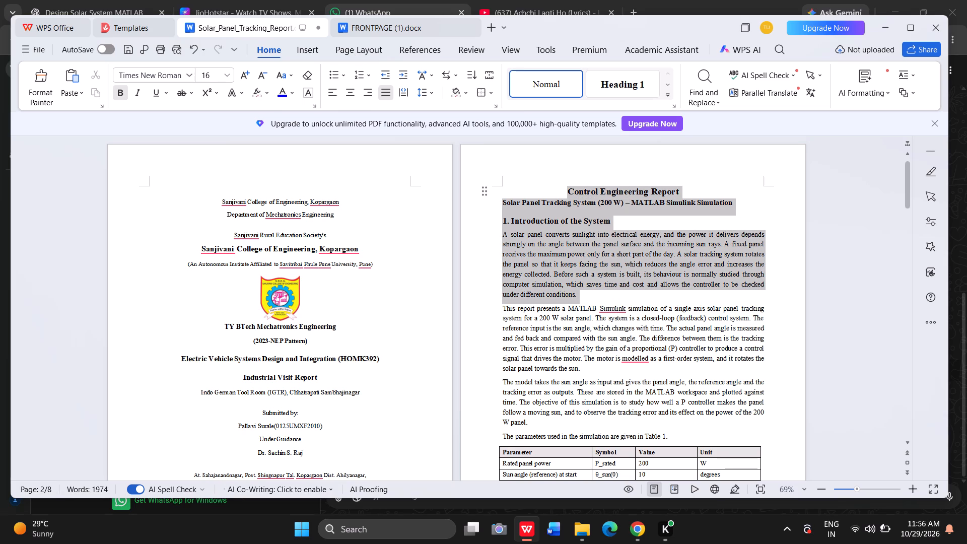
{"action": "left_click_drag", "start_coordinate": [571, 336], "coordinate": [549, 543]}
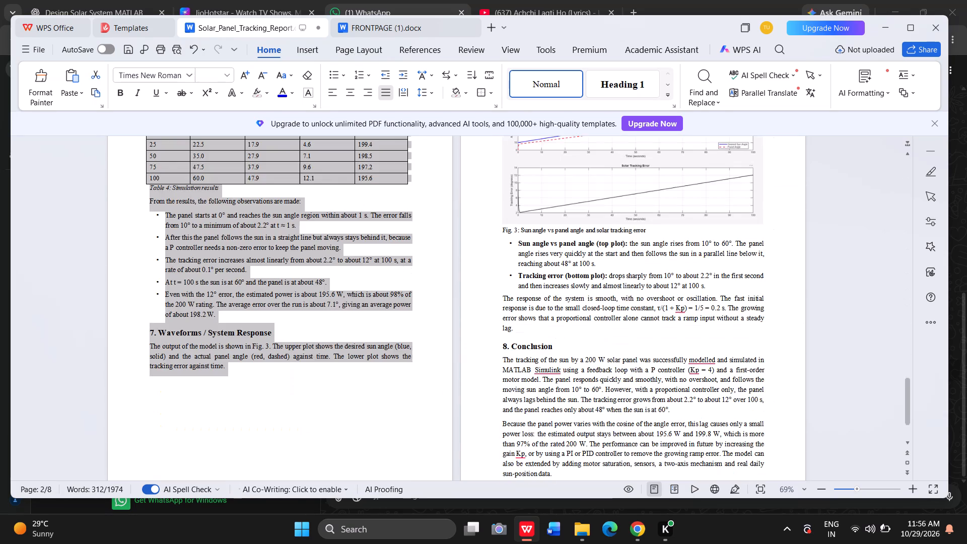
{"action": "left_click_drag", "start_coordinate": [549, 543], "coordinate": [612, 425]}
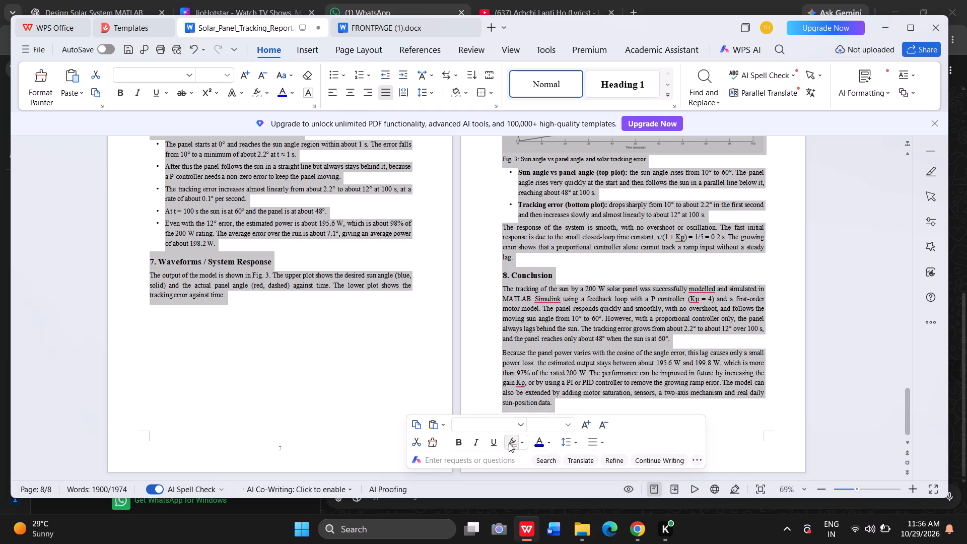
{"action": "left_click", "coordinate": [521, 428]}
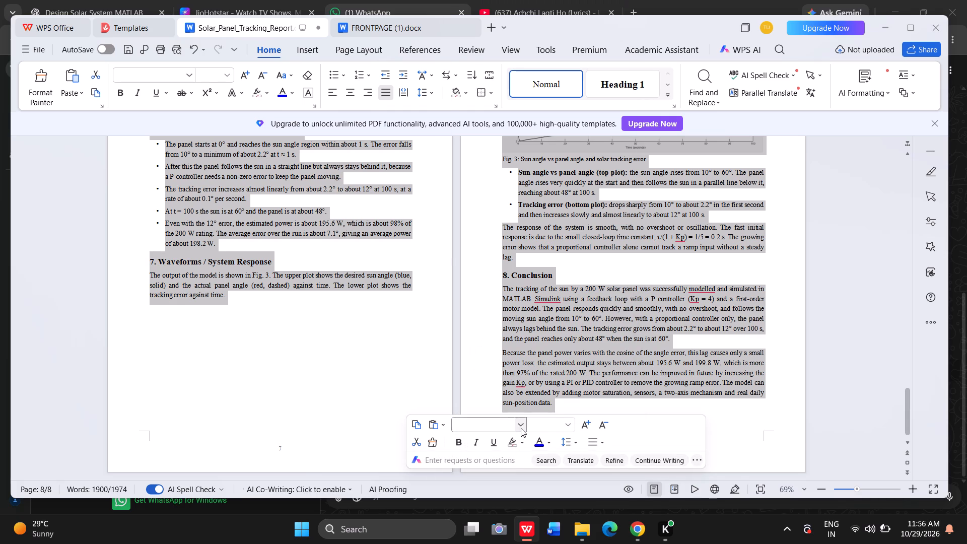
{"action": "left_click", "coordinate": [521, 428]}
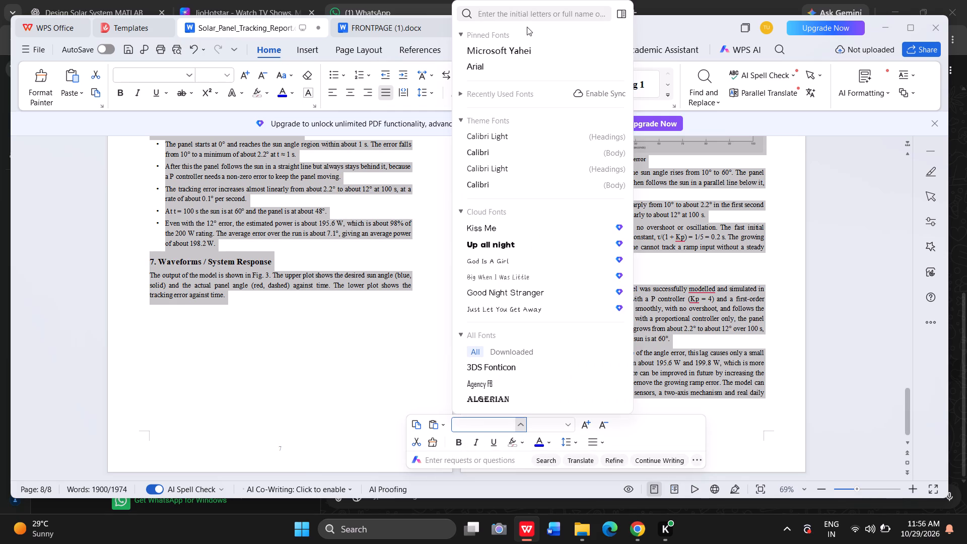
{"action": "type", "text": "ti"}
{"action": "key", "text": "m"}
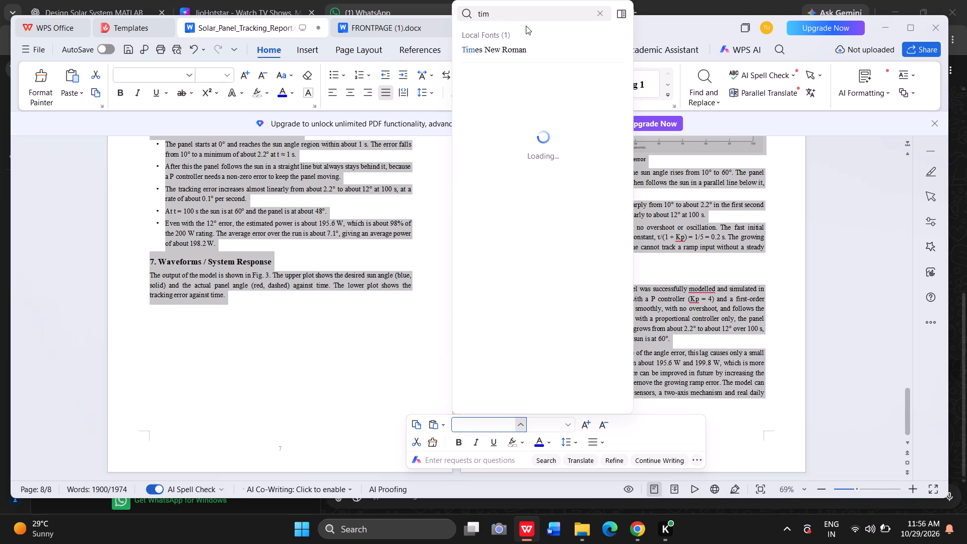
{"action": "key", "text": "Down"}
{"action": "key", "text": "Return"}
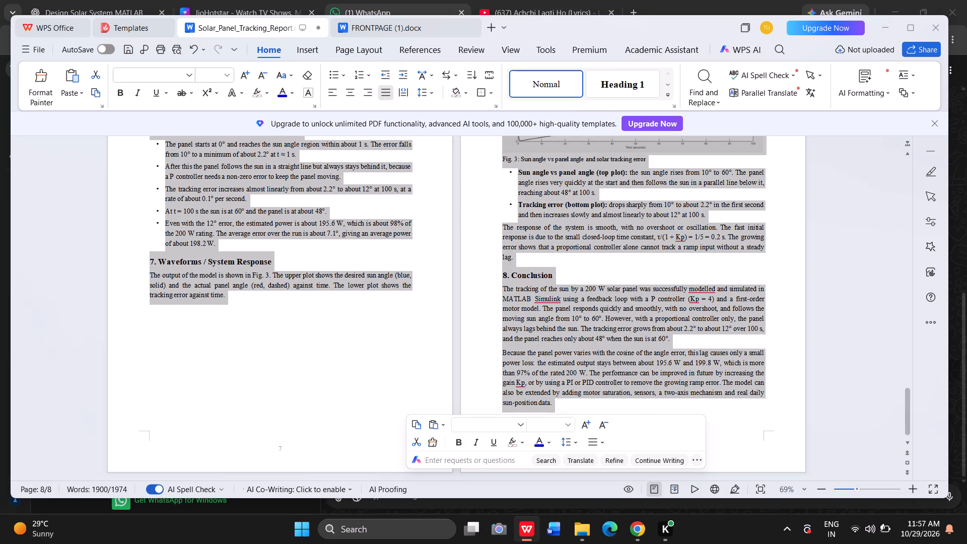
{"action": "left_click", "coordinate": [187, 76]}
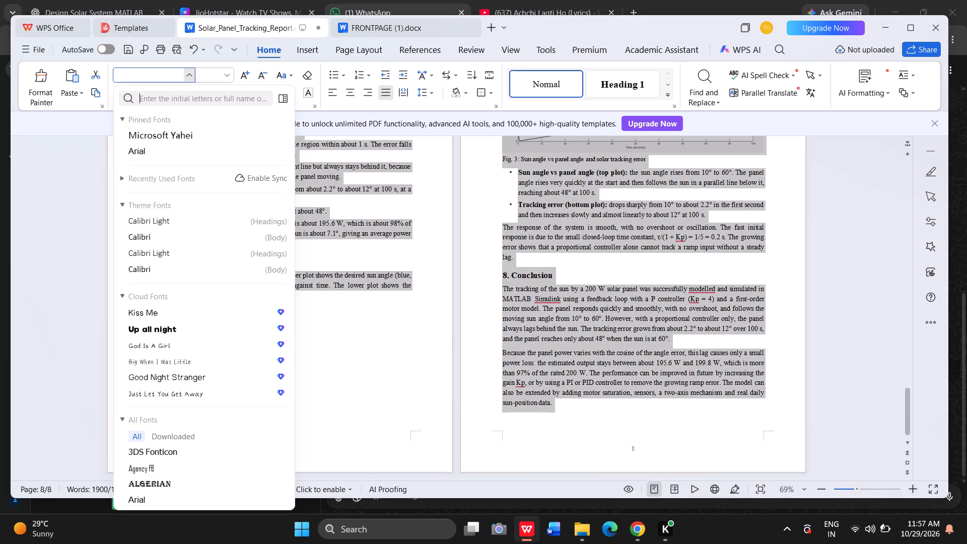
{"action": "key", "text": "t"}
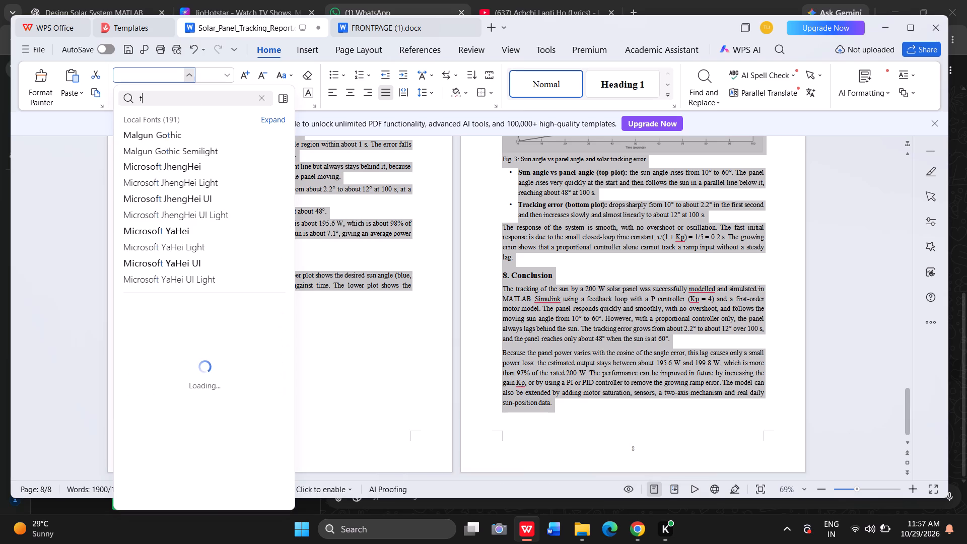
{"action": "type", "text": "imes"}
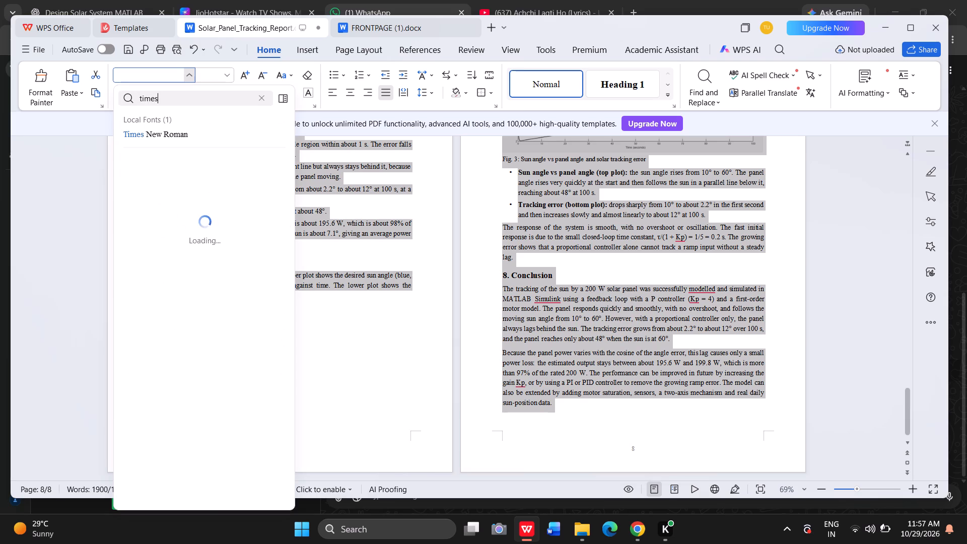
{"action": "left_click", "coordinate": [170, 134]}
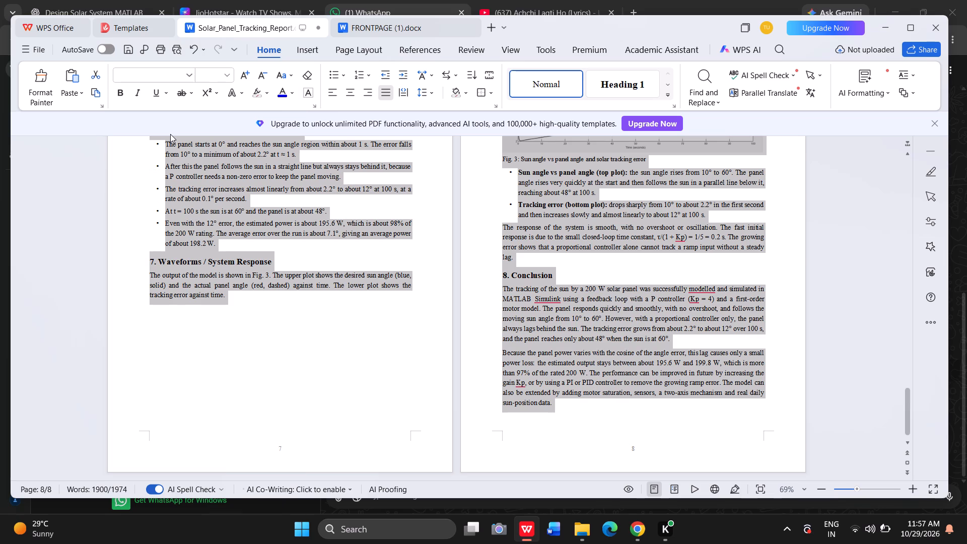
{"action": "left_click", "coordinate": [288, 295]}
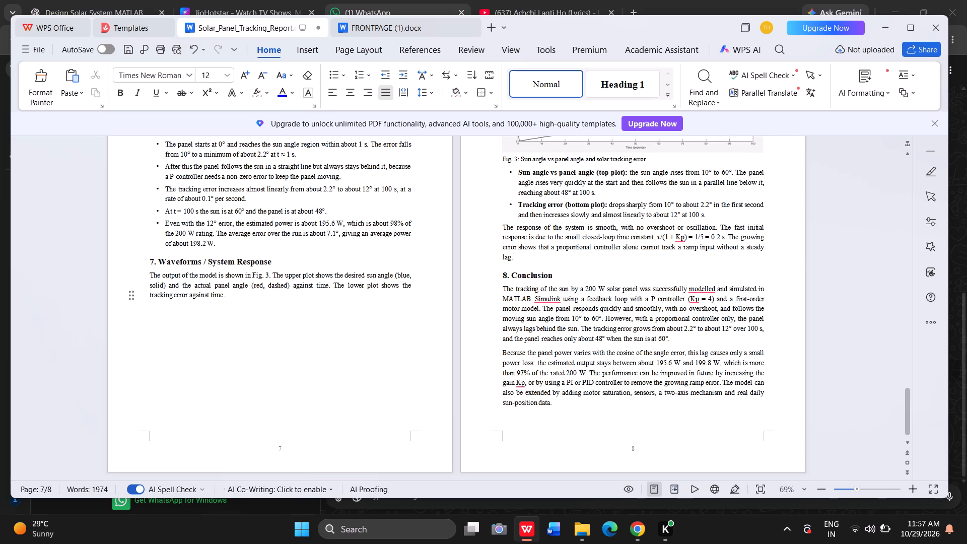
{"action": "left_click_drag", "start_coordinate": [512, 273], "coordinate": [558, 276]}
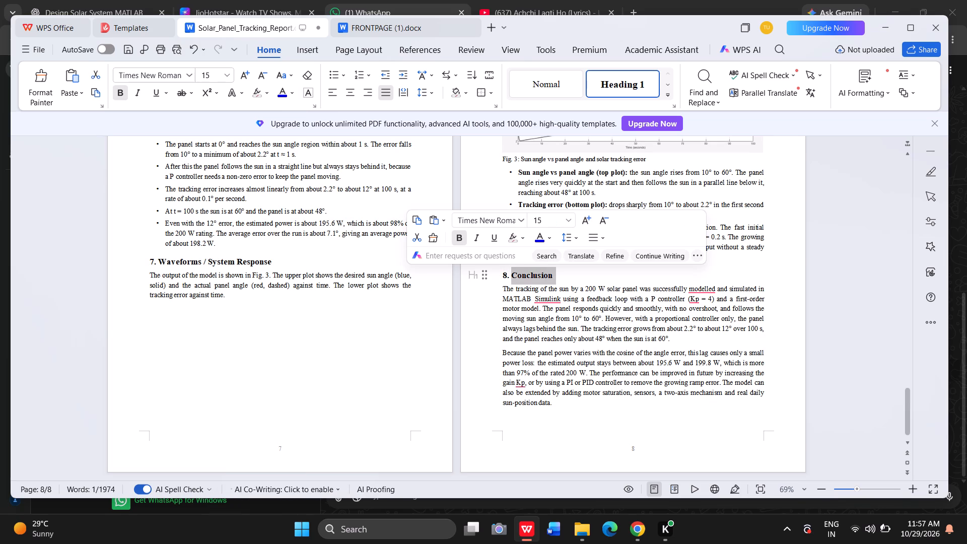
{"action": "left_click", "coordinate": [582, 276]}
Set all the text on the cover page, from the college name down through the address lines, to Times New Roman.
{"action": "scroll", "coordinate": [467, 240], "scroll_direction": "up", "scroll_amount": 1}
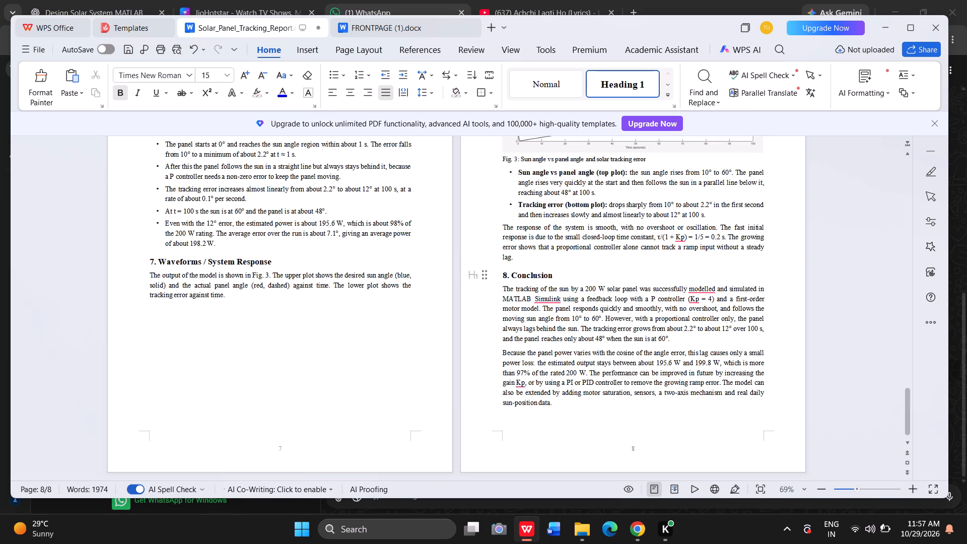
{"action": "scroll", "coordinate": [467, 240], "scroll_direction": "up", "scroll_amount": 19}
{"action": "scroll", "coordinate": [467, 240], "scroll_direction": "up", "scroll_amount": 13}
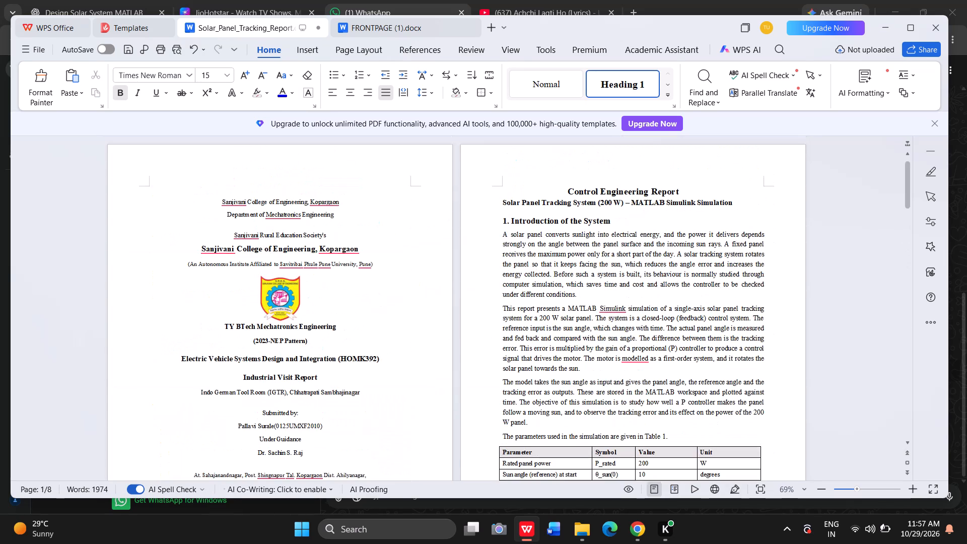
{"action": "left_click_drag", "start_coordinate": [223, 205], "coordinate": [289, 248]}
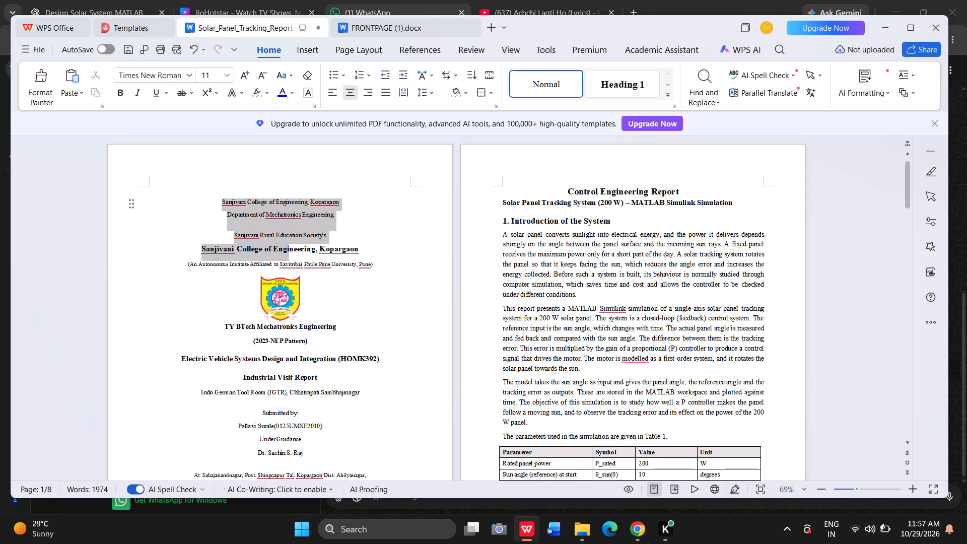
{"action": "left_click_drag", "start_coordinate": [289, 248], "coordinate": [361, 425]}
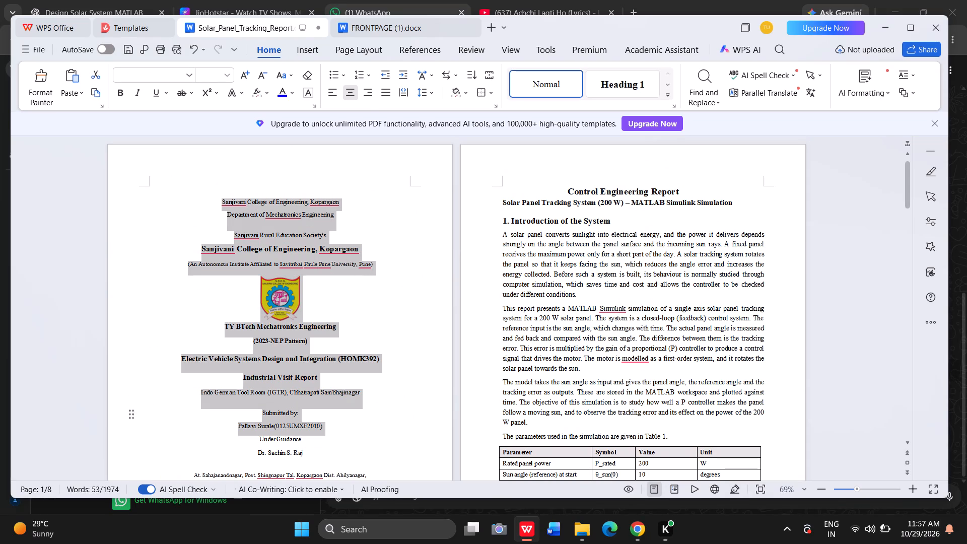
{"action": "left_click_drag", "start_coordinate": [361, 425], "coordinate": [308, 183]}
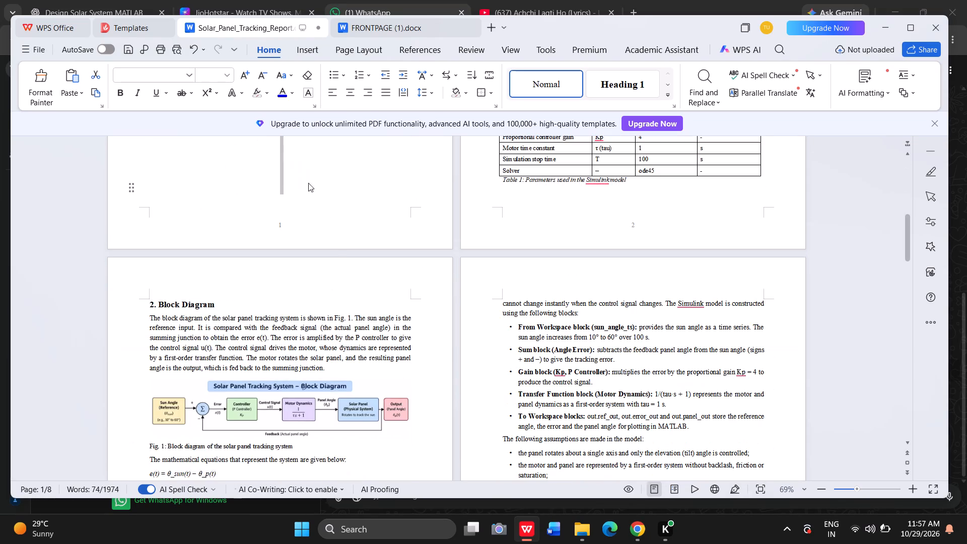
{"action": "left_click_drag", "start_coordinate": [308, 183], "coordinate": [299, 175]}
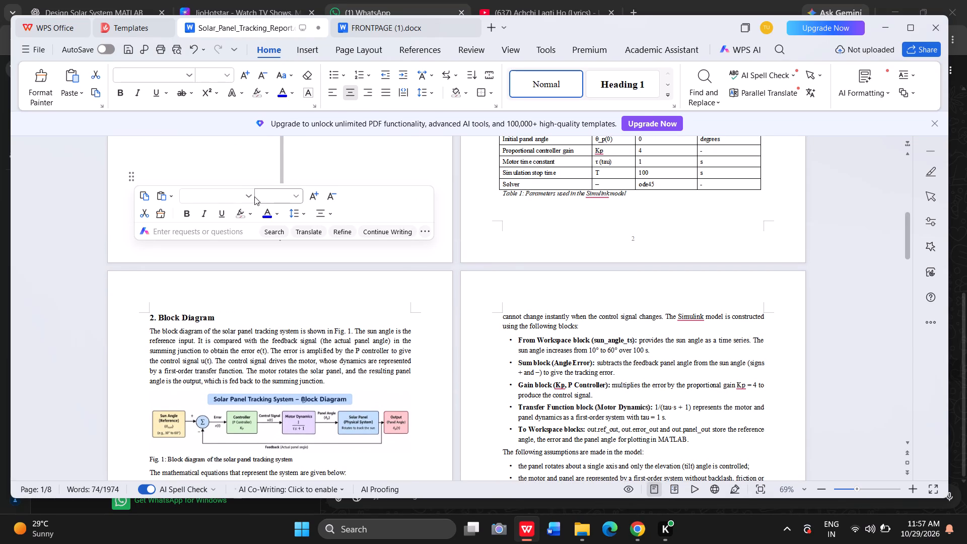
{"action": "left_click", "coordinate": [251, 197]}
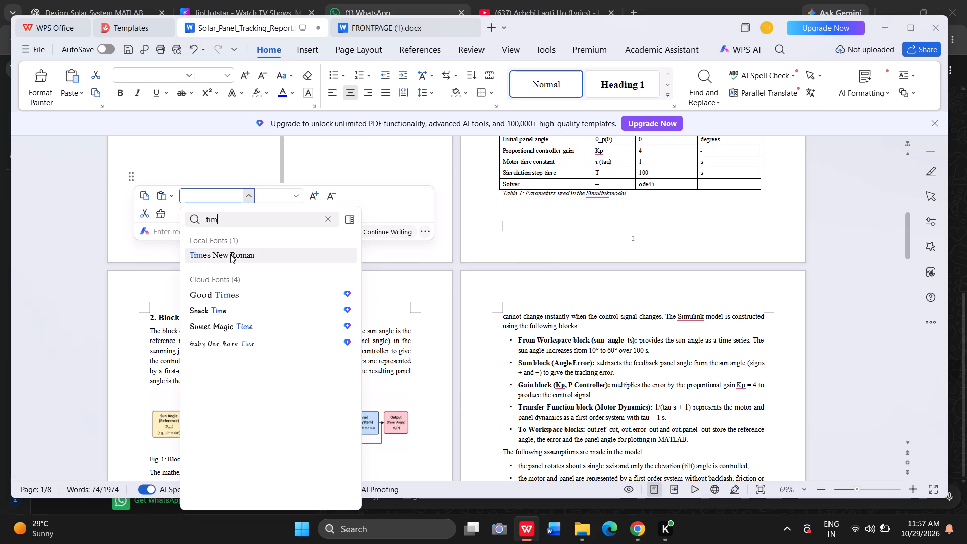
{"action": "left_click", "coordinate": [230, 254]}
{"action": "scroll", "coordinate": [332, 255], "scroll_direction": "up", "scroll_amount": 3}
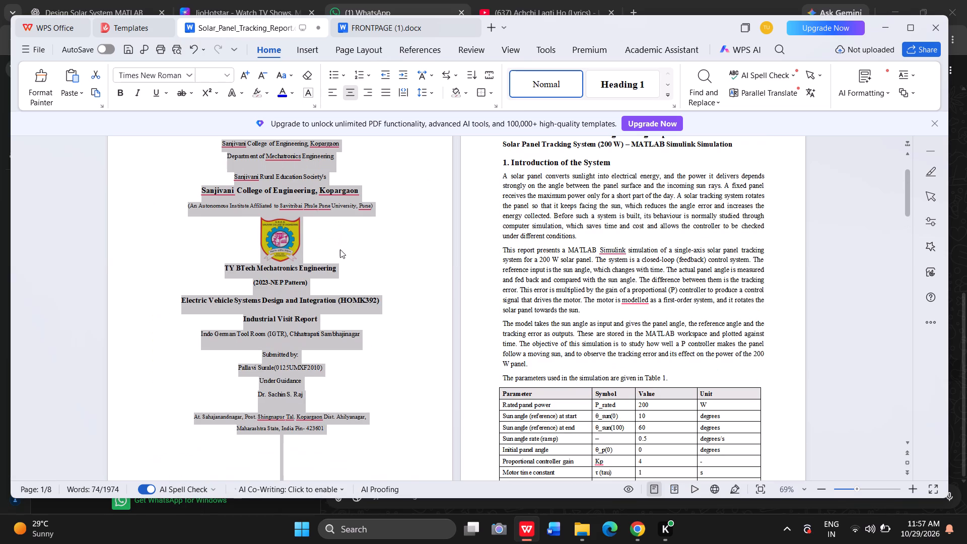
{"action": "left_click", "coordinate": [408, 170]}
Select the college and department heading lines above the cover page logo and open their font size choices.
{"action": "scroll", "coordinate": [335, 259], "scroll_direction": "up", "scroll_amount": 1}
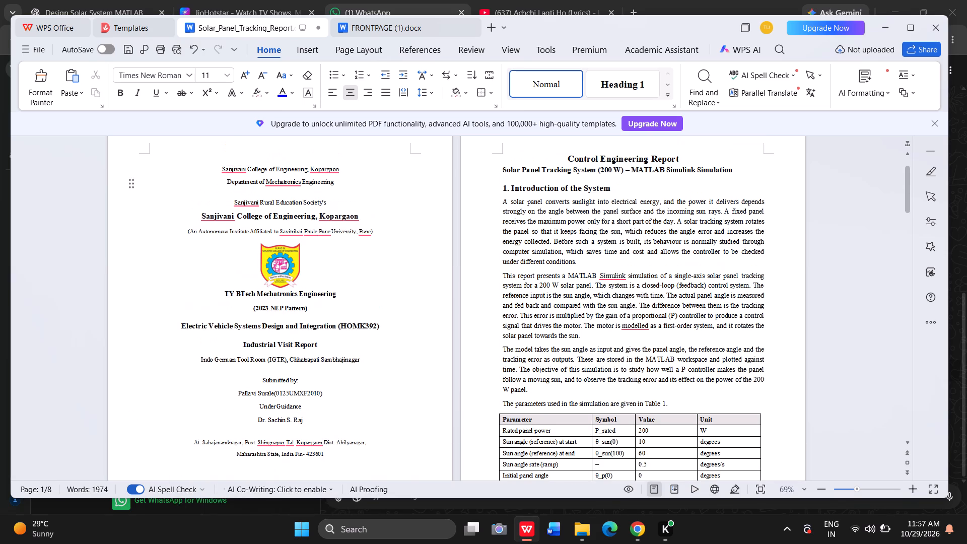
{"action": "left_click_drag", "start_coordinate": [221, 167], "coordinate": [352, 234]}
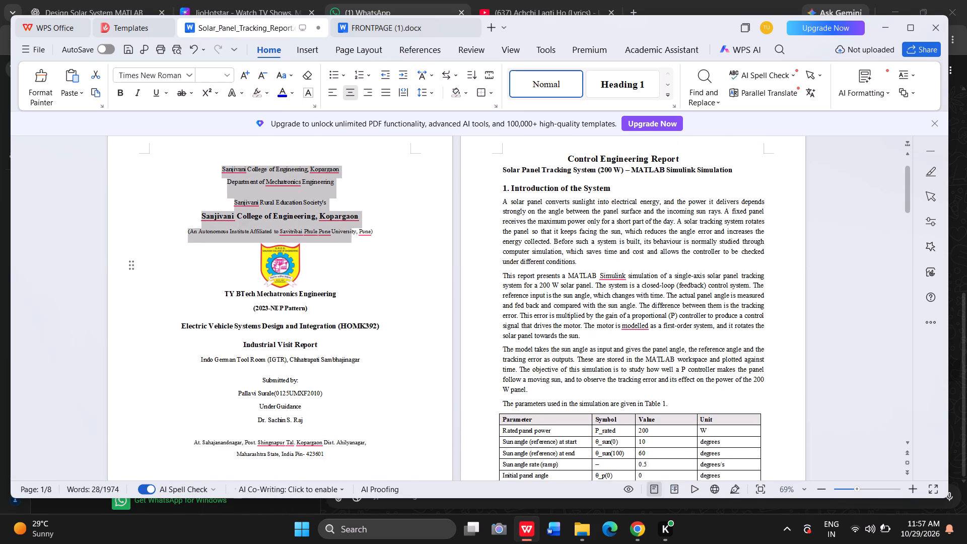
{"action": "left_click_drag", "start_coordinate": [352, 234], "coordinate": [371, 233]}
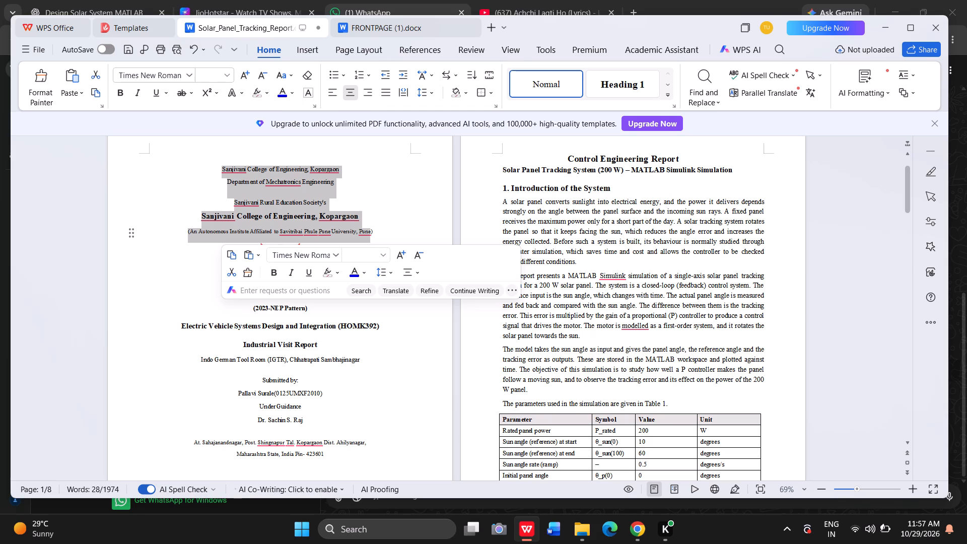
{"action": "left_click", "coordinate": [383, 255]}
{"action": "left_click", "coordinate": [396, 196]}
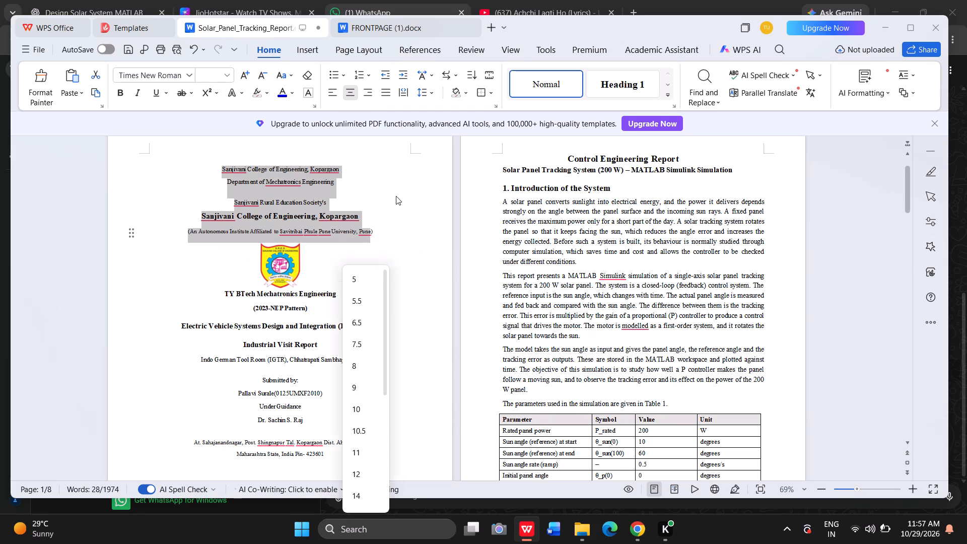
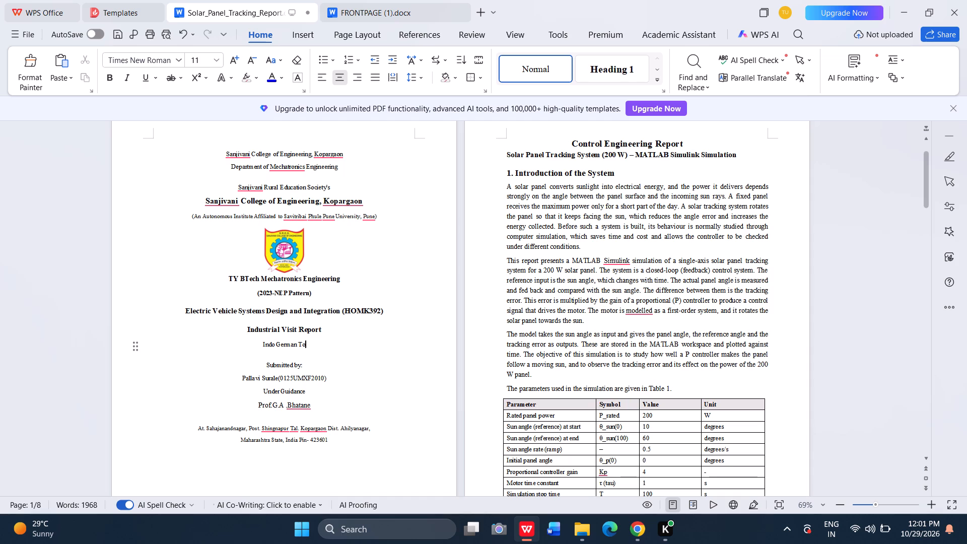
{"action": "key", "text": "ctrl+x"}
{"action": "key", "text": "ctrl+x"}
Undo the venue line deletion and the latest edits to the professor's name on the cover page.
{"action": "triple_click", "coordinate": [184, 34]}
{"action": "left_click", "coordinate": [184, 34]}
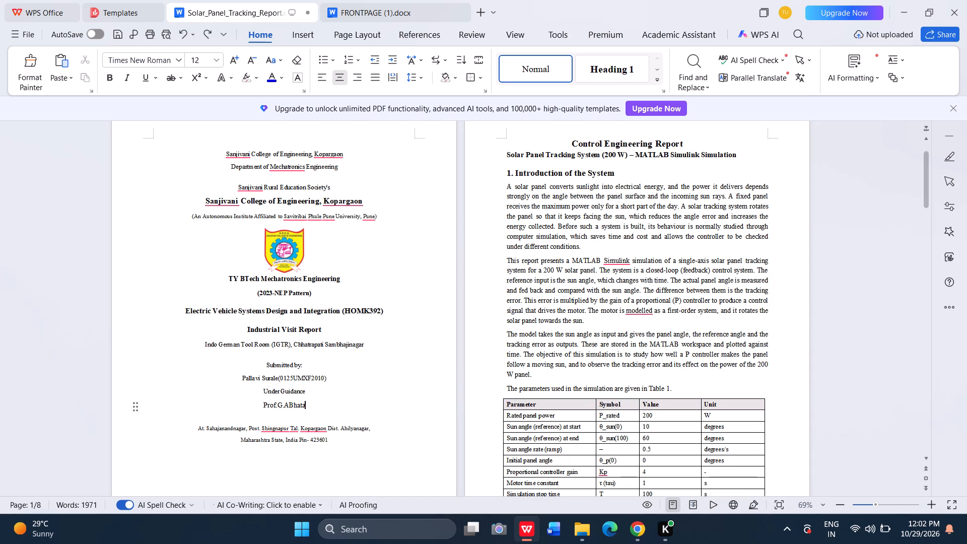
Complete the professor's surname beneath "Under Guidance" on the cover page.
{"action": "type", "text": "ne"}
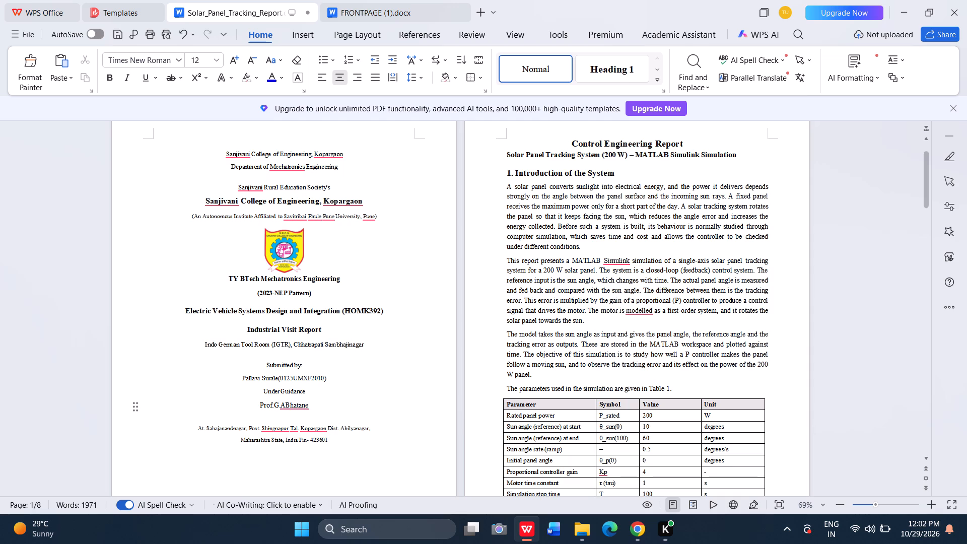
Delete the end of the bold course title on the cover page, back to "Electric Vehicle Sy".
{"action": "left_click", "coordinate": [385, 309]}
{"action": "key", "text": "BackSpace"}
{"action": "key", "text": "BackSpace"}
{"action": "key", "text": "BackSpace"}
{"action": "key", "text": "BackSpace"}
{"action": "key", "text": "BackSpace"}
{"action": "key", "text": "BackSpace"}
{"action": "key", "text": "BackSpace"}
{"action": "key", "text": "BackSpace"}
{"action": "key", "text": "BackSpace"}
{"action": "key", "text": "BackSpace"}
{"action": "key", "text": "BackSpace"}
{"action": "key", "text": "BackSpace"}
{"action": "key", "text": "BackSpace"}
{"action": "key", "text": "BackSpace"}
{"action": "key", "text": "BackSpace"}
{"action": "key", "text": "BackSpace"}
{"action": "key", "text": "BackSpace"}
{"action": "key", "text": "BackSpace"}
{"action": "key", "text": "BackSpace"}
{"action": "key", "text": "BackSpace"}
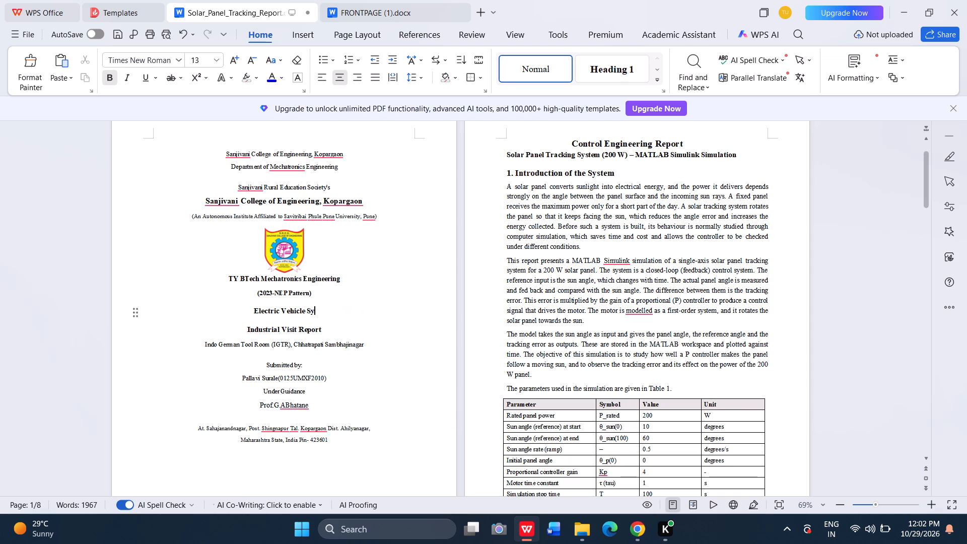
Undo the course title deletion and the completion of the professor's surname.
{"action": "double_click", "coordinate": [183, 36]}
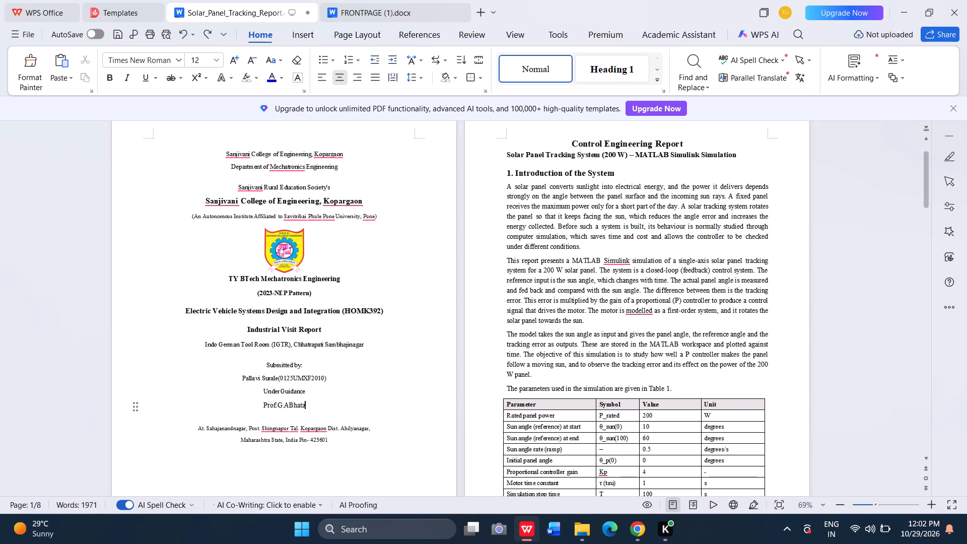
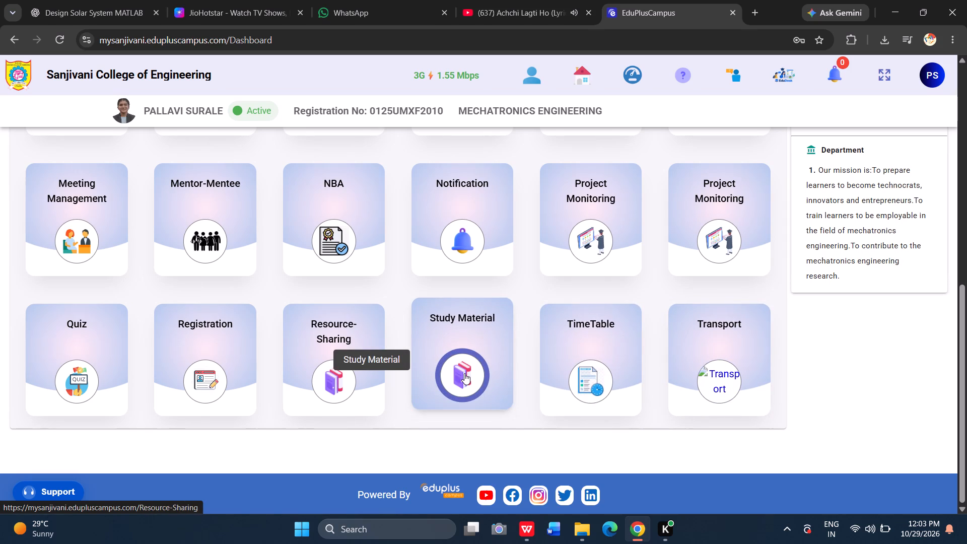
Open the study material course list through the Study Material and Resourse Sharing tiles of the college portal.
{"action": "left_click", "coordinate": [464, 373]}
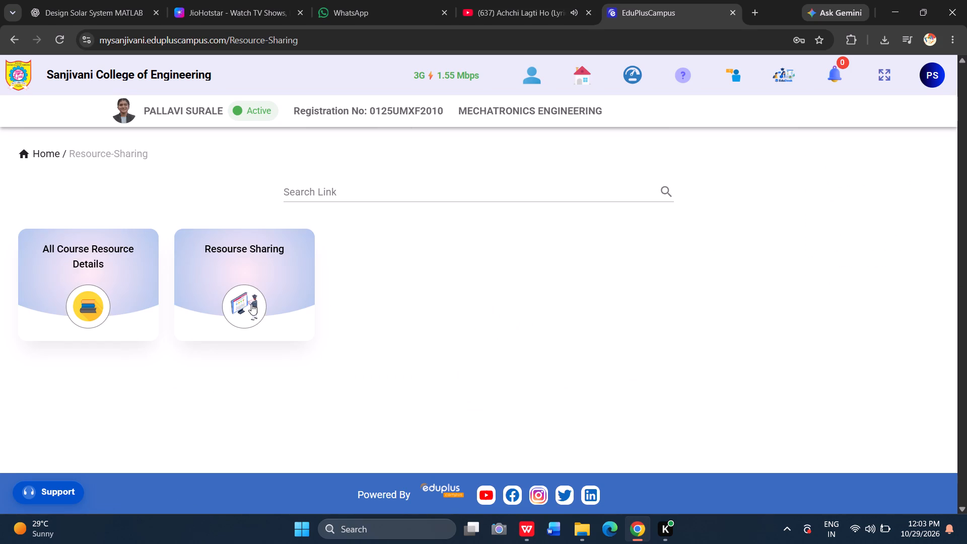
{"action": "left_click", "coordinate": [220, 307]}
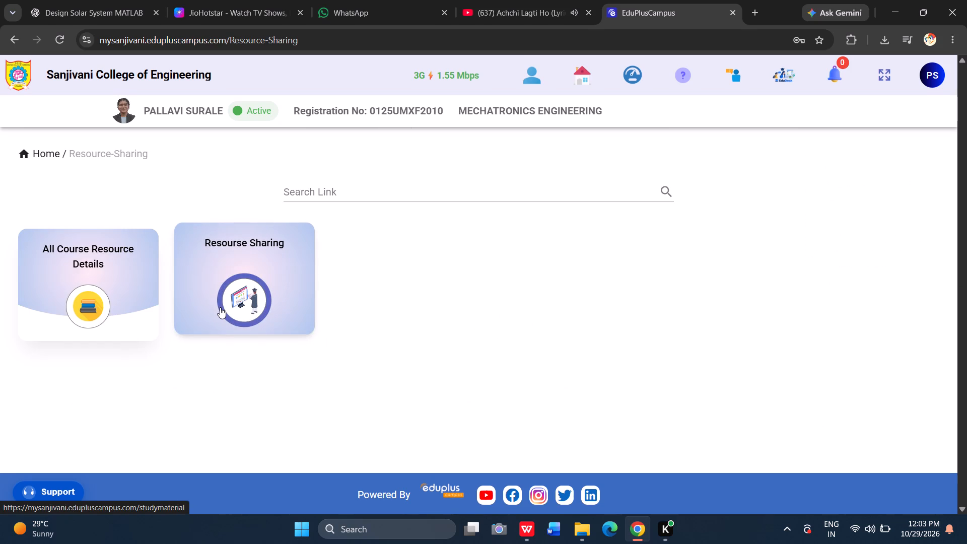
{"action": "left_click", "coordinate": [232, 297]}
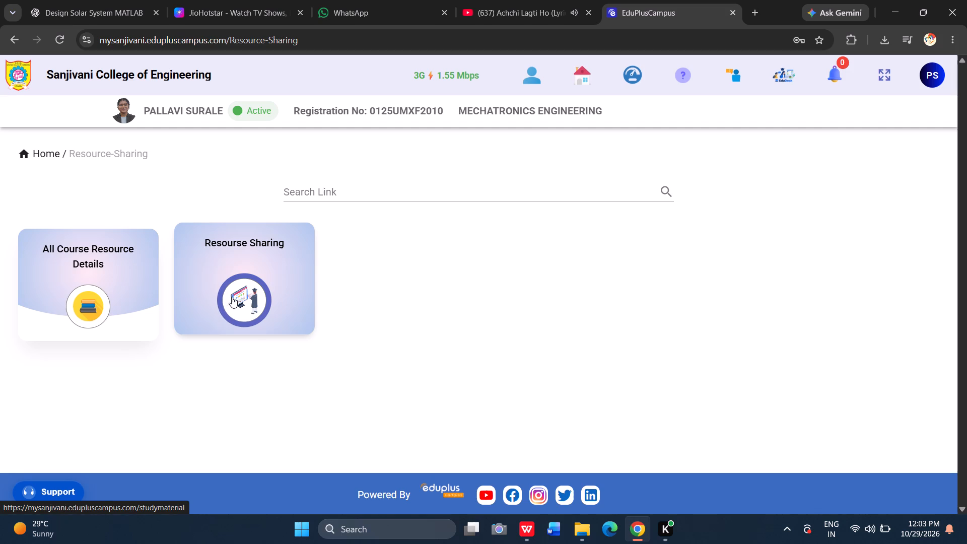
{"action": "left_click", "coordinate": [246, 277]}
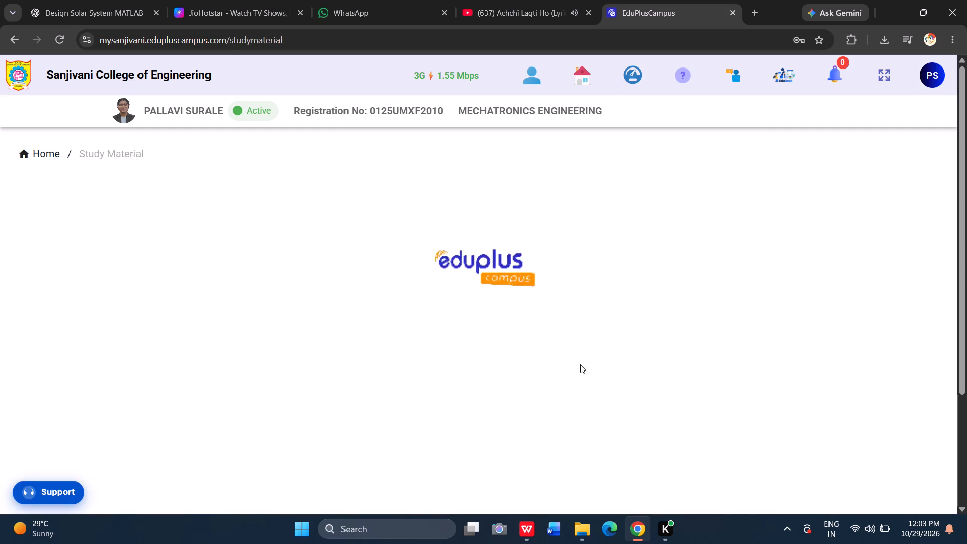
Copy "Control Engineering" from the portal's course list and paste it over "Electric Vehicle Systems Design and Integration" on the report's cover page.
{"action": "scroll", "coordinate": [371, 353], "scroll_direction": "down", "scroll_amount": 1}
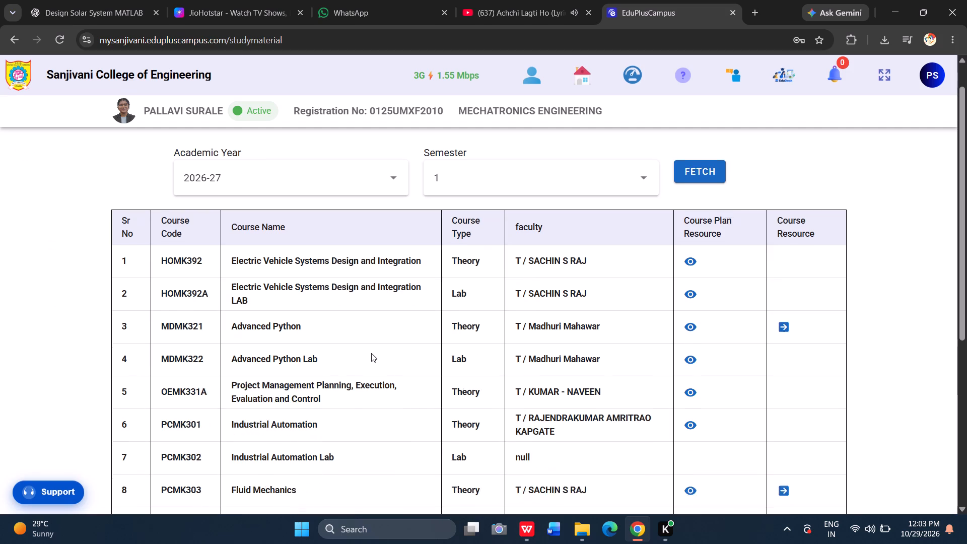
{"action": "scroll", "coordinate": [371, 353], "scroll_direction": "down", "scroll_amount": 3}
{"action": "scroll", "coordinate": [253, 398], "scroll_direction": "down", "scroll_amount": 1}
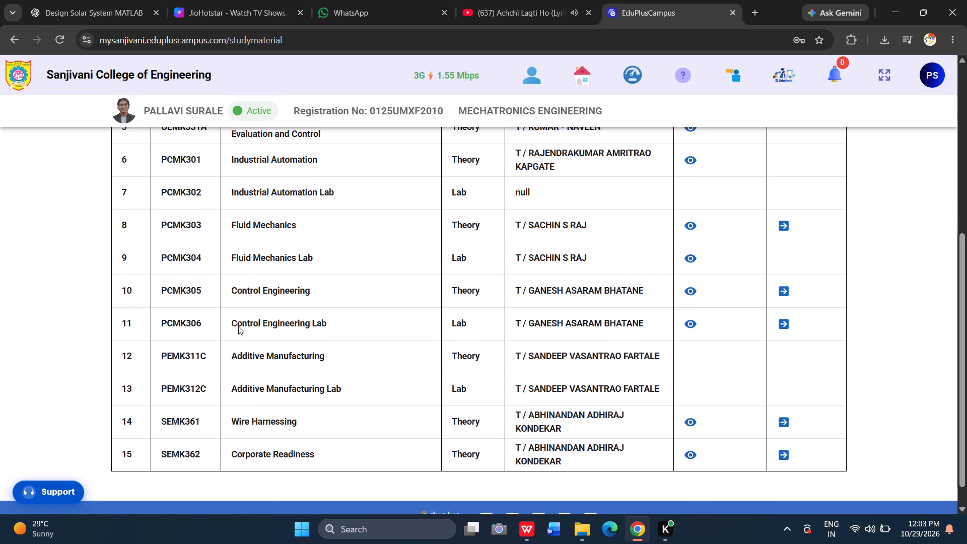
{"action": "left_click_drag", "start_coordinate": [233, 290], "coordinate": [312, 286]}
{"action": "key", "text": "ctrl+c"}
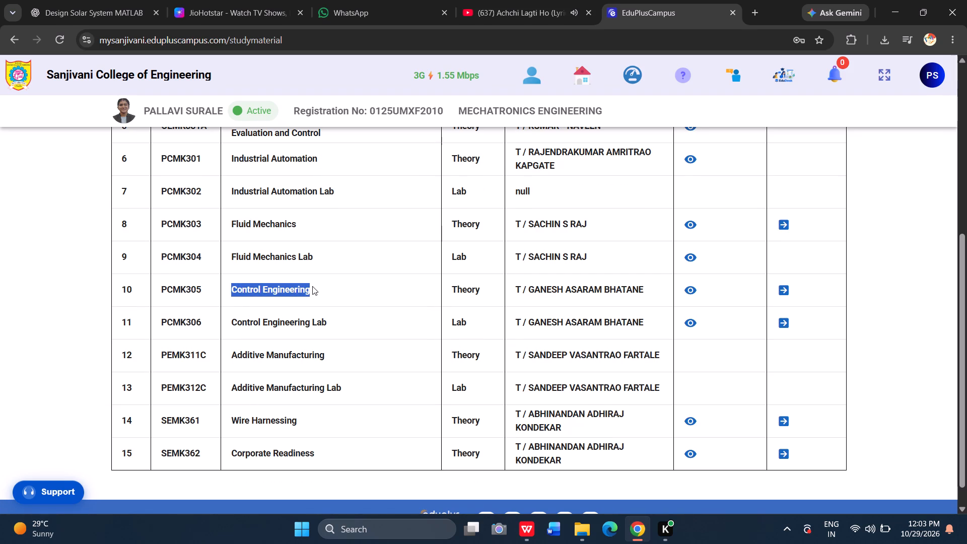
{"action": "left_click", "coordinate": [526, 536]}
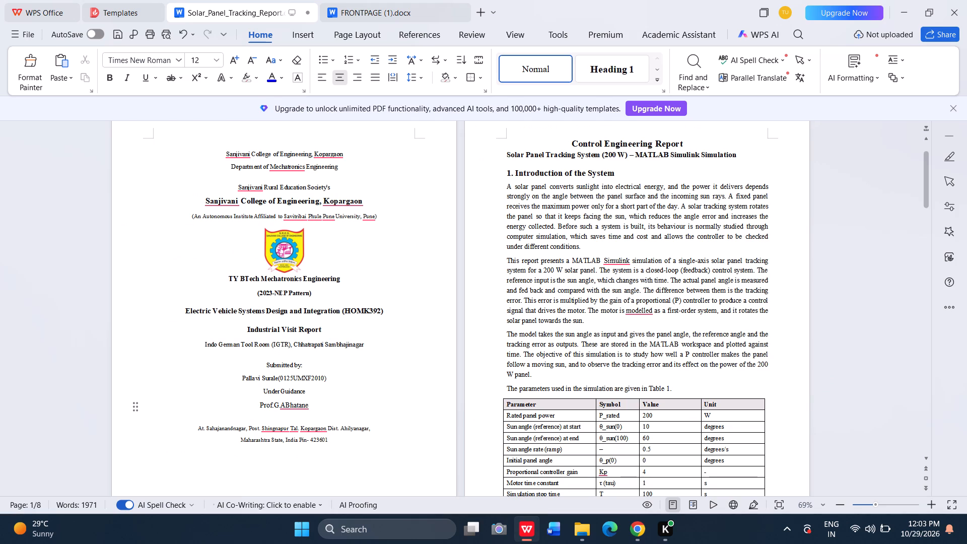
{"action": "left_click_drag", "start_coordinate": [184, 309], "coordinate": [220, 308]}
{"action": "left_click_drag", "start_coordinate": [220, 308], "coordinate": [337, 309]}
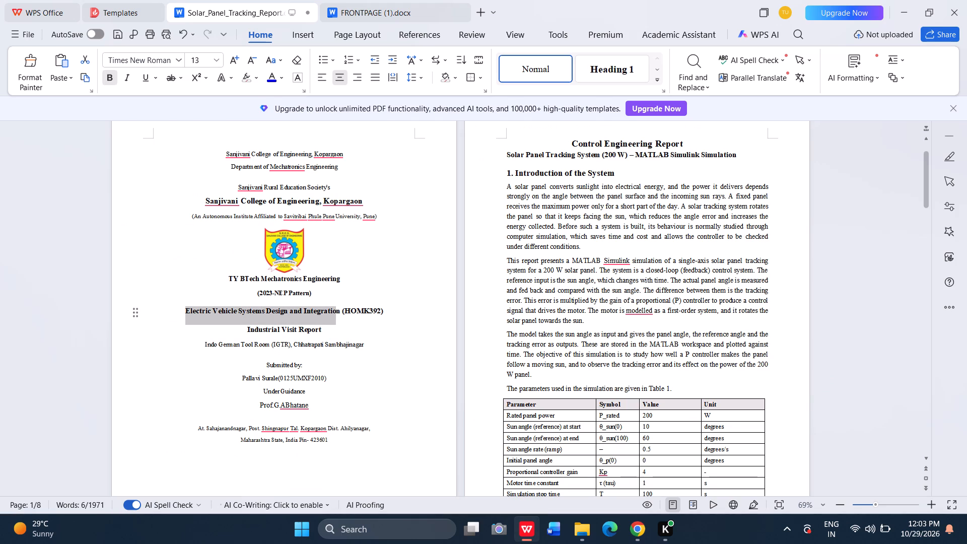
{"action": "left_click_drag", "start_coordinate": [337, 309], "coordinate": [341, 309]}
{"action": "key", "text": "ctrl+v"}
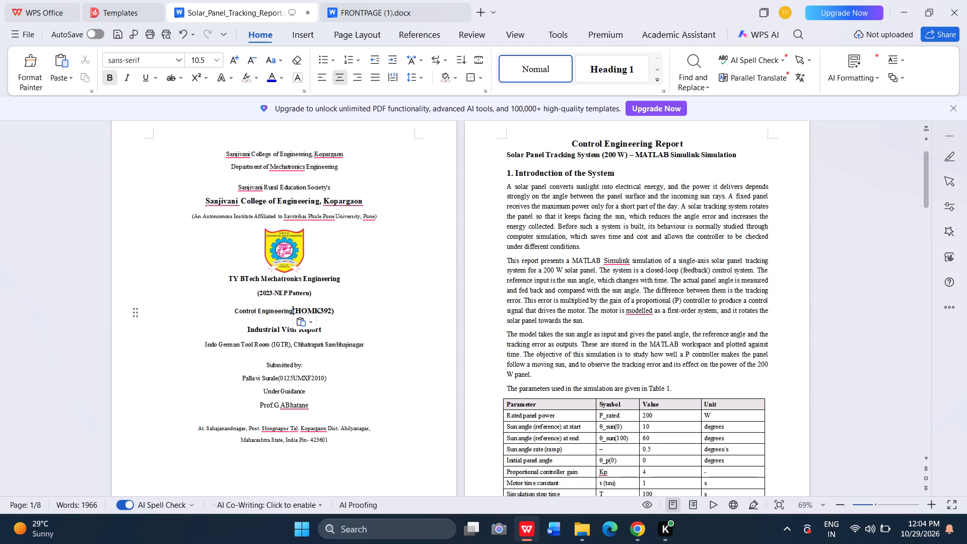
{"action": "left_click", "coordinate": [183, 30]}
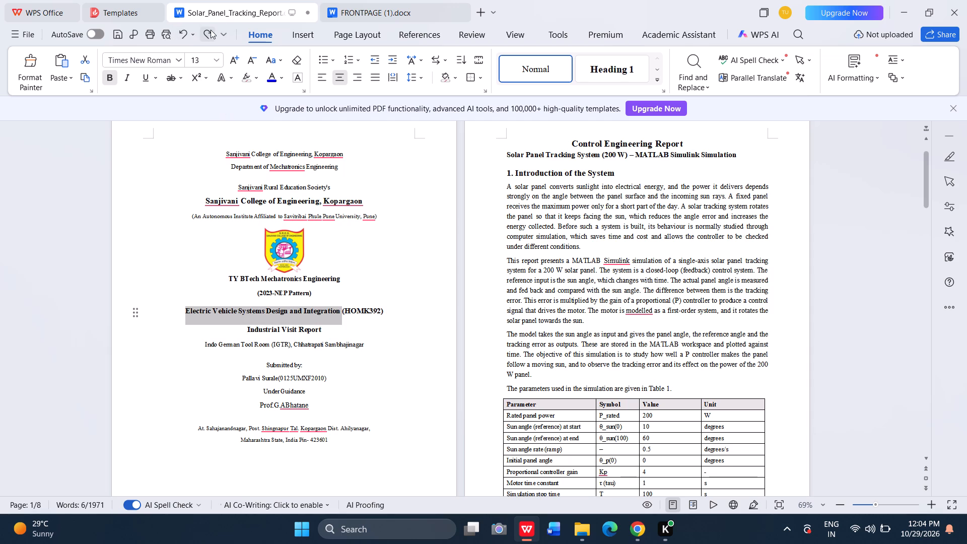
{"action": "left_click", "coordinate": [208, 34]}
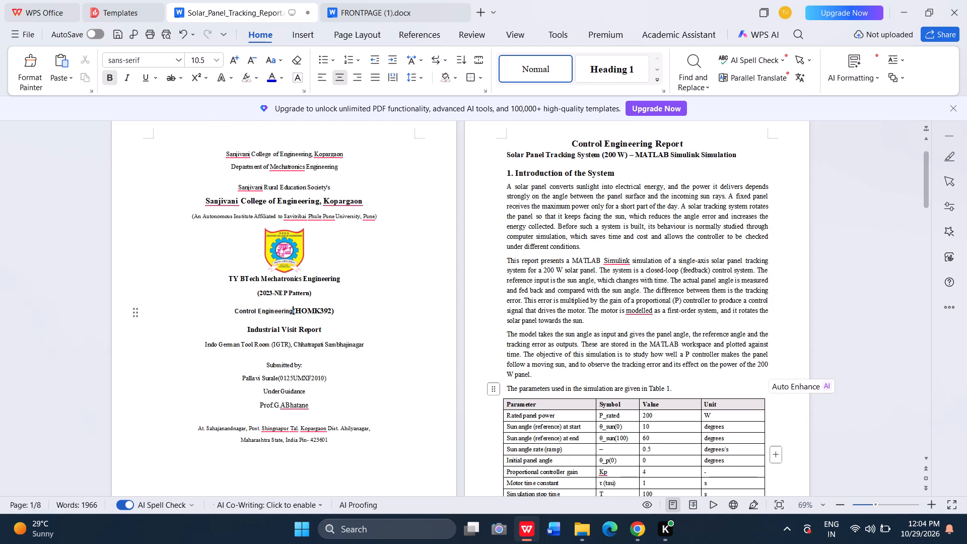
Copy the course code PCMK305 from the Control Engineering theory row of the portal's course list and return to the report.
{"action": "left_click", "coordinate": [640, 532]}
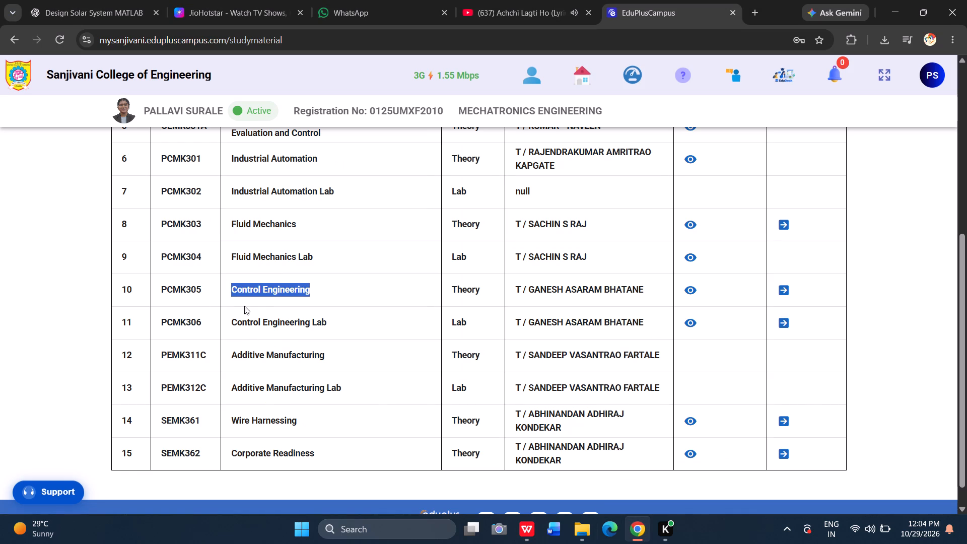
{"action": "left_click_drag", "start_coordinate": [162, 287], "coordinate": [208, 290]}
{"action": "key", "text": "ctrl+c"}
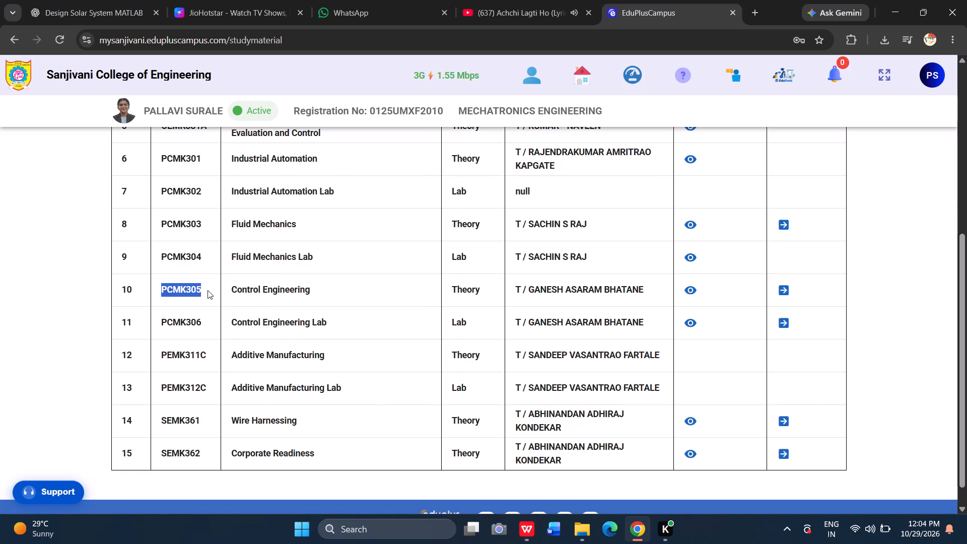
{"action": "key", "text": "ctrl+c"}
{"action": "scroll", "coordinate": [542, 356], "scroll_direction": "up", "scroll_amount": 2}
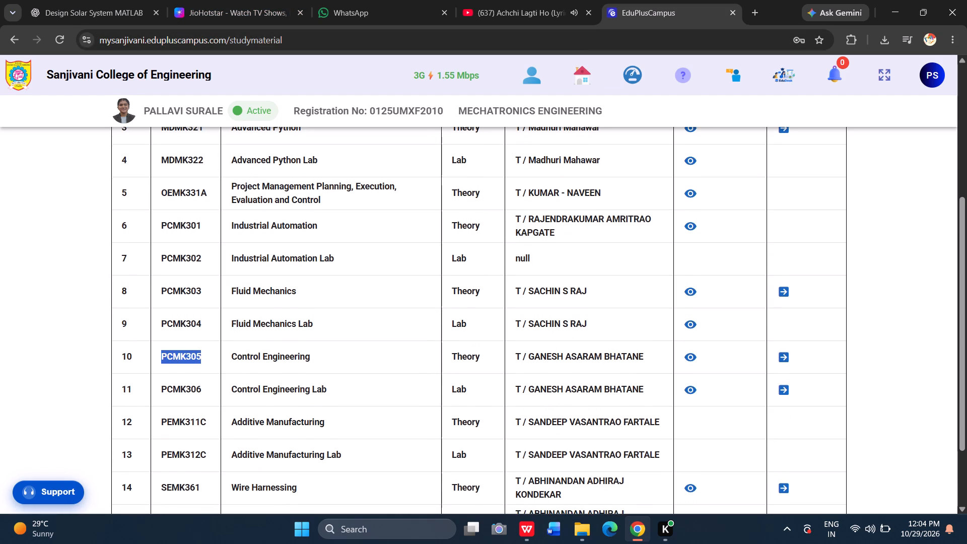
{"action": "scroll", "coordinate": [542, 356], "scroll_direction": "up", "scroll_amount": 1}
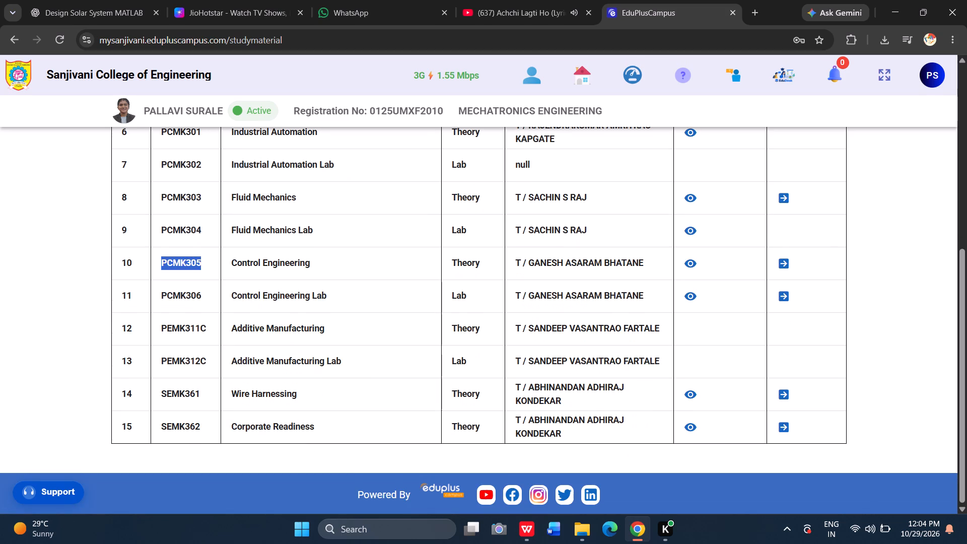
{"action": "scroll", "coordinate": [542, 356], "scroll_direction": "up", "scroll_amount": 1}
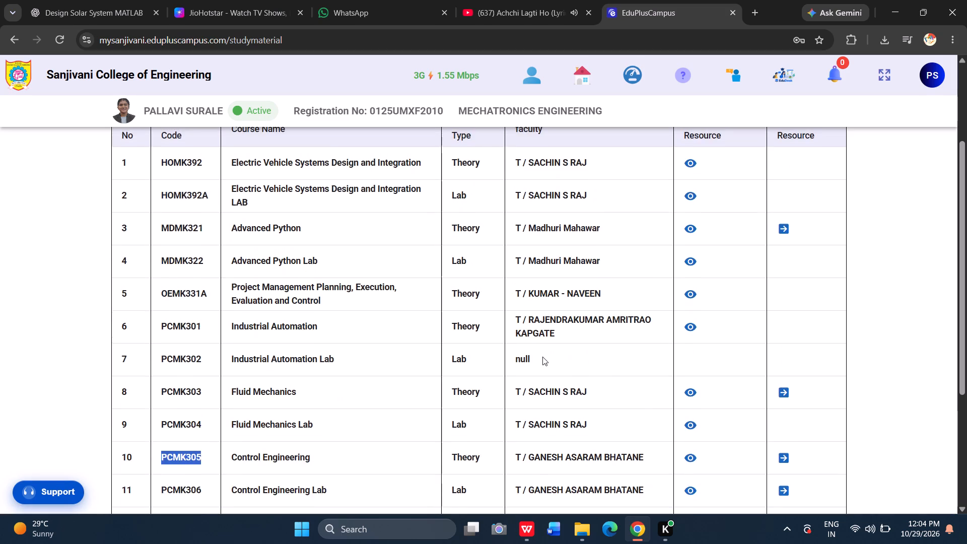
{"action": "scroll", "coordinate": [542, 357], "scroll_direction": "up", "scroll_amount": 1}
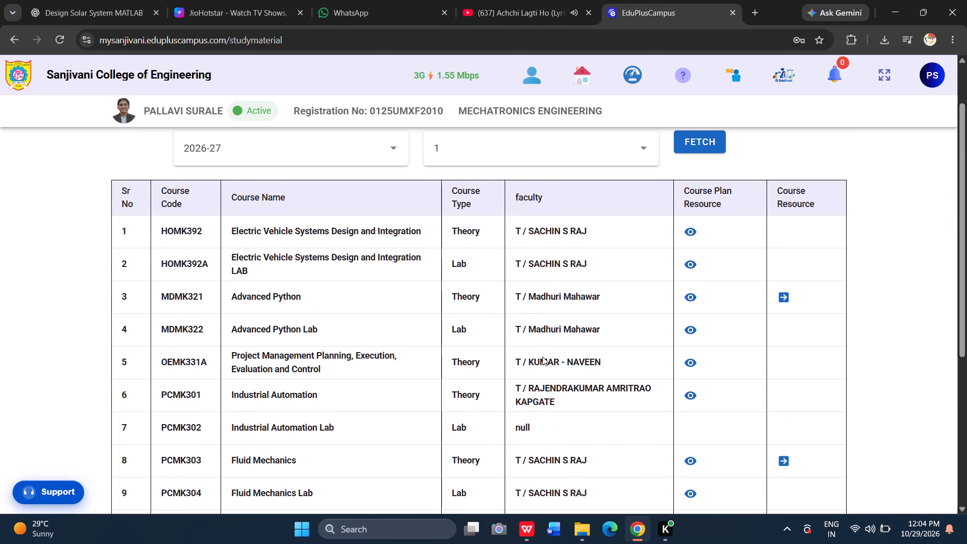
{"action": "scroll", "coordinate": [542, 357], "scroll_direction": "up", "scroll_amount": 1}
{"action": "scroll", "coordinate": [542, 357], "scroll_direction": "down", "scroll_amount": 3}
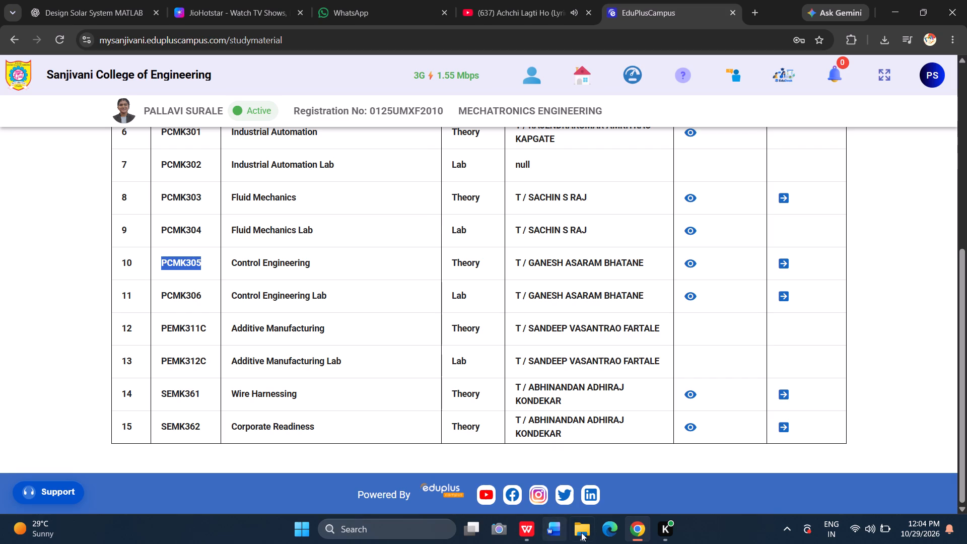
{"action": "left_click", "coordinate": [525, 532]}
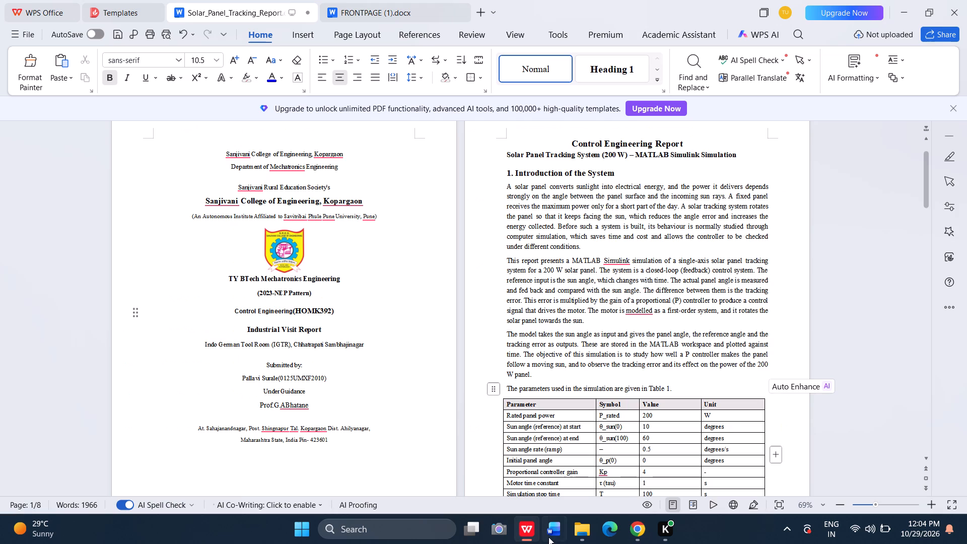
Copy the Control Engineering Lab code PCMK306 from the portal's course list and paste it over HOMK392 on the report's cover page.
{"action": "left_click", "coordinate": [636, 534]}
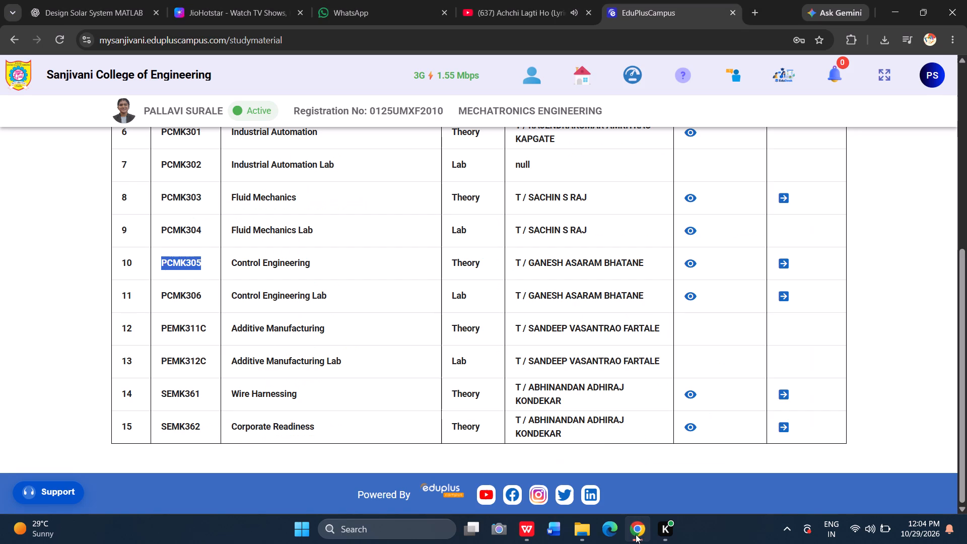
{"action": "scroll", "coordinate": [432, 354], "scroll_direction": "up", "scroll_amount": 1}
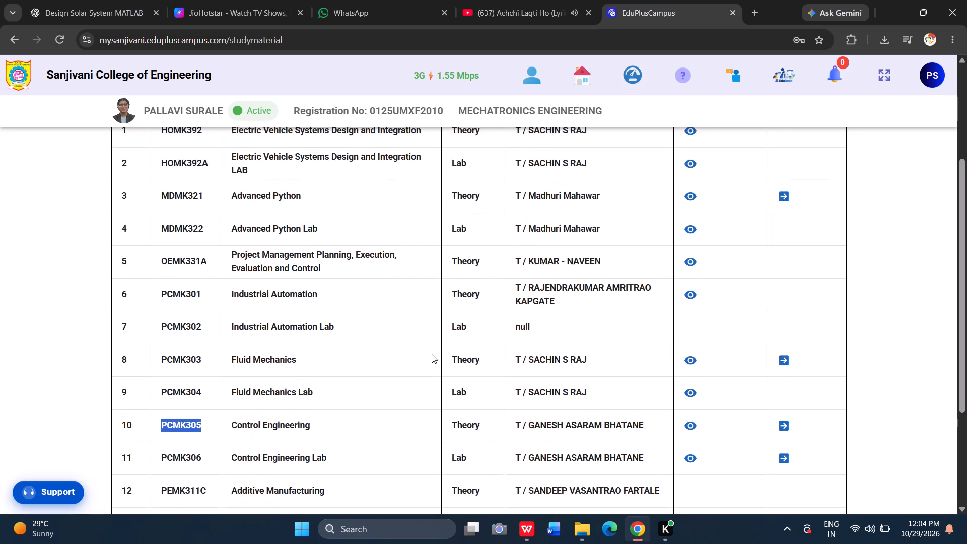
{"action": "scroll", "coordinate": [432, 354], "scroll_direction": "up", "scroll_amount": 1}
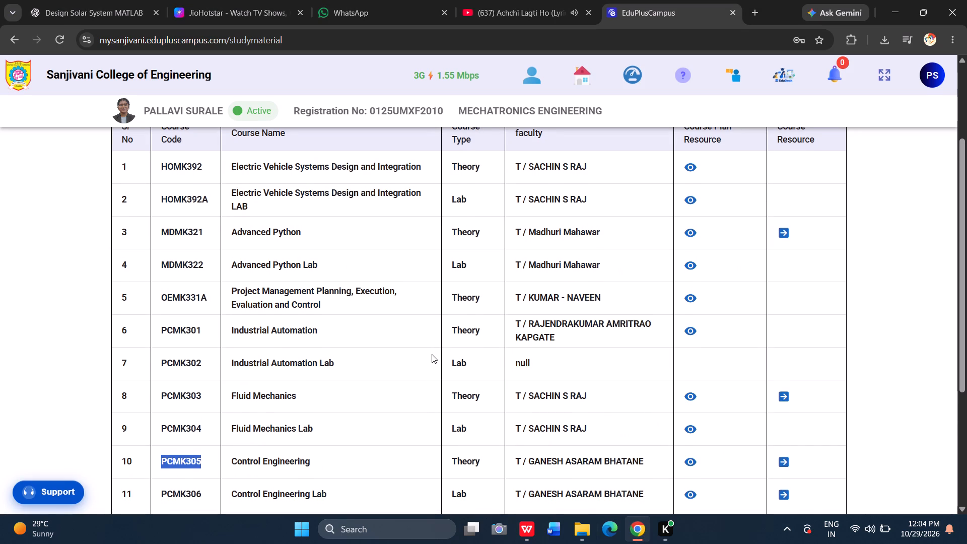
{"action": "scroll", "coordinate": [432, 354], "scroll_direction": "up", "scroll_amount": 1}
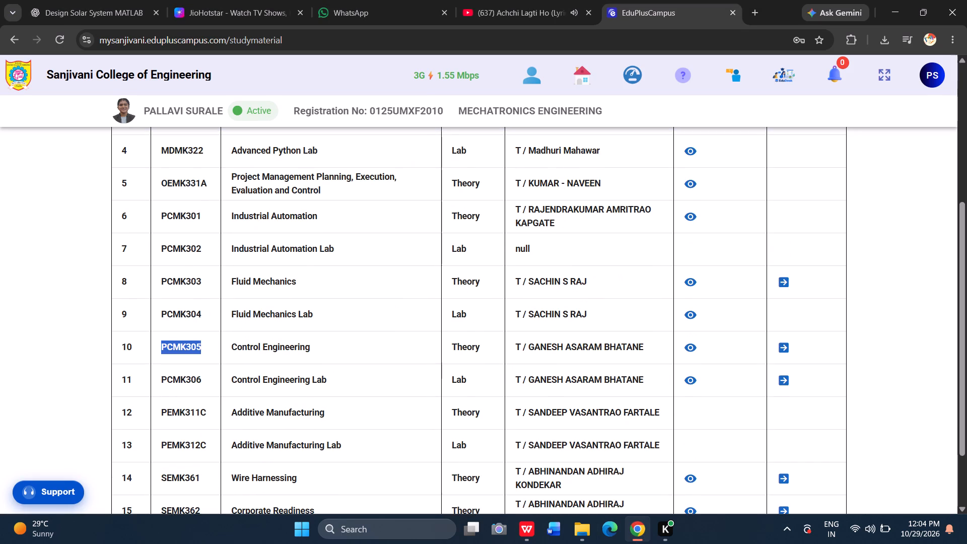
{"action": "left_click_drag", "start_coordinate": [162, 379], "coordinate": [211, 384]}
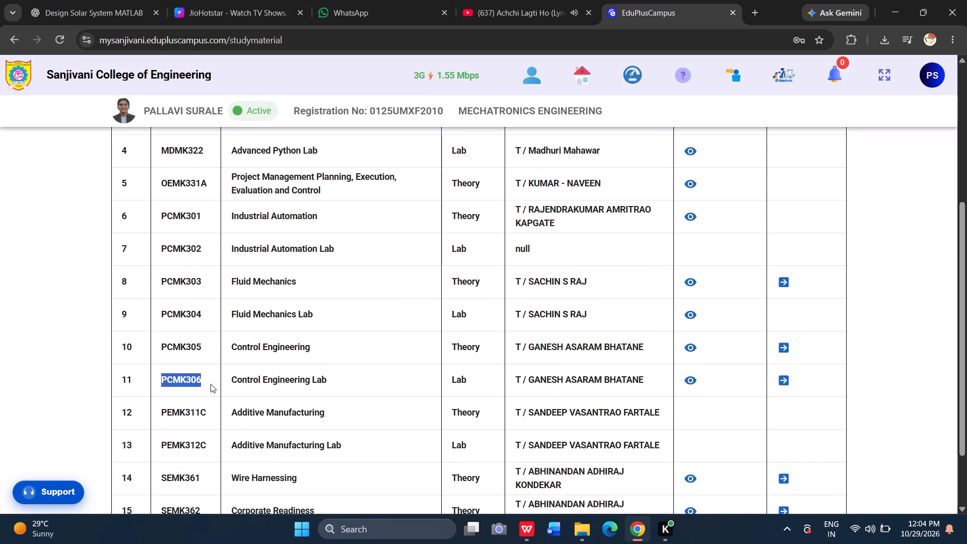
{"action": "left_click_drag", "start_coordinate": [211, 384], "coordinate": [211, 383]}
{"action": "key", "text": "ctrl+c"}
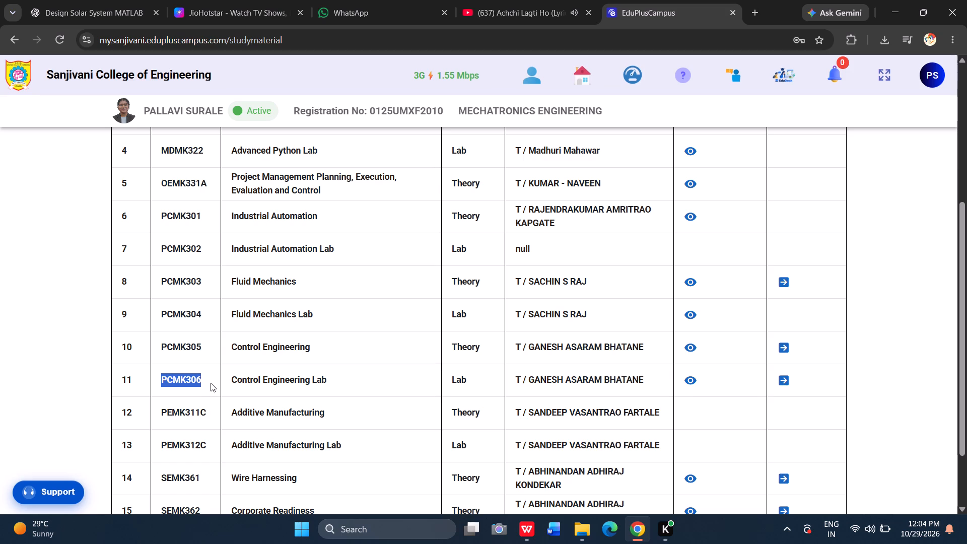
{"action": "left_click", "coordinate": [529, 525]}
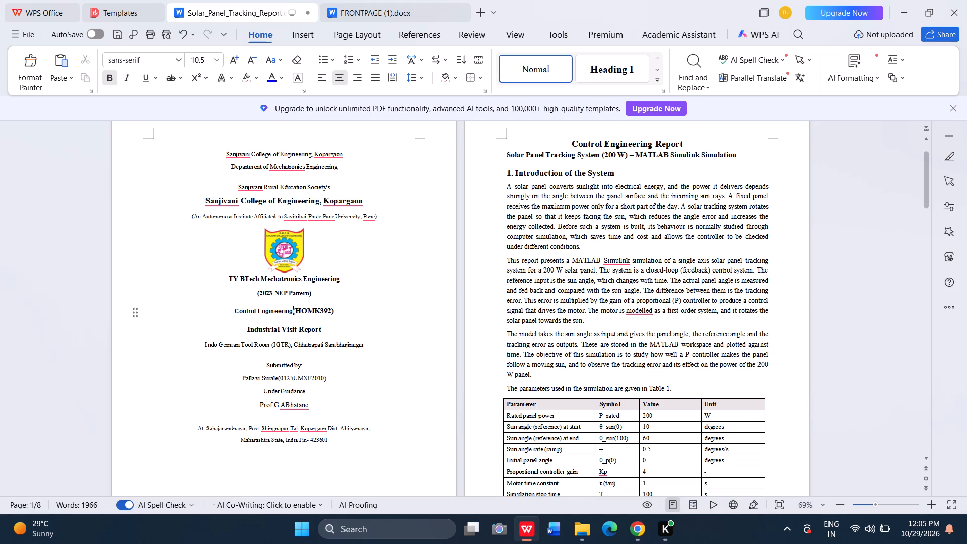
{"action": "left_click_drag", "start_coordinate": [294, 310], "coordinate": [326, 309]}
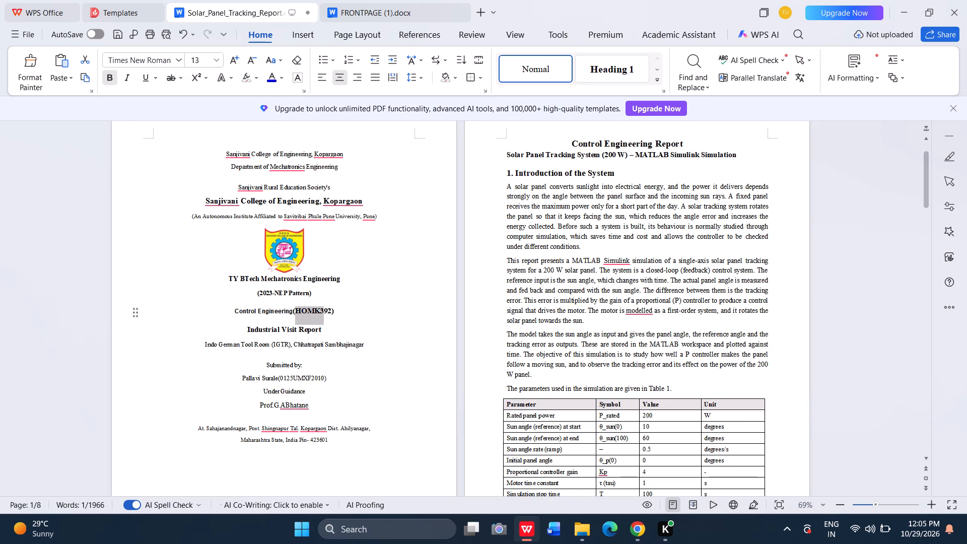
{"action": "left_click_drag", "start_coordinate": [326, 309], "coordinate": [330, 309]}
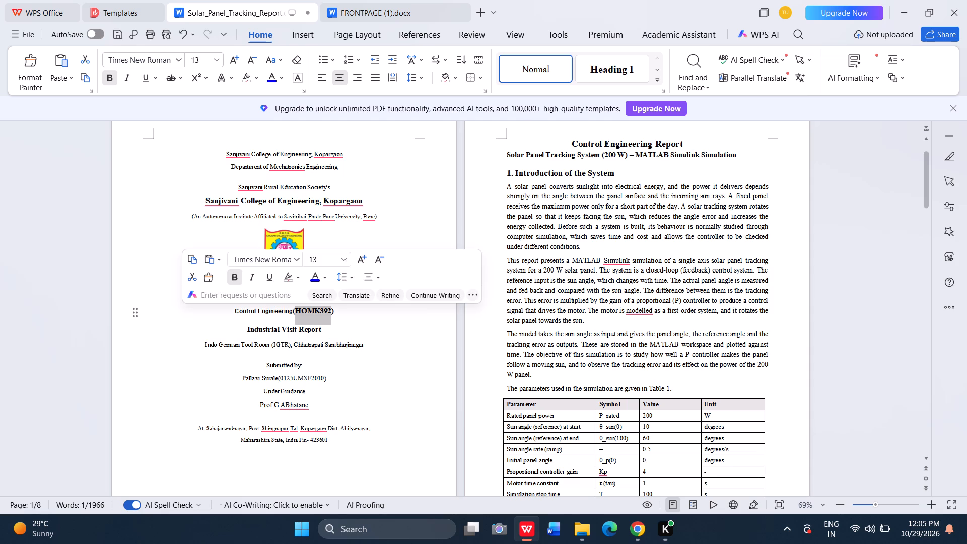
{"action": "key", "text": "ctrl+v"}
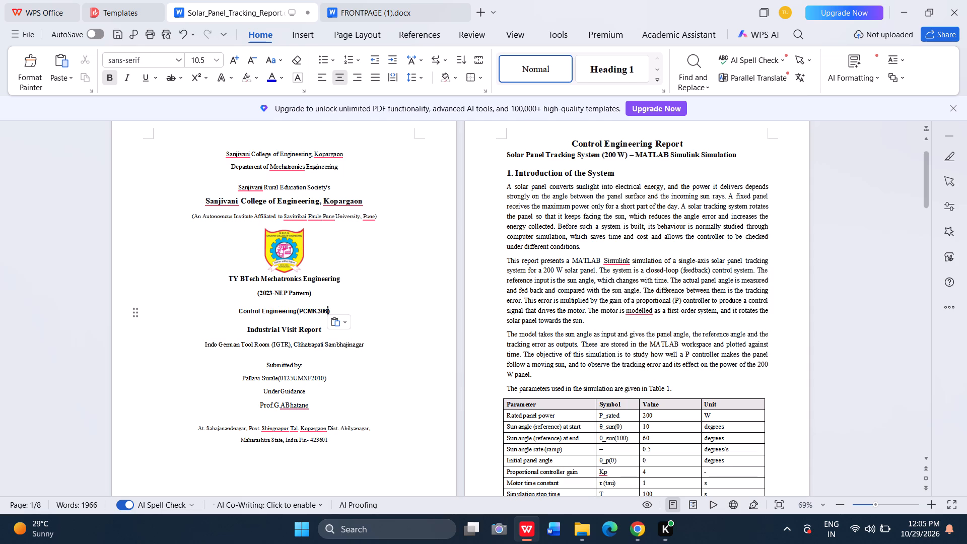
Check the Control Engineering theory code in the portal's course list and change the cover page's course code to PCMK305.
{"action": "left_click", "coordinate": [640, 533]}
{"action": "scroll", "coordinate": [459, 395], "scroll_direction": "up", "scroll_amount": 2}
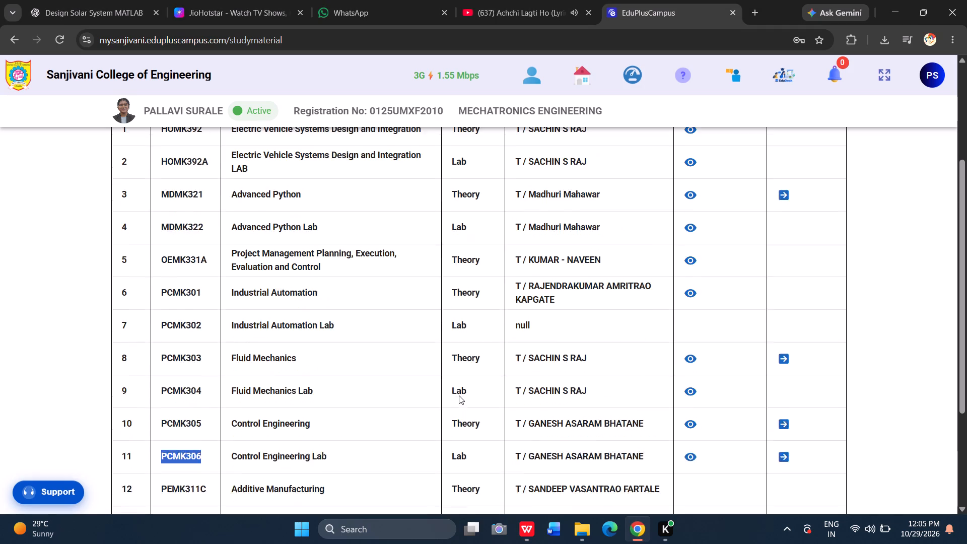
{"action": "scroll", "coordinate": [459, 395], "scroll_direction": "up", "scroll_amount": 2}
{"action": "scroll", "coordinate": [459, 386], "scroll_direction": "down", "scroll_amount": 2}
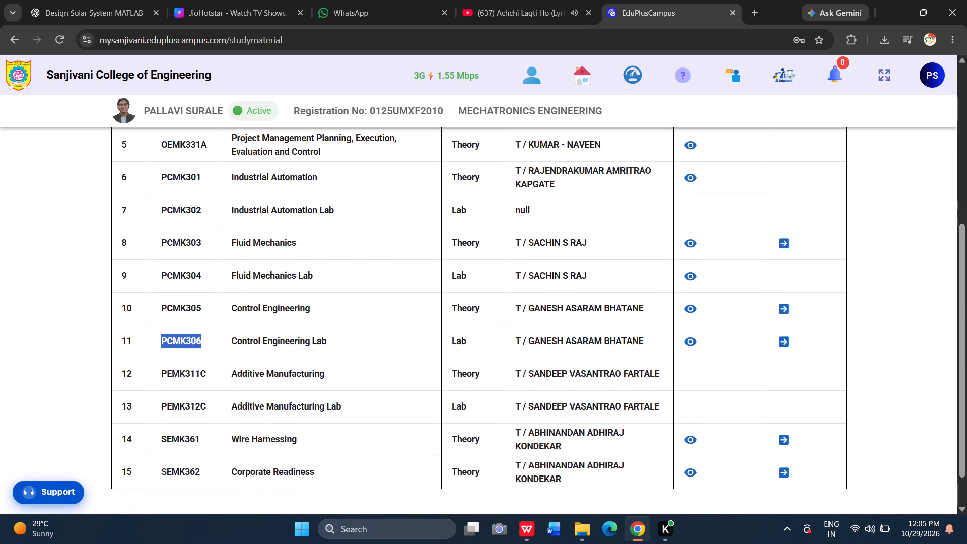
{"action": "scroll", "coordinate": [459, 386], "scroll_direction": "down", "scroll_amount": 1}
{"action": "left_click", "coordinate": [530, 528]}
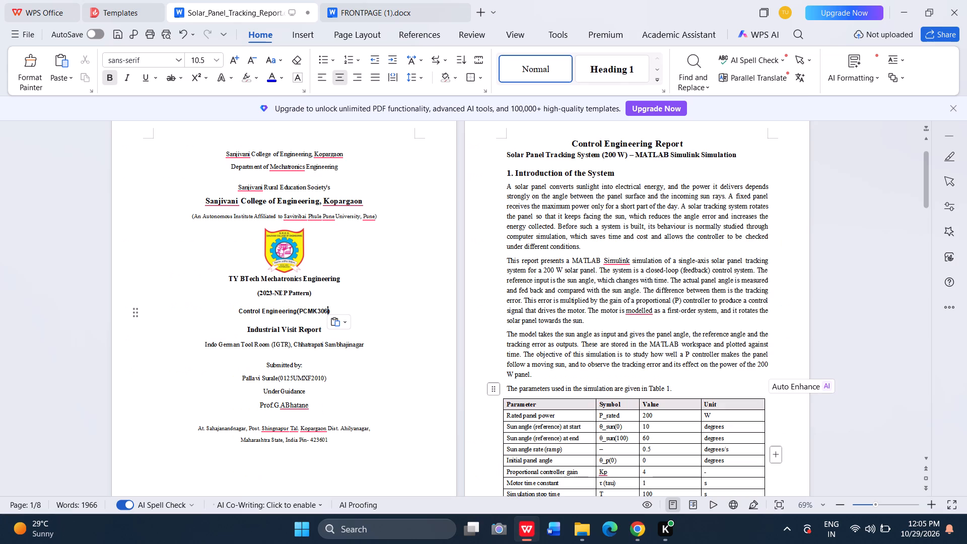
{"action": "key", "text": "BackSpace"}
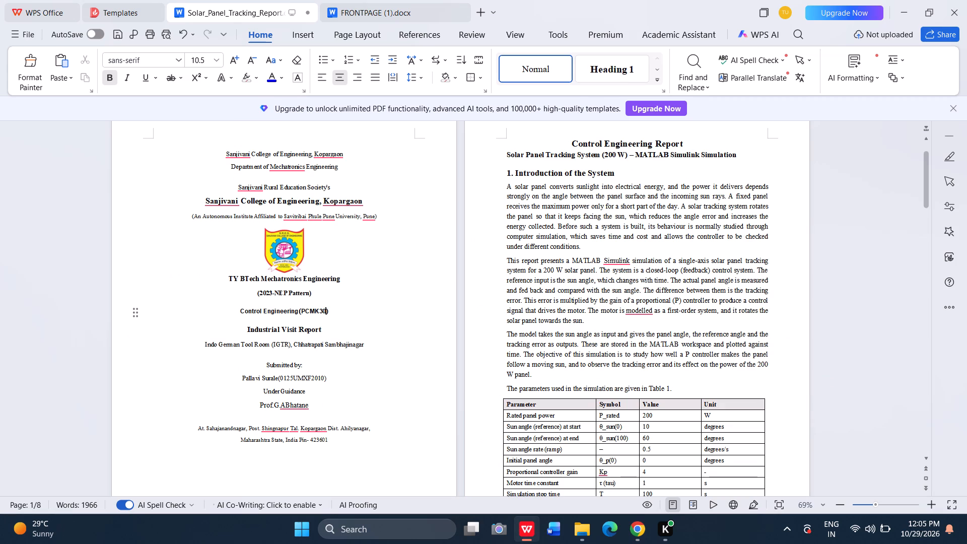
{"action": "key", "text": "5"}
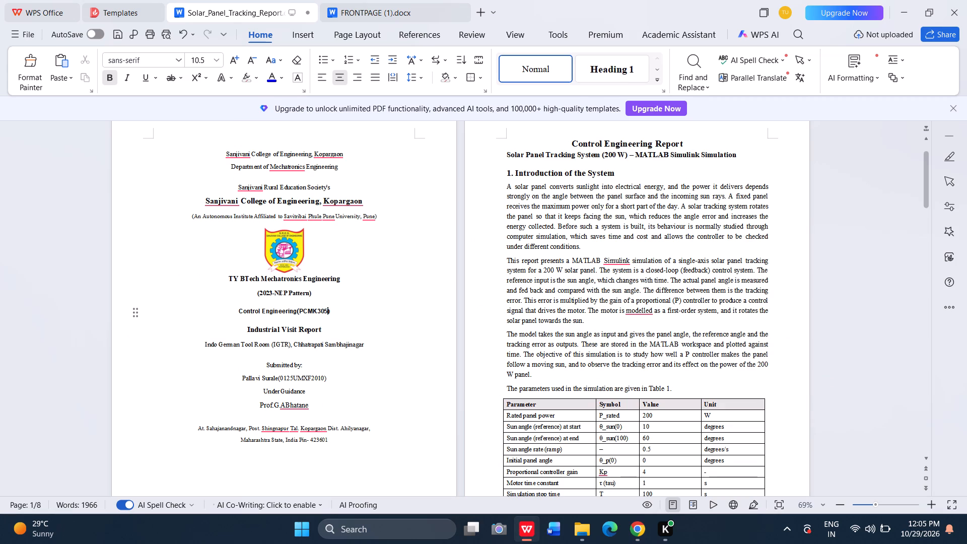
Make the whole Control Engineering(PCMK305) line on the cover page bold.
{"action": "left_click_drag", "start_coordinate": [235, 310], "coordinate": [343, 311]}
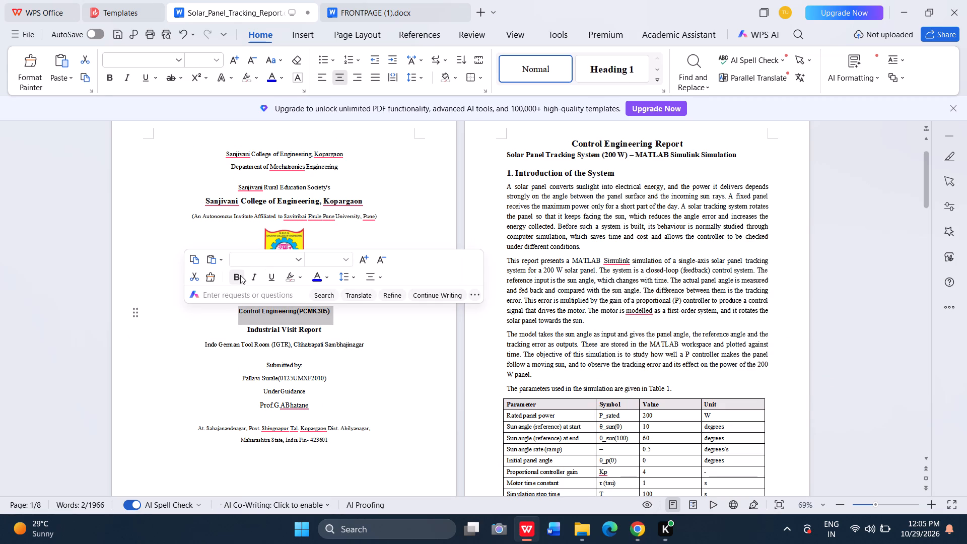
{"action": "left_click", "coordinate": [239, 277]}
{"action": "left_click", "coordinate": [239, 277]}
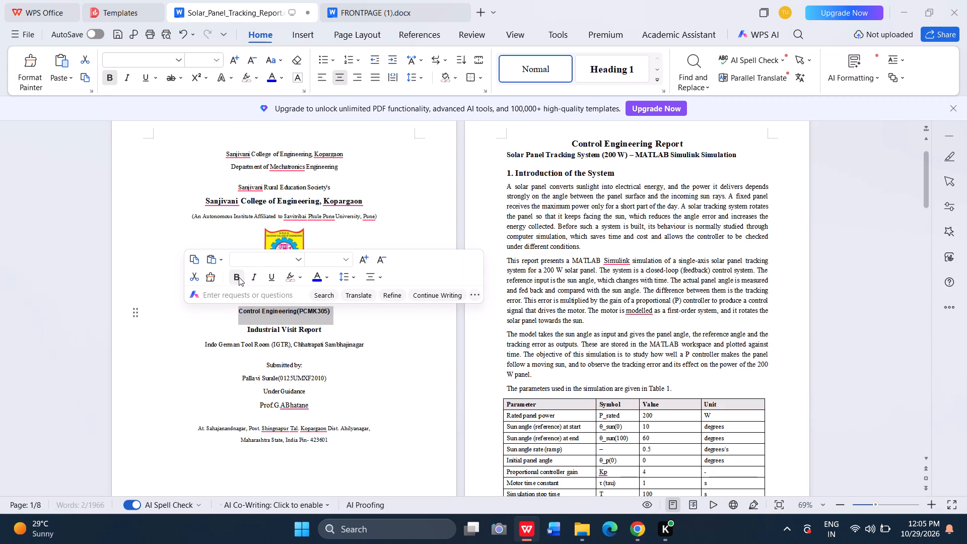
{"action": "left_click", "coordinate": [416, 363]}
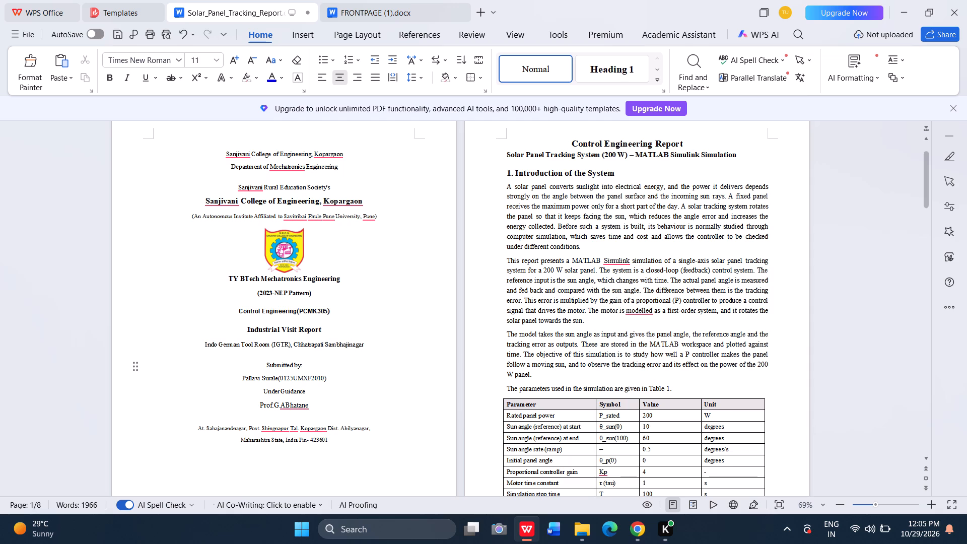
Replace "Industrial Visit" with "CIA Activity" in the report type heading on the cover page.
{"action": "left_click_drag", "start_coordinate": [248, 327], "coordinate": [295, 329]}
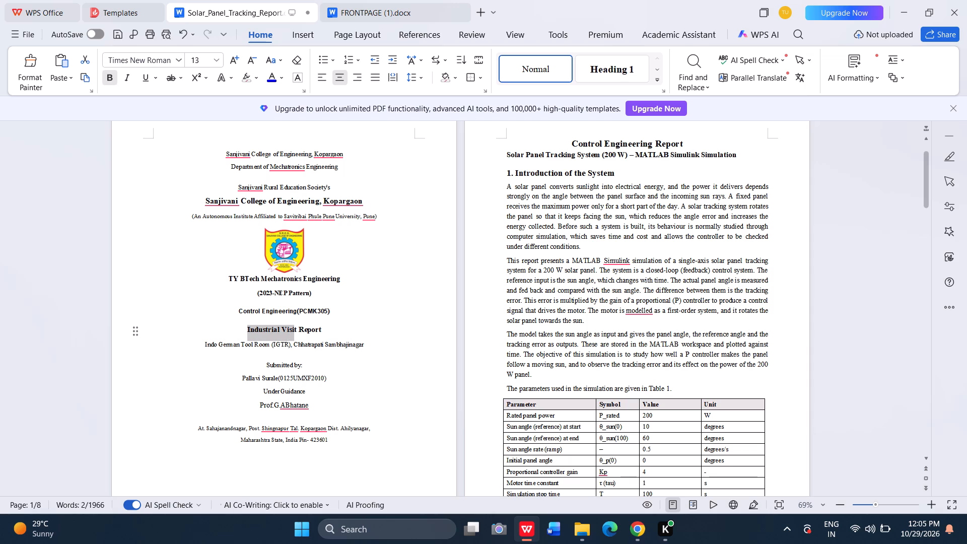
{"action": "left_click_drag", "start_coordinate": [295, 329], "coordinate": [297, 330]}
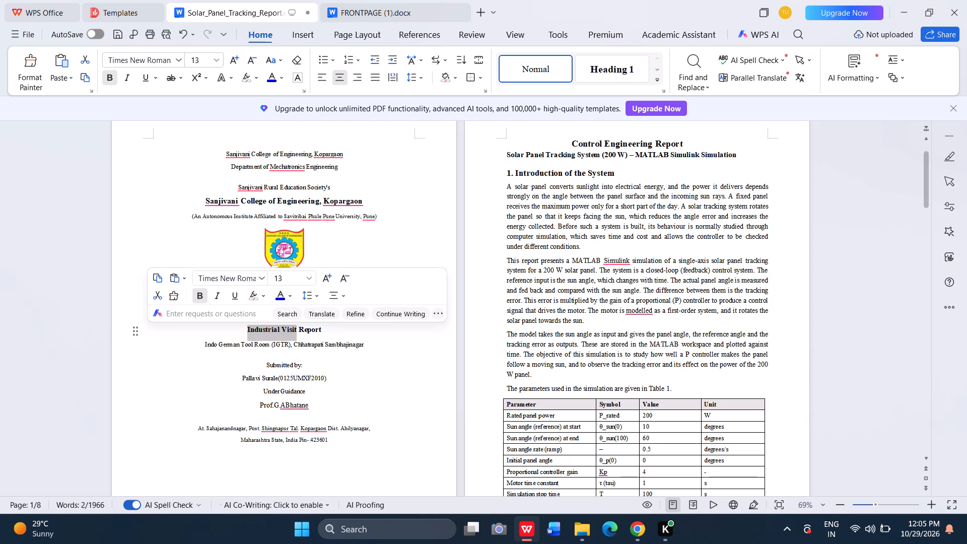
{"action": "key", "text": "BackSpace"}
{"action": "type", "text": "CIA"}
{"action": "key", "text": "space"}
{"action": "key", "text": "a"}
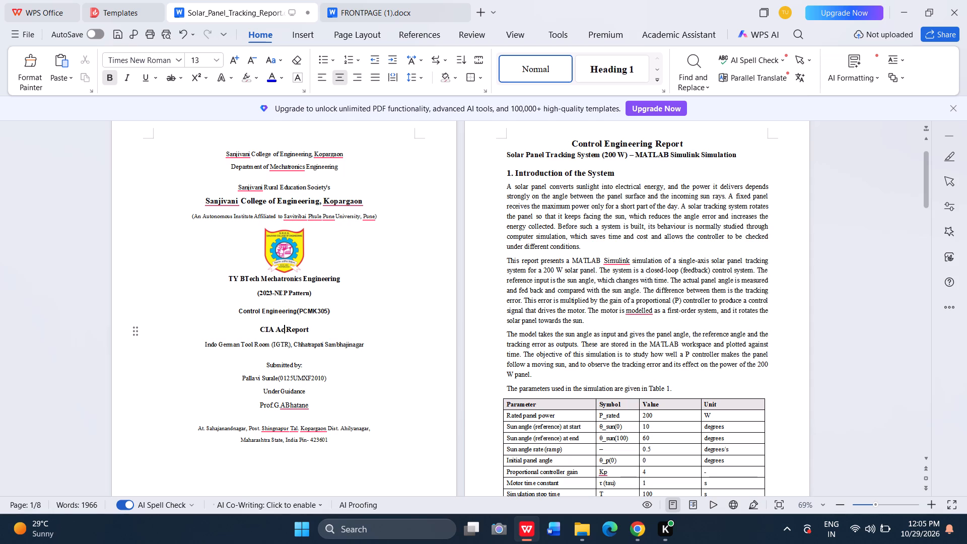
{"action": "type", "text": "tivity"}
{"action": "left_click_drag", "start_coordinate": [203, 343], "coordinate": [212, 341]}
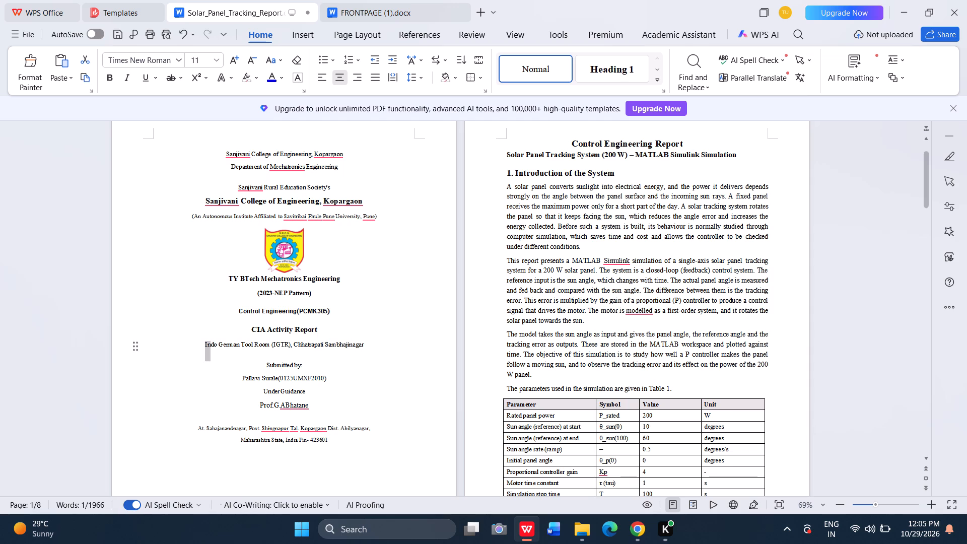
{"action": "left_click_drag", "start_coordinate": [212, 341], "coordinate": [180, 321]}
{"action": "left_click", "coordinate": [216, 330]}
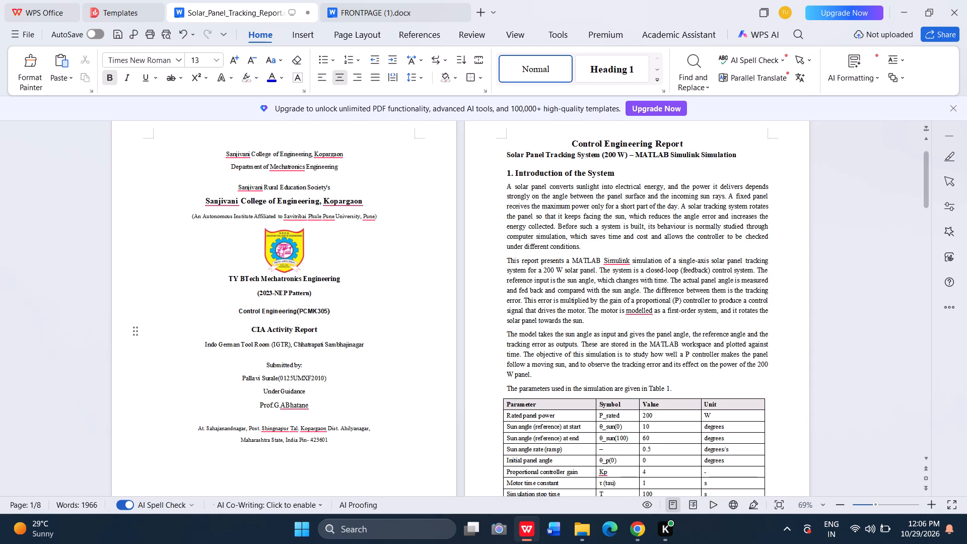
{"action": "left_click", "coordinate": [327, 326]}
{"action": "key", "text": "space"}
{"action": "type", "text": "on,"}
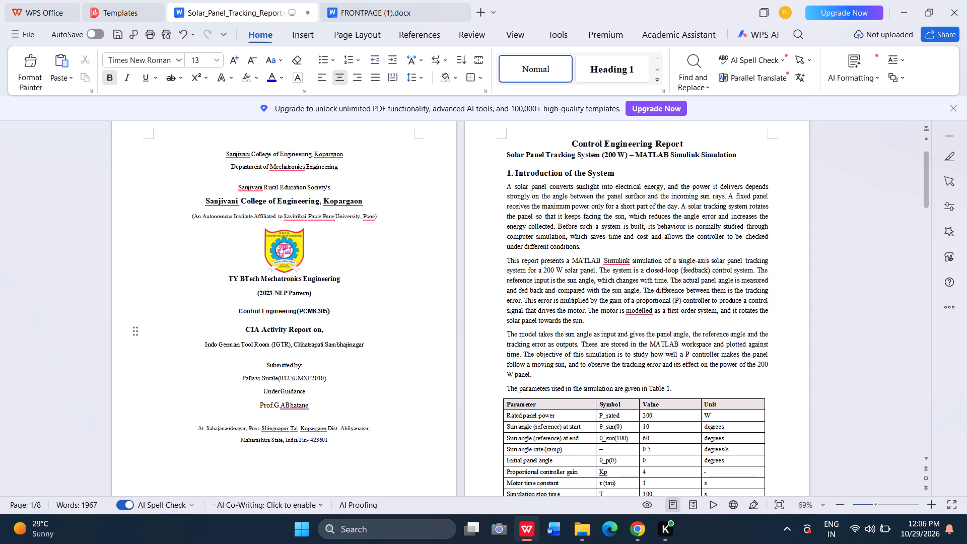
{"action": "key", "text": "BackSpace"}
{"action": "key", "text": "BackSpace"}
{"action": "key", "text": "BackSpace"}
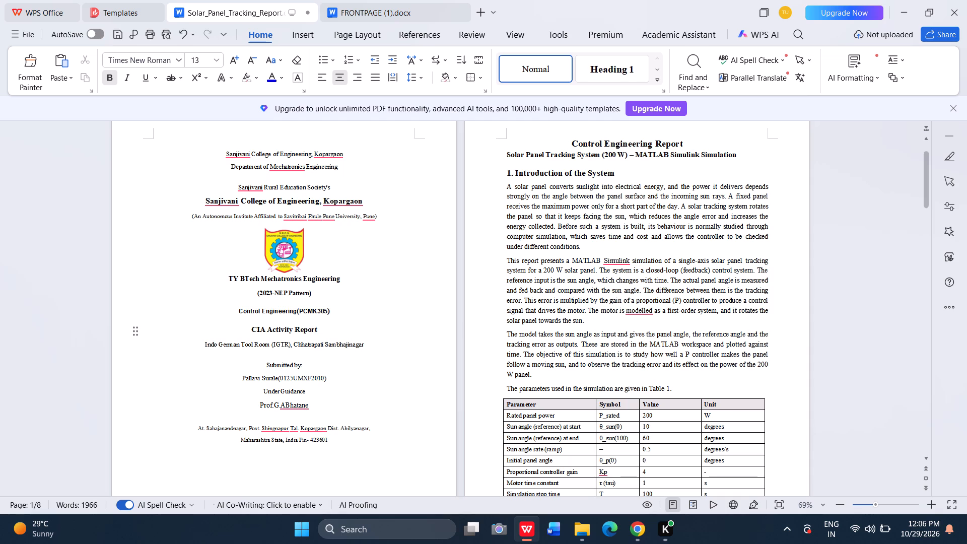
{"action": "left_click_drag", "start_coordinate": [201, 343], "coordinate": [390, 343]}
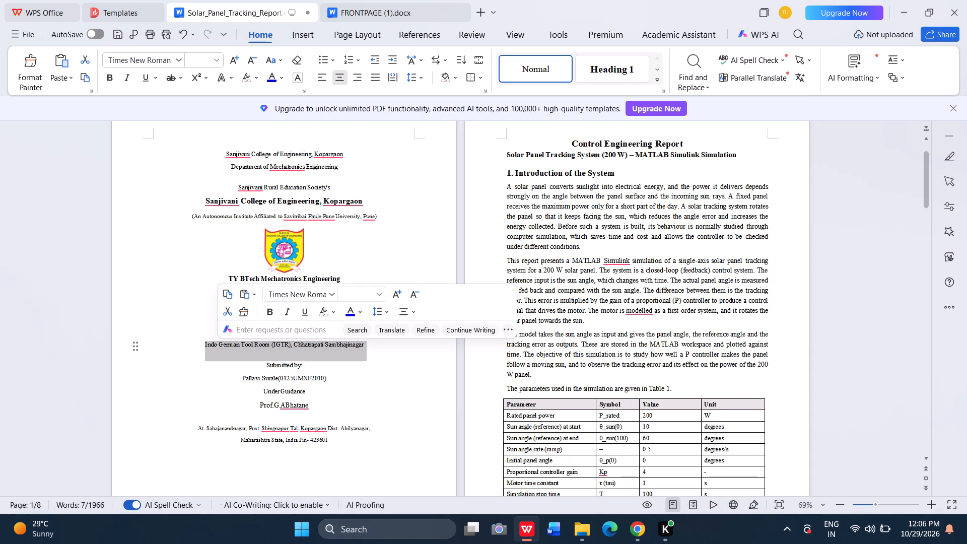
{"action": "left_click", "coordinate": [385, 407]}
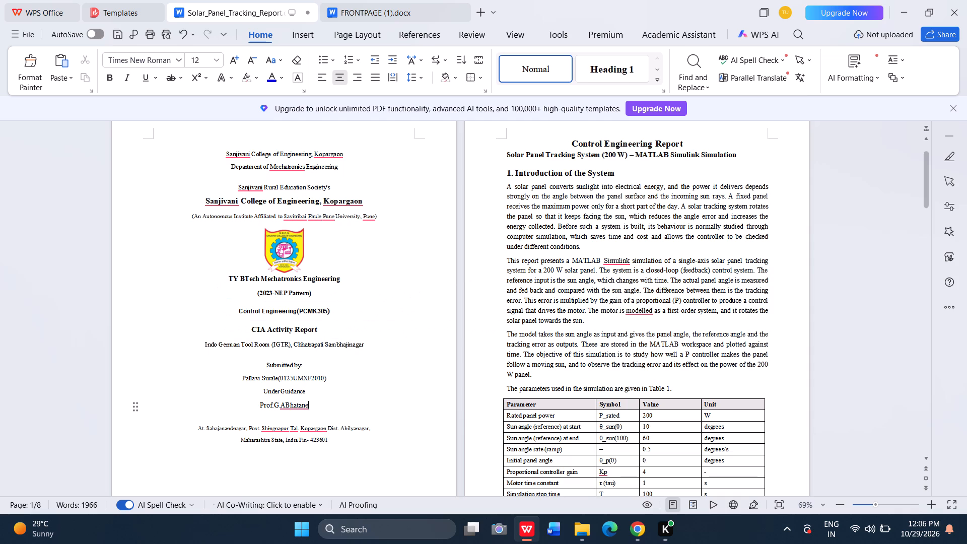
{"action": "left_click", "coordinate": [637, 528]}
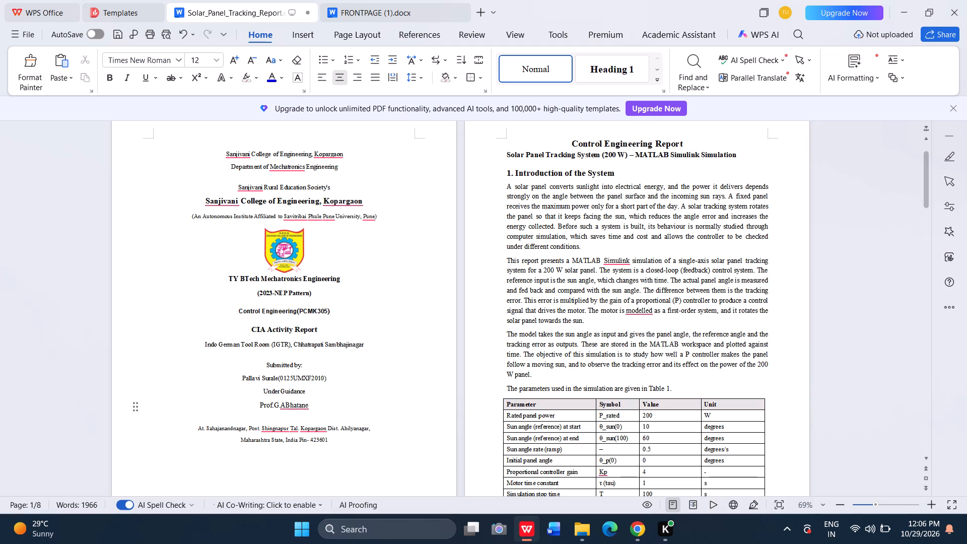
{"action": "left_click_drag", "start_coordinate": [204, 346], "coordinate": [376, 351]}
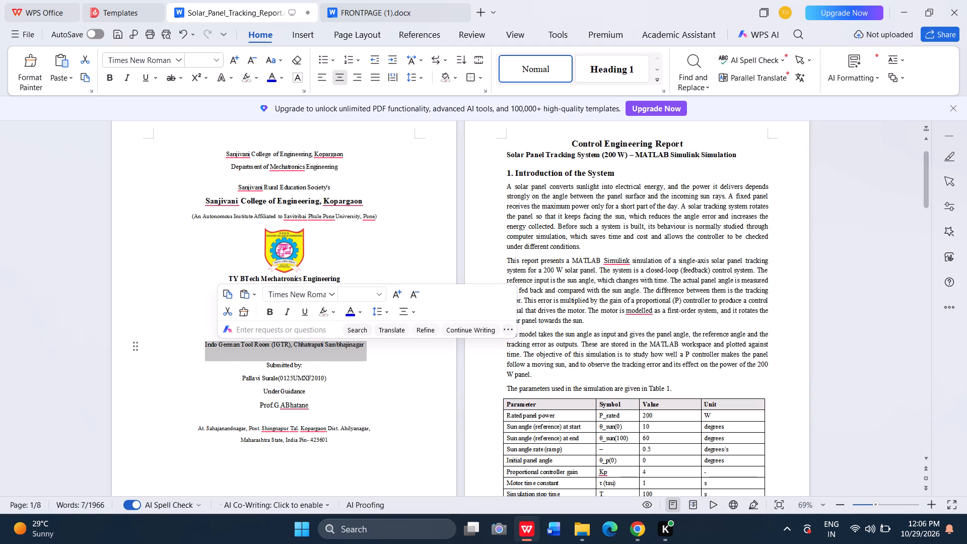
{"action": "key", "text": "ctrl+v"}
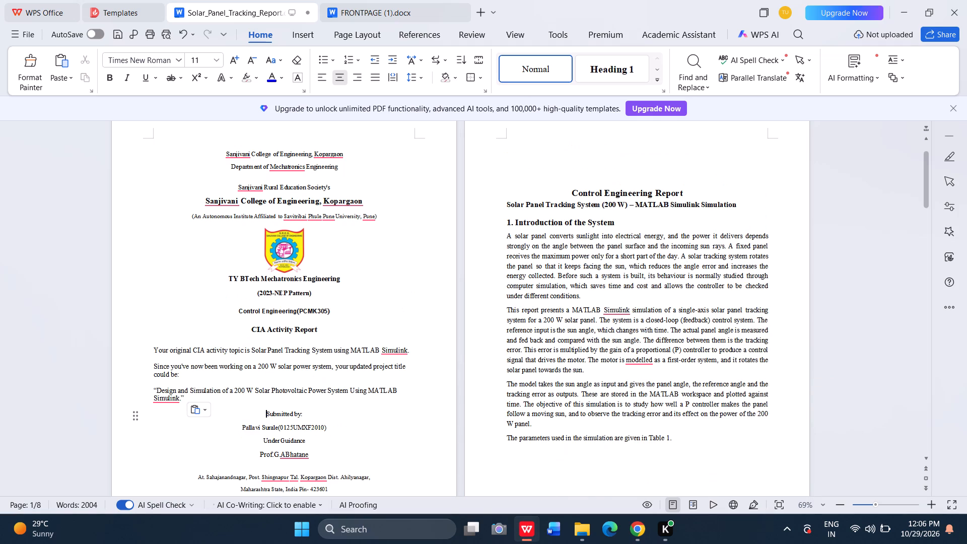
Delete the pasted introductory sentences, leaving only the title "Design and Simulation of a 200 W Solar Photovoltaic Power System Using MATLAB Simulink.".
{"action": "left_click", "coordinate": [213, 379]}
{"action": "key", "text": "BackSpace"}
{"action": "key", "text": "BackSpace"}
{"action": "key", "text": "BackSpace"}
{"action": "key", "text": "BackSpace"}
{"action": "key", "text": "BackSpace"}
{"action": "key", "text": "BackSpace"}
{"action": "key", "text": "BackSpace"}
{"action": "key", "text": "BackSpace"}
{"action": "key", "text": "BackSpace"}
{"action": "key", "text": "BackSpace"}
{"action": "key", "text": "BackSpace"}
{"action": "key", "text": "BackSpace"}
{"action": "key", "text": "BackSpace"}
{"action": "key", "text": "BackSpace"}
{"action": "key", "text": "BackSpace"}
{"action": "key", "text": "BackSpace"}
{"action": "key", "text": "BackSpace"}
{"action": "key", "text": "BackSpace"}
{"action": "key", "text": "BackSpace"}
{"action": "key", "text": "BackSpace"}
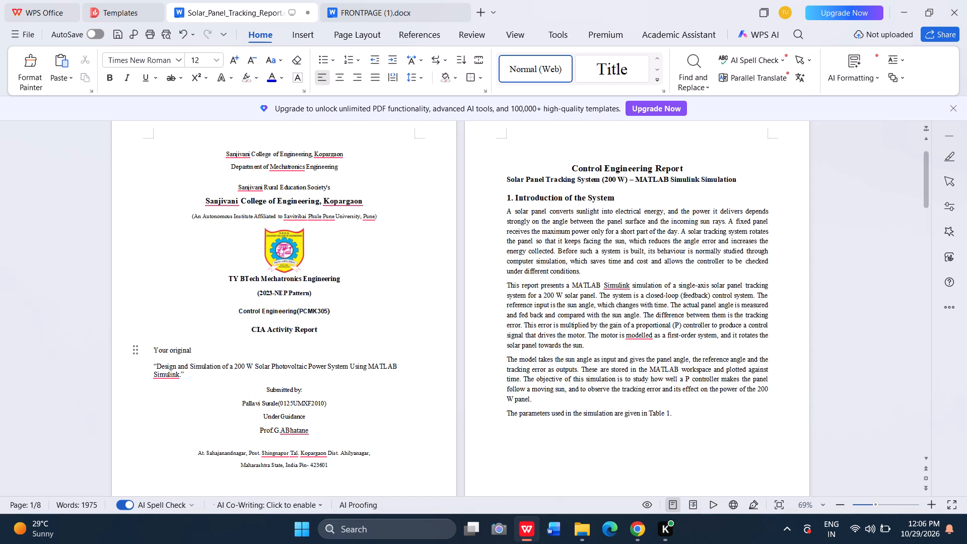
{"action": "key", "text": "BackSpace"}
{"action": "key", "text": "BackSpace"}
{"action": "key", "text": "BackSpace"}
{"action": "key", "text": "BackSpace"}
{"action": "key", "text": "BackSpace"}
{"action": "key", "text": "BackSpace"}
{"action": "key", "text": "BackSpace"}
{"action": "key", "text": "BackSpace"}
{"action": "key", "text": "BackSpace"}
{"action": "key", "text": "BackSpace"}
{"action": "key", "text": "BackSpace"}
{"action": "key", "text": "BackSpace"}
{"action": "key", "text": "BackSpace"}
{"action": "key", "text": "BackSpace"}
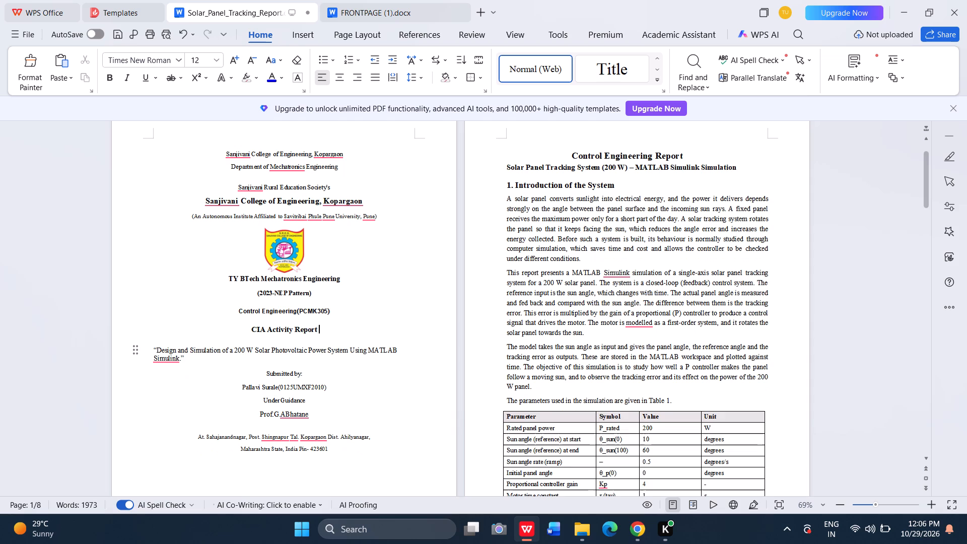
Select all the text on the report's cover page, from the college name to the address, and centre-align it.
{"action": "scroll", "coordinate": [213, 379], "scroll_direction": "up", "scroll_amount": 1}
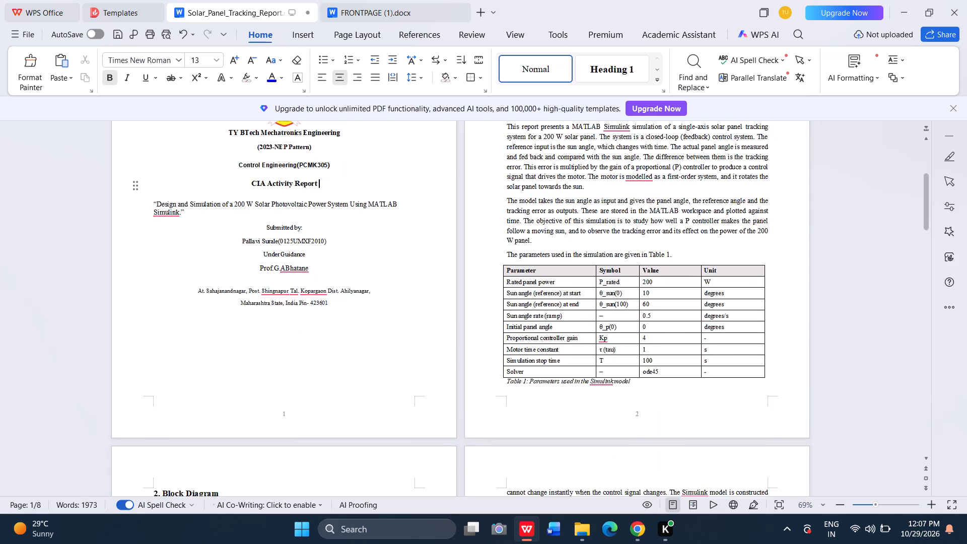
{"action": "scroll", "coordinate": [213, 379], "scroll_direction": "up", "scroll_amount": 1}
{"action": "scroll", "coordinate": [213, 379], "scroll_direction": "down", "scroll_amount": 1}
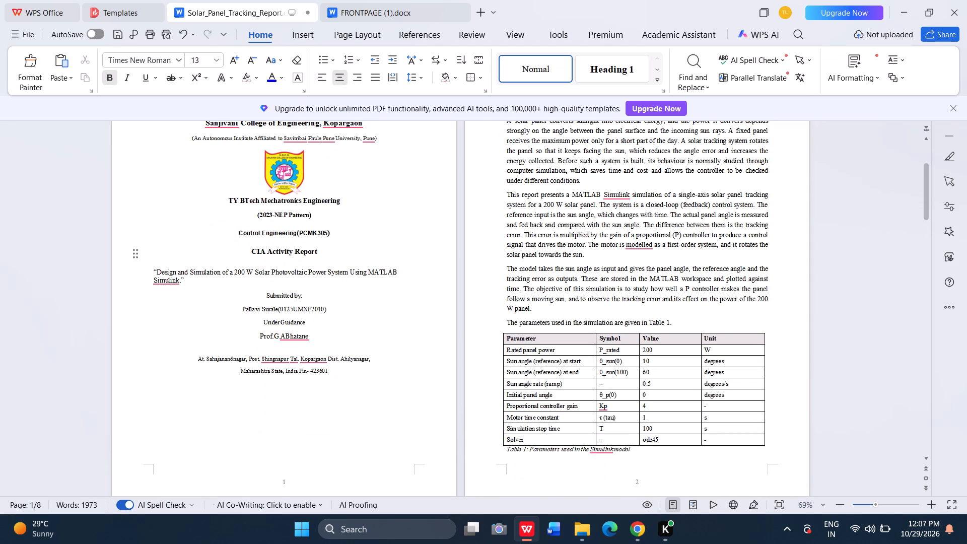
{"action": "scroll", "coordinate": [203, 201], "scroll_direction": "up", "scroll_amount": 1}
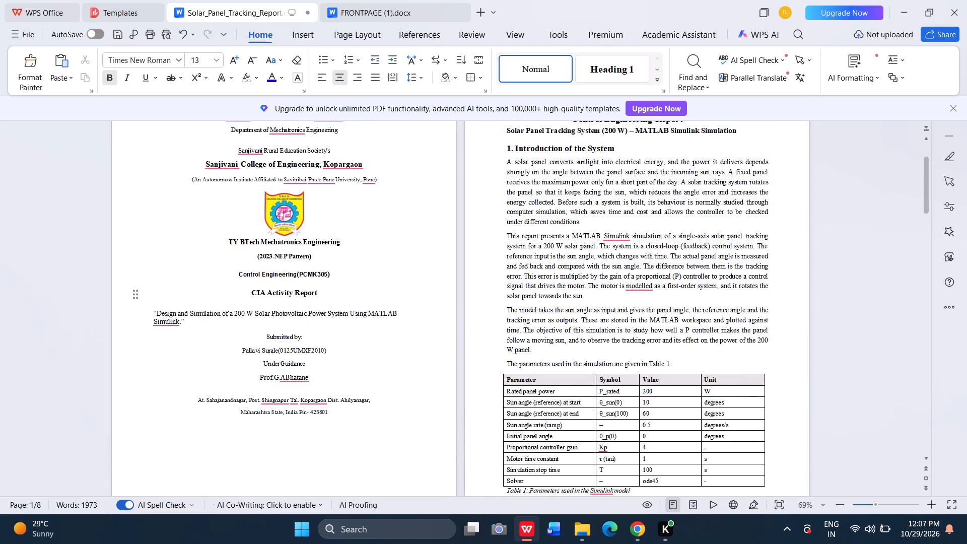
{"action": "left_click_drag", "start_coordinate": [226, 235], "coordinate": [351, 408]}
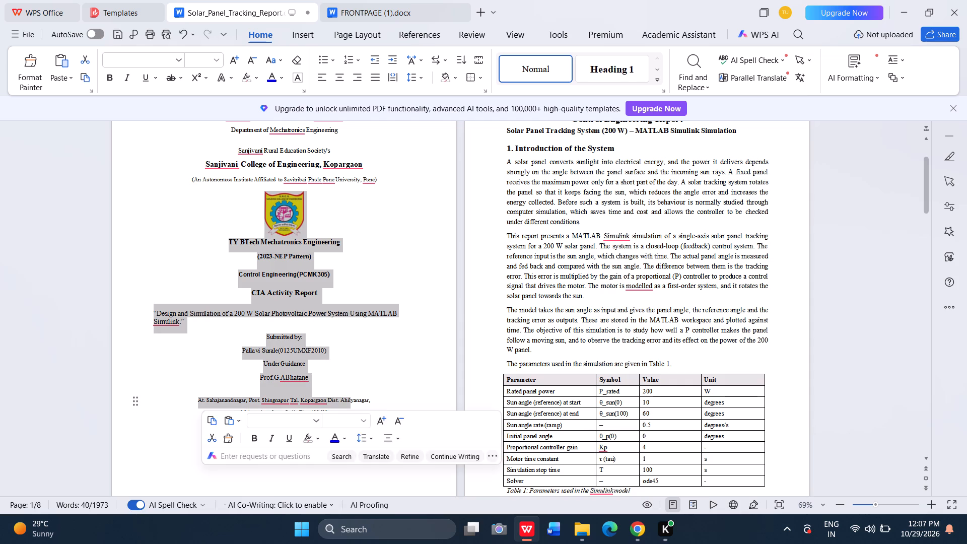
{"action": "left_click", "coordinate": [362, 372]}
{"action": "scroll", "coordinate": [297, 295], "scroll_direction": "up", "scroll_amount": 1}
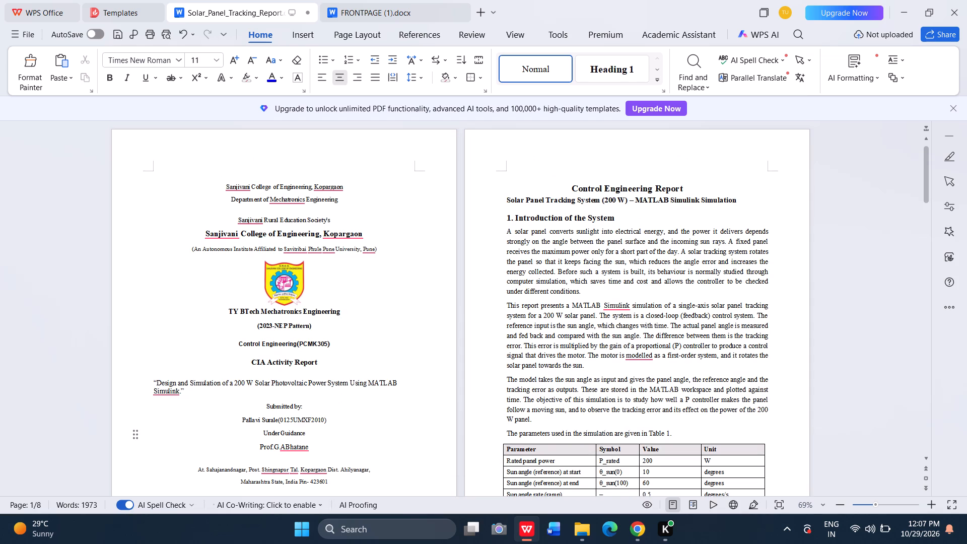
{"action": "left_click_drag", "start_coordinate": [216, 181], "coordinate": [337, 475]}
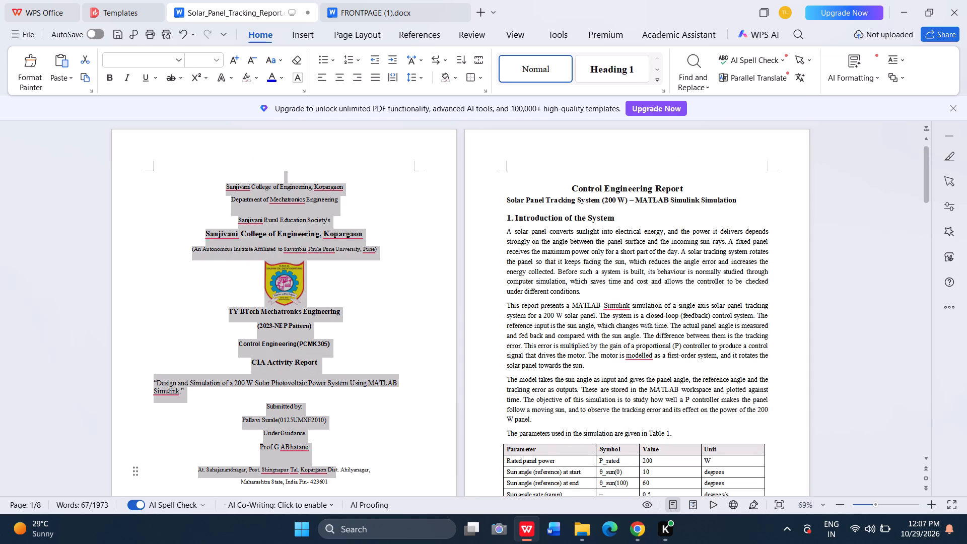
{"action": "left_click_drag", "start_coordinate": [337, 475], "coordinate": [348, 307]}
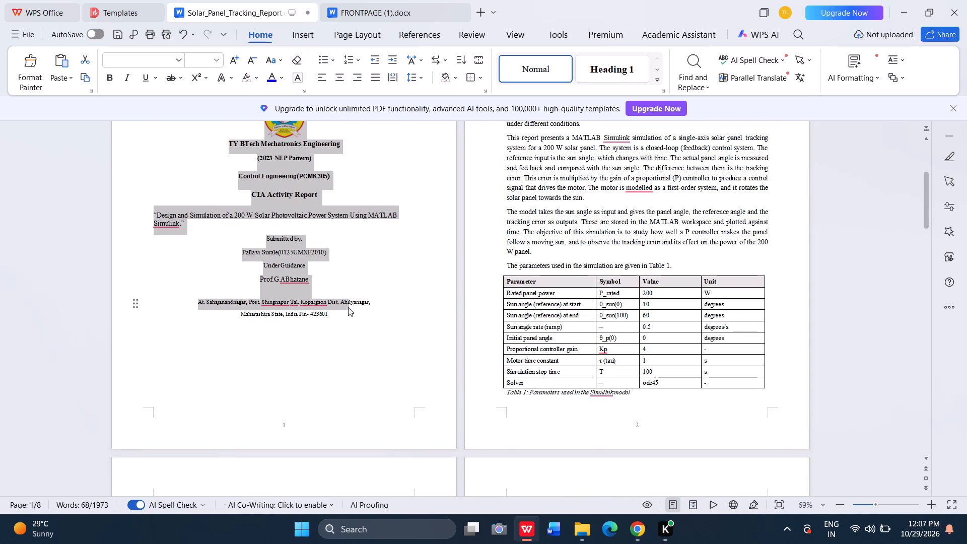
{"action": "left_click_drag", "start_coordinate": [348, 307], "coordinate": [352, 315]}
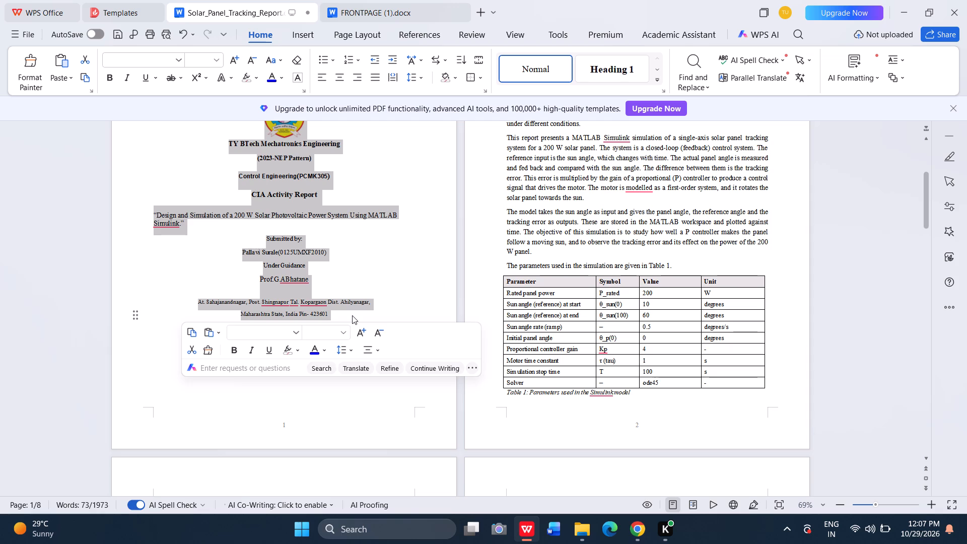
{"action": "left_click", "coordinate": [338, 76]}
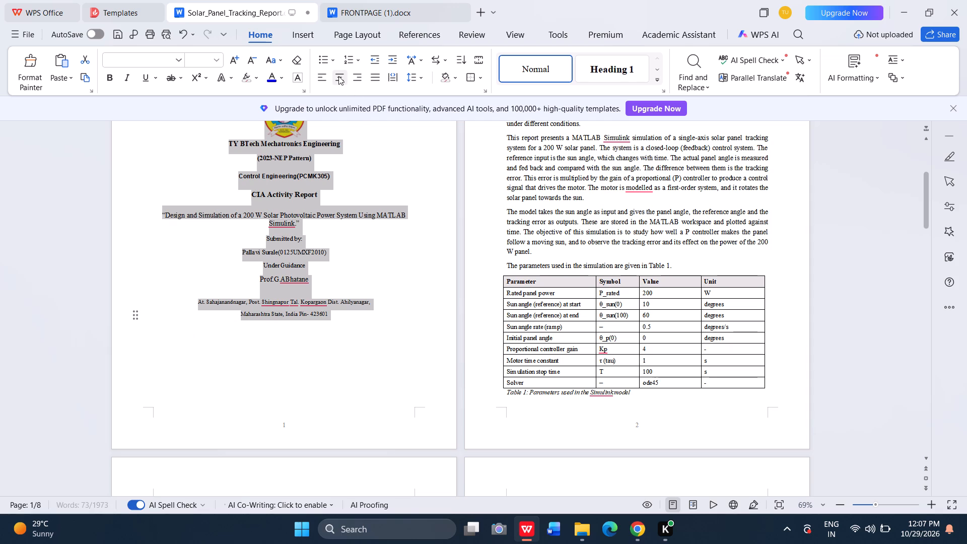
{"action": "left_click", "coordinate": [394, 247]}
Remove the closing and opening quotation marks around the project title on the cover page.
{"action": "scroll", "coordinate": [394, 247], "scroll_direction": "up", "scroll_amount": 1}
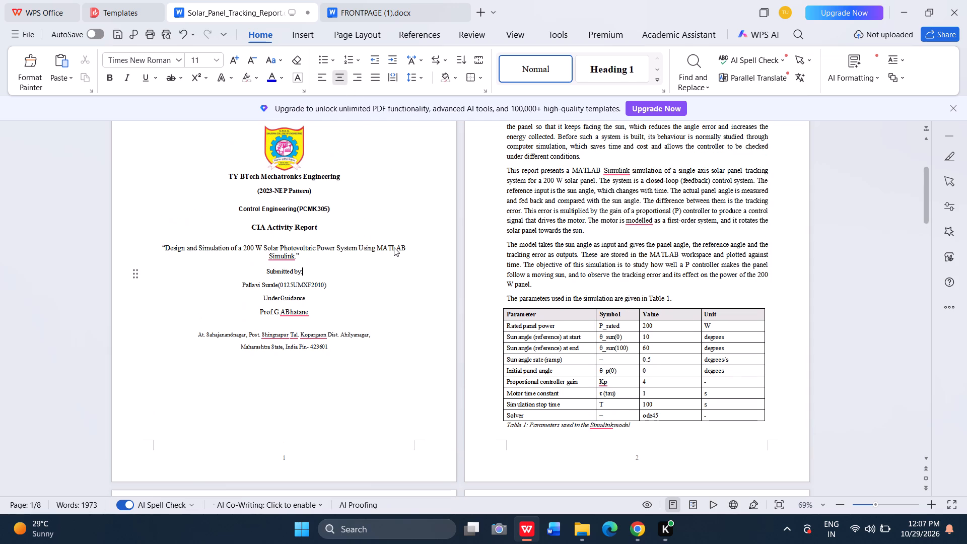
{"action": "left_click", "coordinate": [316, 253]}
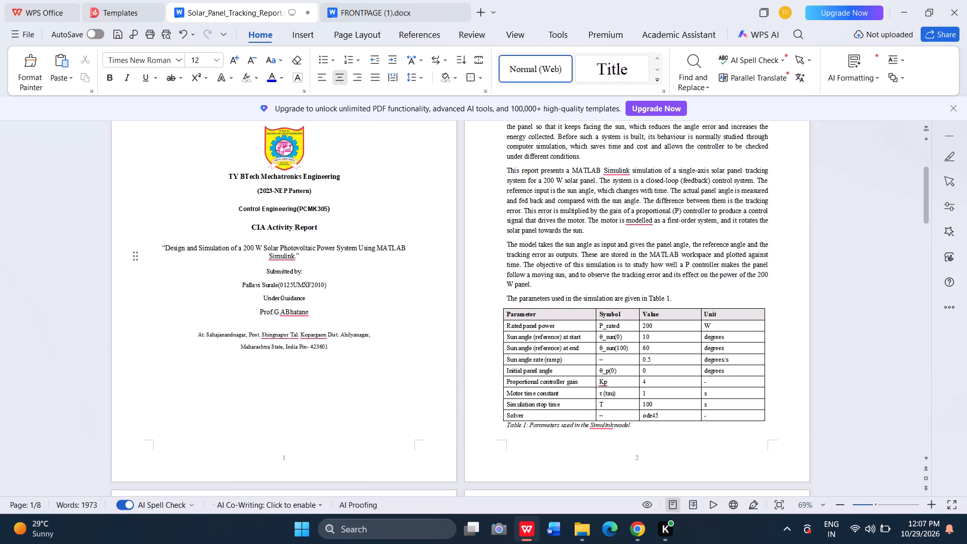
{"action": "key", "text": "BackSpace"}
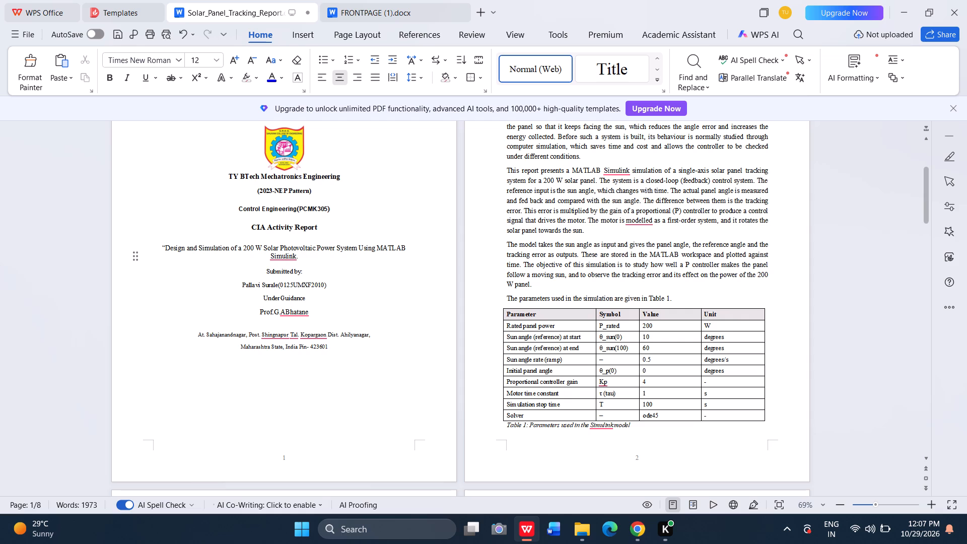
{"action": "left_click", "coordinate": [163, 248]}
{"action": "key", "text": "Right"}
{"action": "key", "text": "BackSpace"}
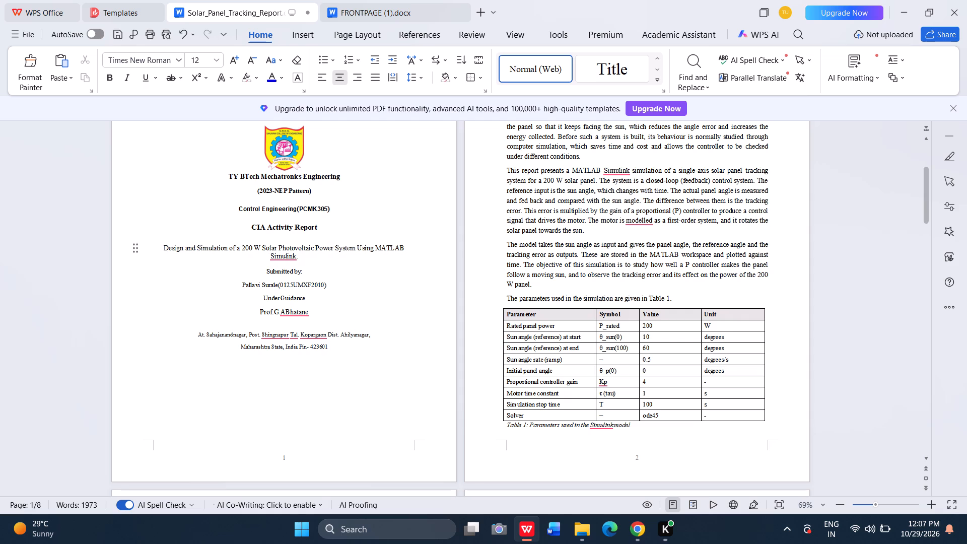
Review the cover page layout from the college heading down to the page number.
{"action": "scroll", "coordinate": [258, 332], "scroll_direction": "up", "scroll_amount": 2}
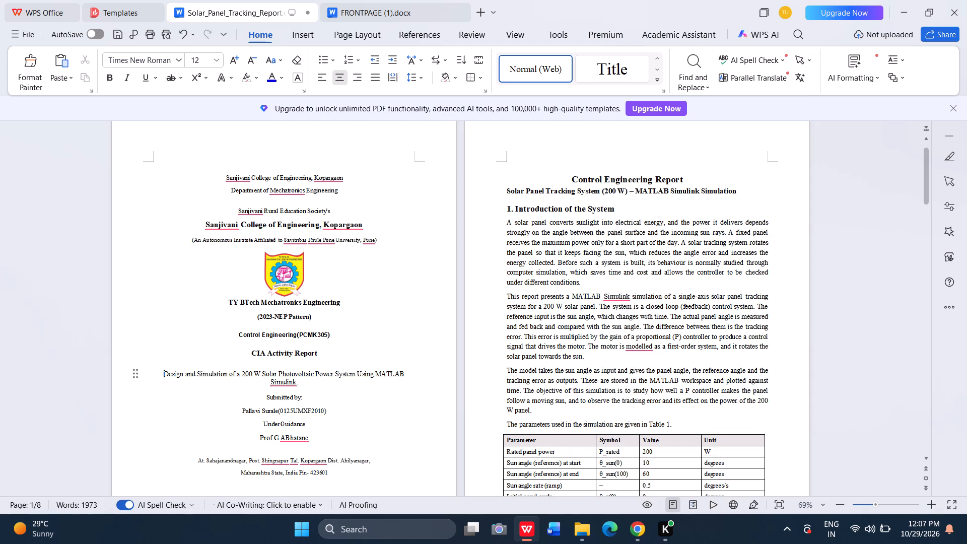
{"action": "scroll", "coordinate": [256, 222], "scroll_direction": "down", "scroll_amount": 2}
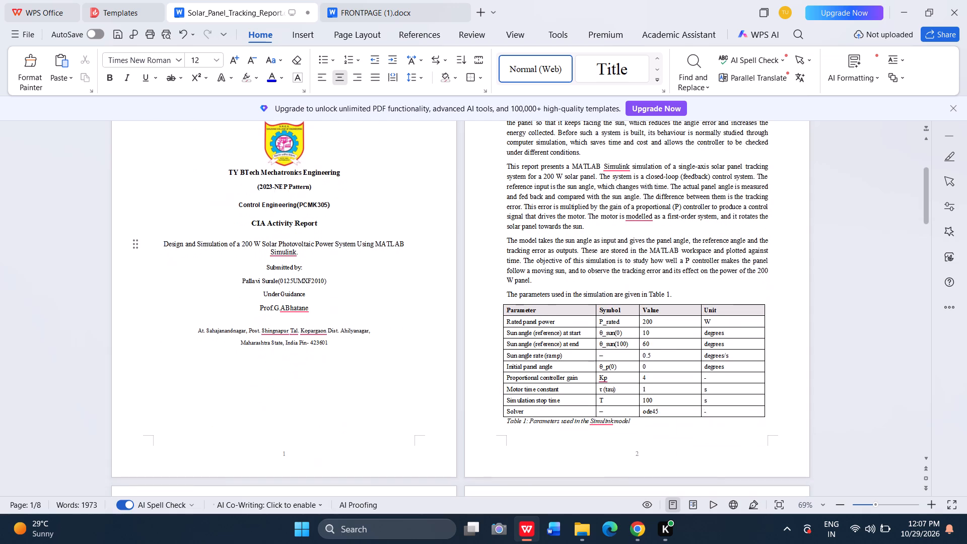
{"action": "scroll", "coordinate": [256, 222], "scroll_direction": "down", "scroll_amount": 1}
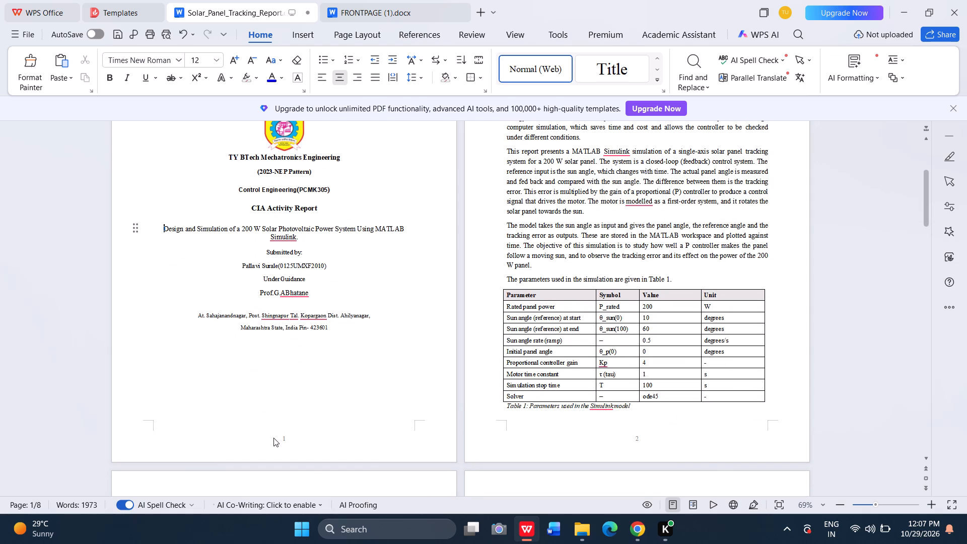
{"action": "left_click", "coordinate": [275, 438]}
{"action": "left_click", "coordinate": [283, 441]}
{"action": "left_click", "coordinate": [315, 421]}
{"action": "scroll", "coordinate": [315, 421], "scroll_direction": "up", "scroll_amount": 2}
{"action": "scroll", "coordinate": [315, 421], "scroll_direction": "down", "scroll_amount": 1}
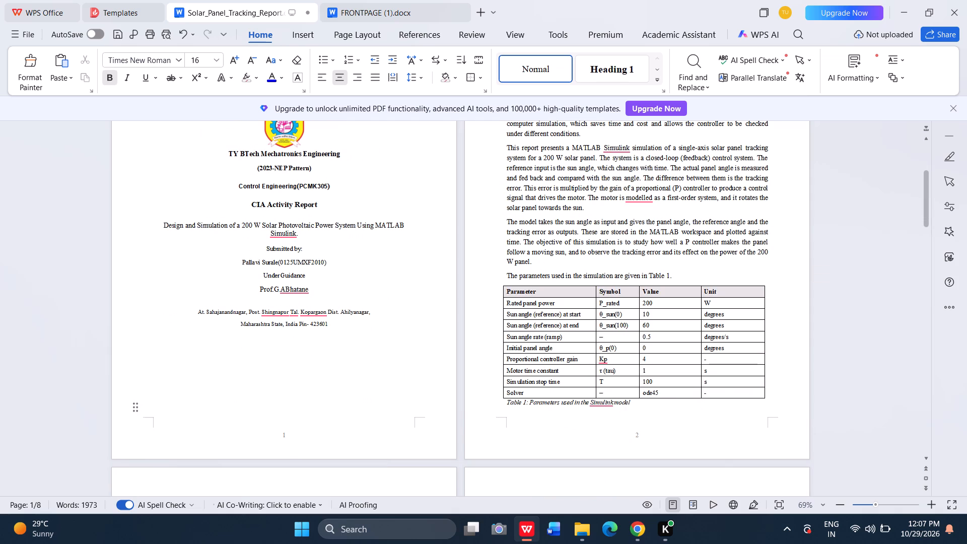
{"action": "scroll", "coordinate": [627, 141], "scroll_direction": "up", "scroll_amount": 3}
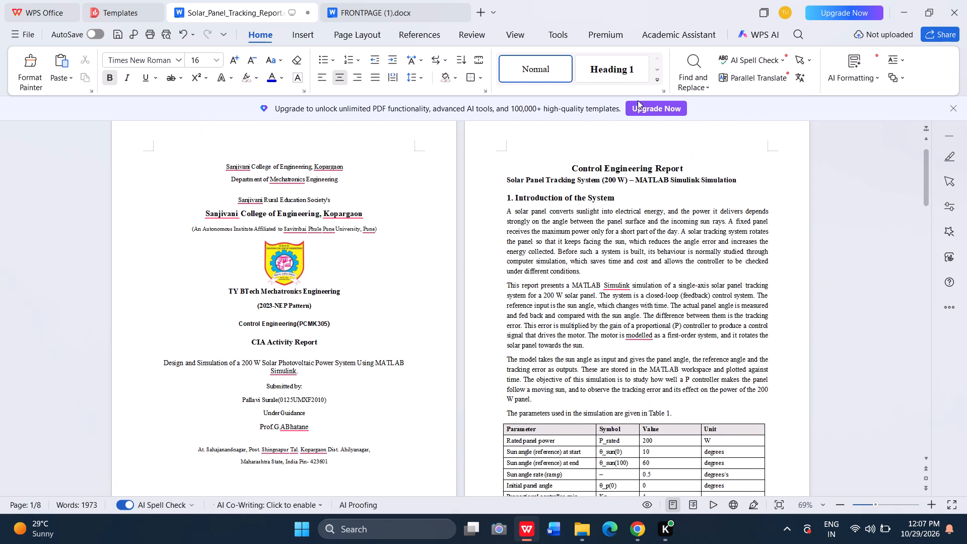
{"action": "scroll", "coordinate": [460, 102], "scroll_direction": "up", "scroll_amount": 2}
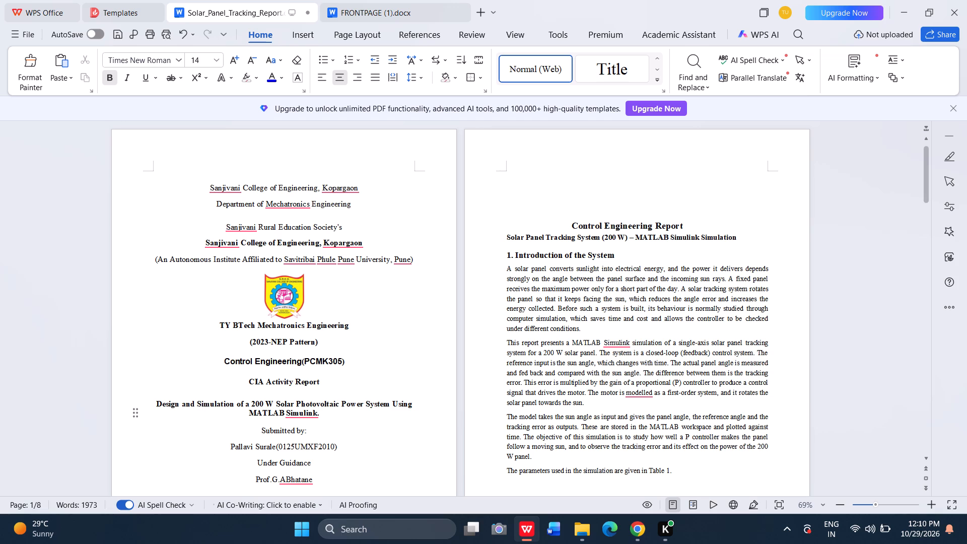
{"action": "scroll", "coordinate": [395, 404], "scroll_direction": "down", "scroll_amount": 1}
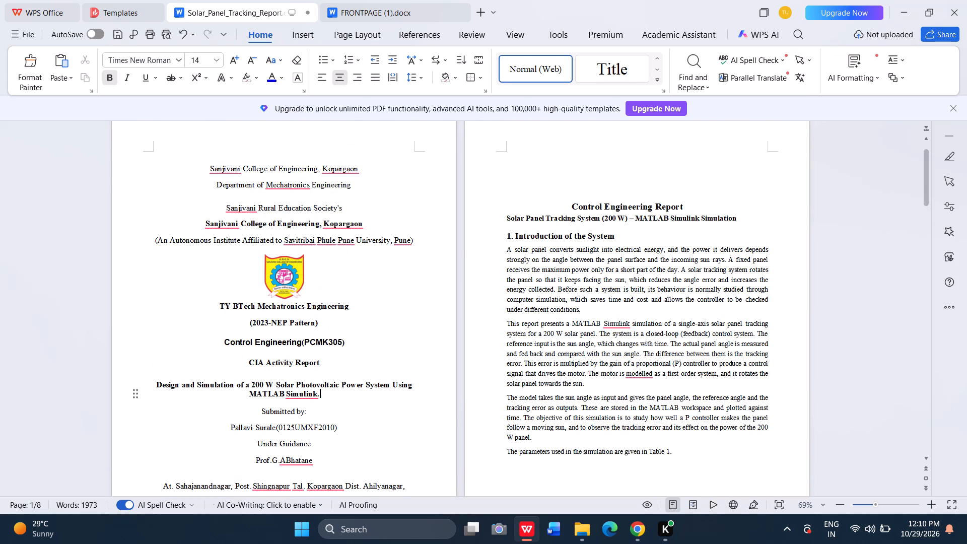
{"action": "scroll", "coordinate": [395, 404], "scroll_direction": "down", "scroll_amount": 3}
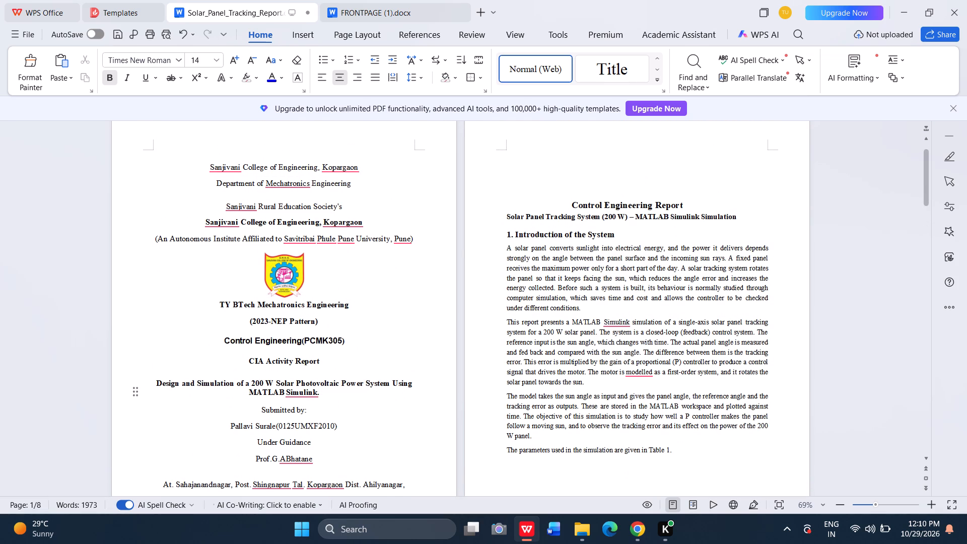
{"action": "scroll", "coordinate": [395, 404], "scroll_direction": "down", "scroll_amount": 2}
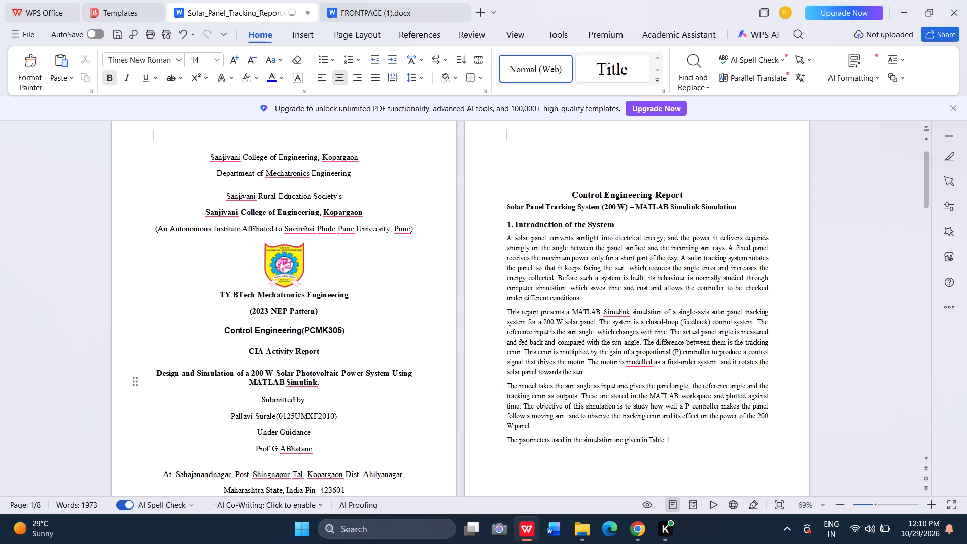
{"action": "scroll", "coordinate": [395, 404], "scroll_direction": "down", "scroll_amount": 4}
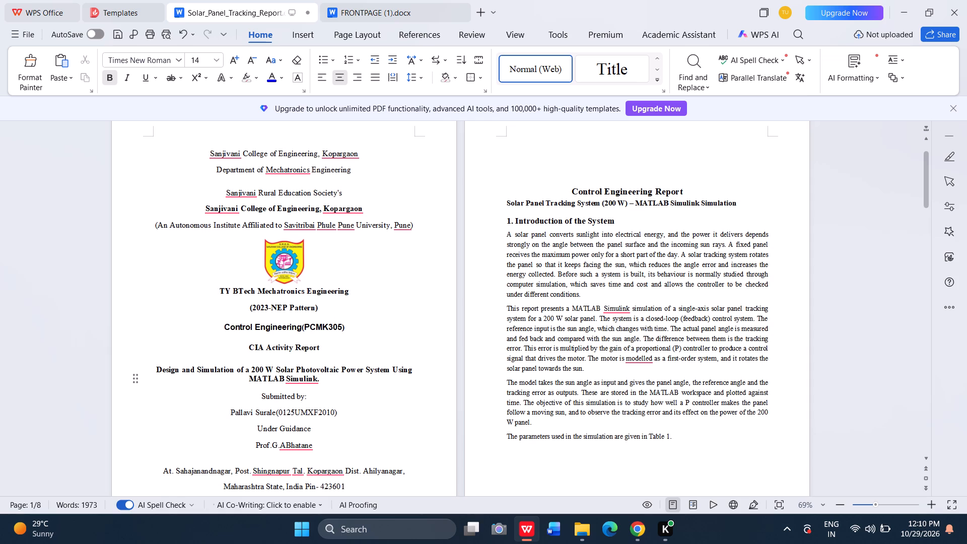
{"action": "scroll", "coordinate": [395, 404], "scroll_direction": "down", "scroll_amount": 1}
{"action": "scroll", "coordinate": [395, 404], "scroll_direction": "right", "scroll_amount": 1}
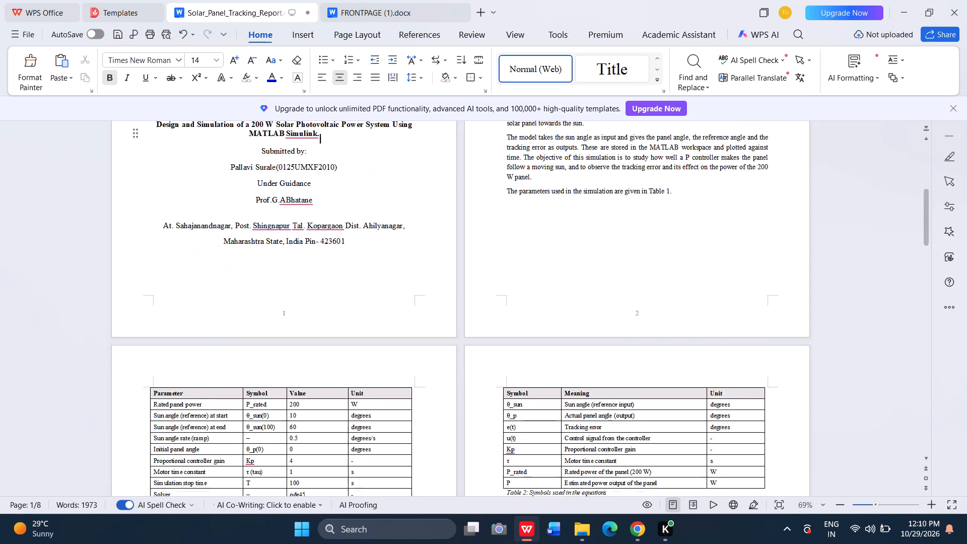
{"action": "scroll", "coordinate": [395, 404], "scroll_direction": "right", "scroll_amount": 1}
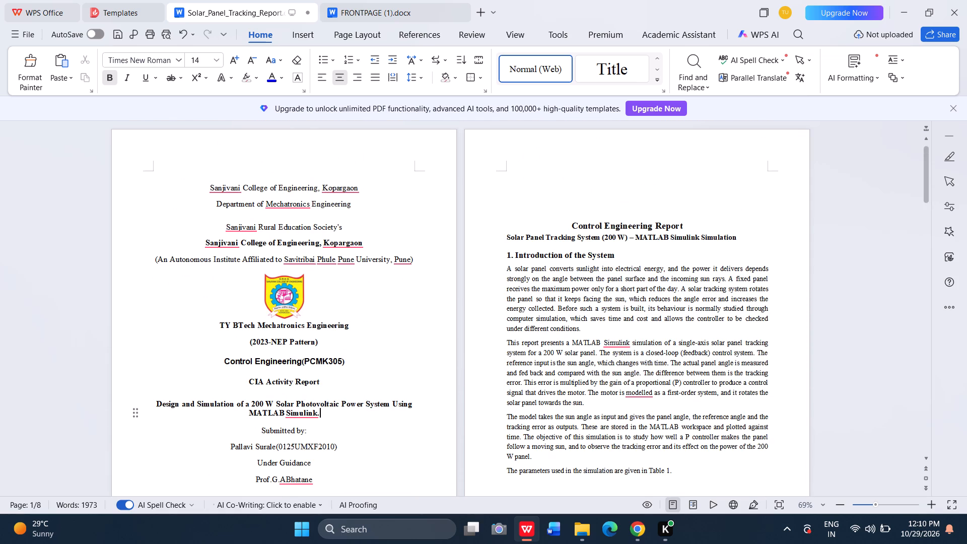
Add a colon after "CIA Activity Report" on the cover page.
{"action": "left_click", "coordinate": [323, 382]}
{"action": "key", "text": "shift+colon"}
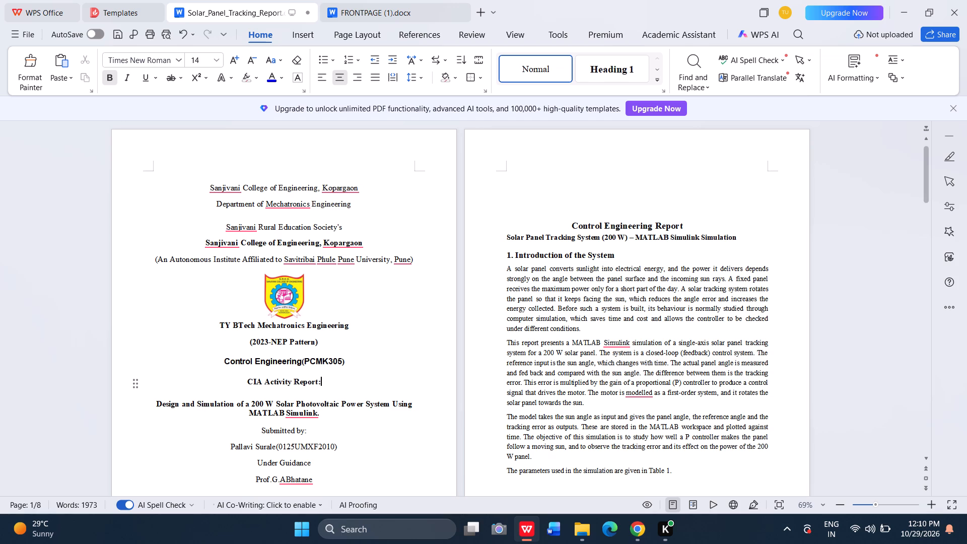
{"action": "scroll", "coordinate": [303, 411], "scroll_direction": "down", "scroll_amount": 1}
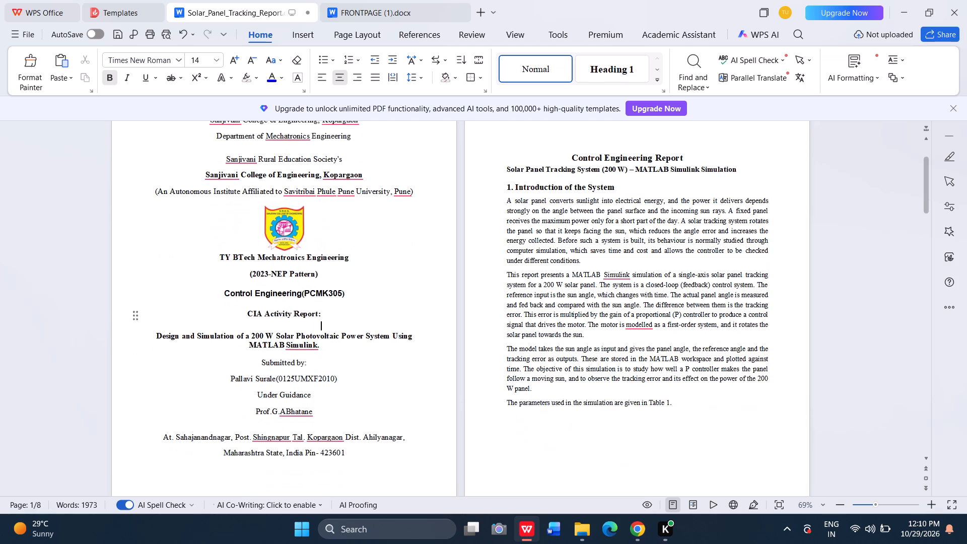
Set the page 2 report title, subtitle and "1. Introduction of the System" heading to font size 14.
{"action": "scroll", "coordinate": [303, 411], "scroll_direction": "down", "scroll_amount": 1}
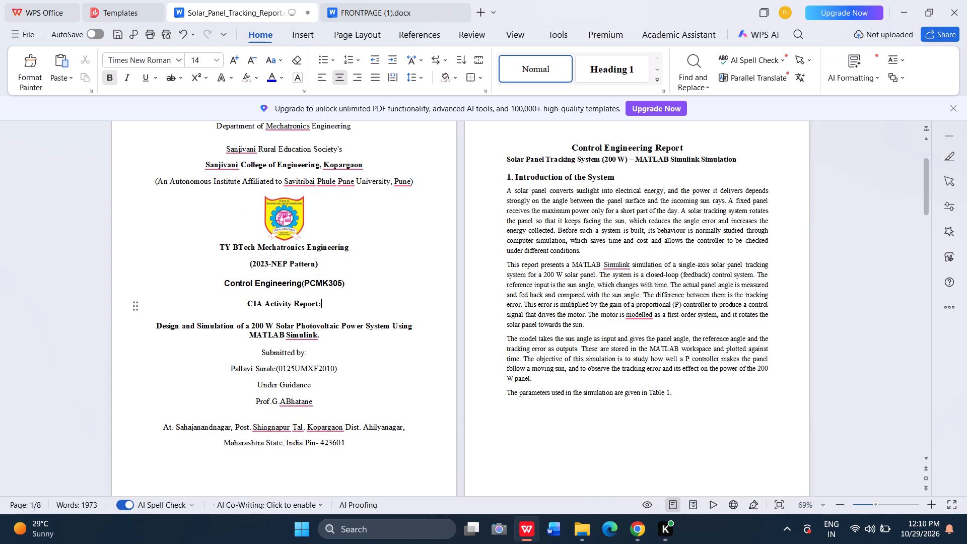
{"action": "left_click_drag", "start_coordinate": [569, 143], "coordinate": [691, 149]}
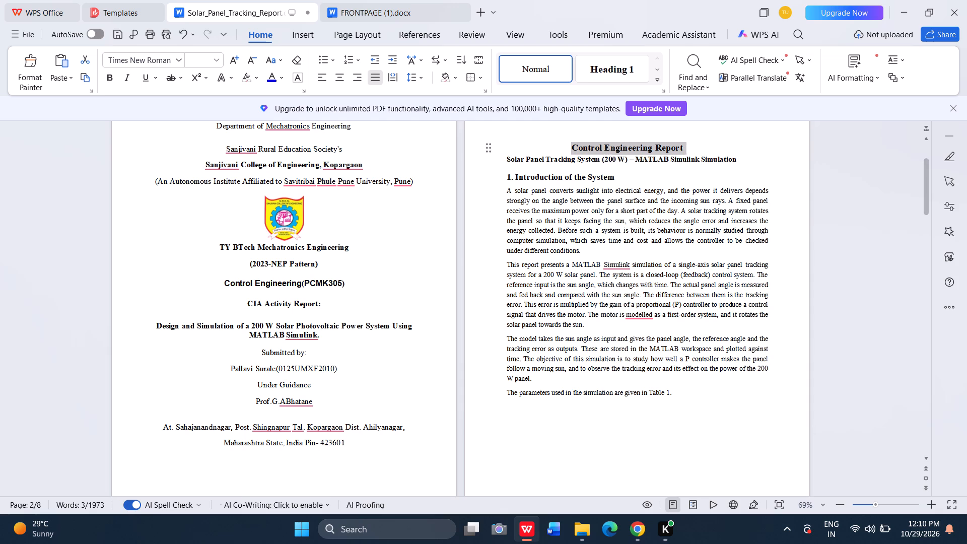
{"action": "left_click_drag", "start_coordinate": [691, 149], "coordinate": [731, 159]}
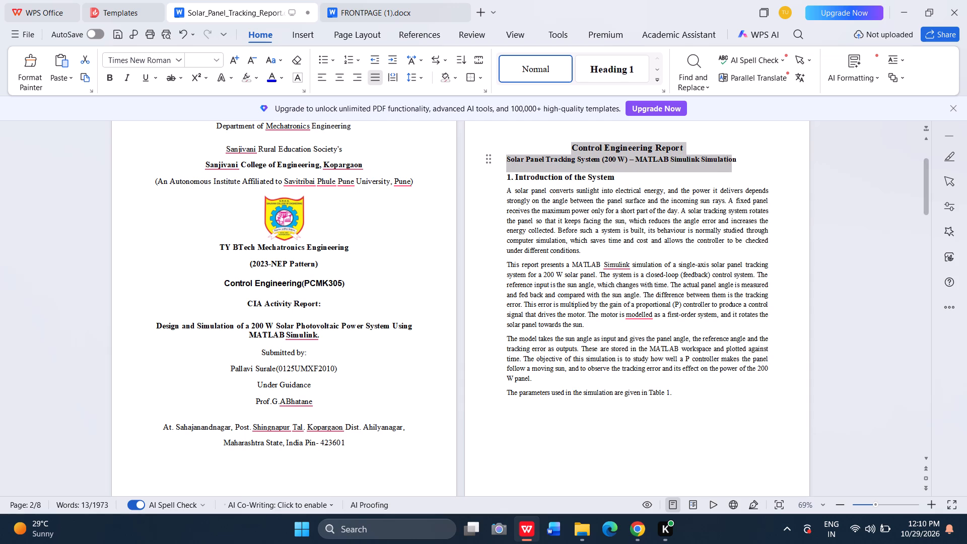
{"action": "left_click_drag", "start_coordinate": [731, 159], "coordinate": [734, 177]}
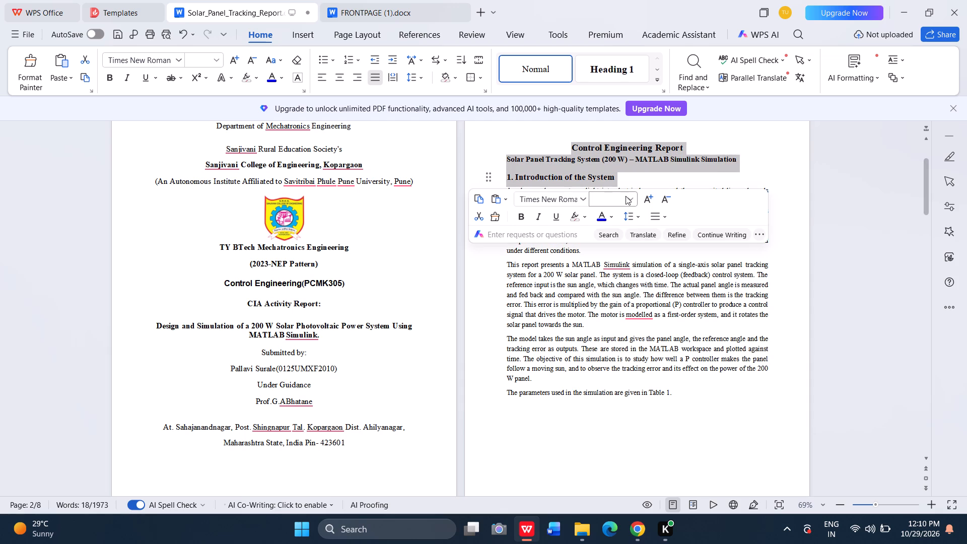
{"action": "left_click", "coordinate": [631, 198]}
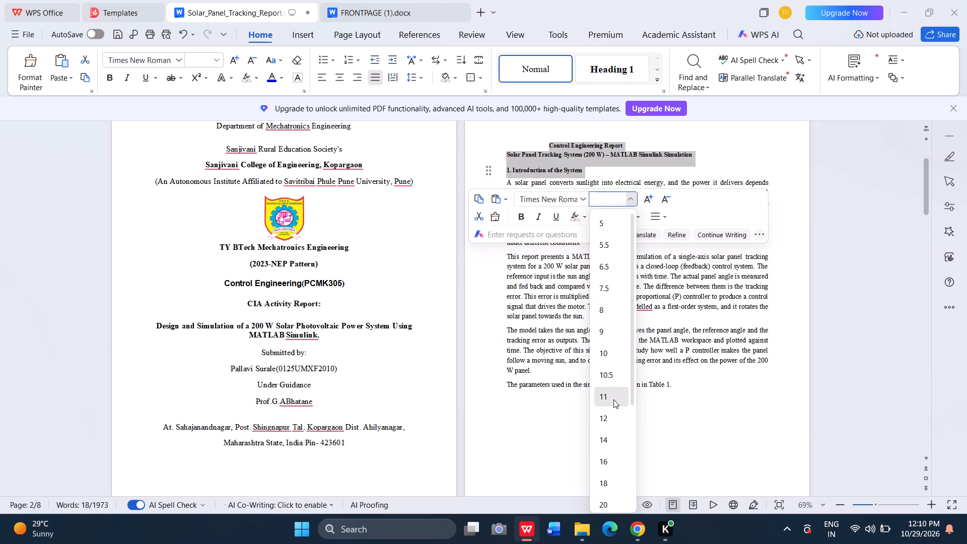
{"action": "left_click", "coordinate": [599, 437]}
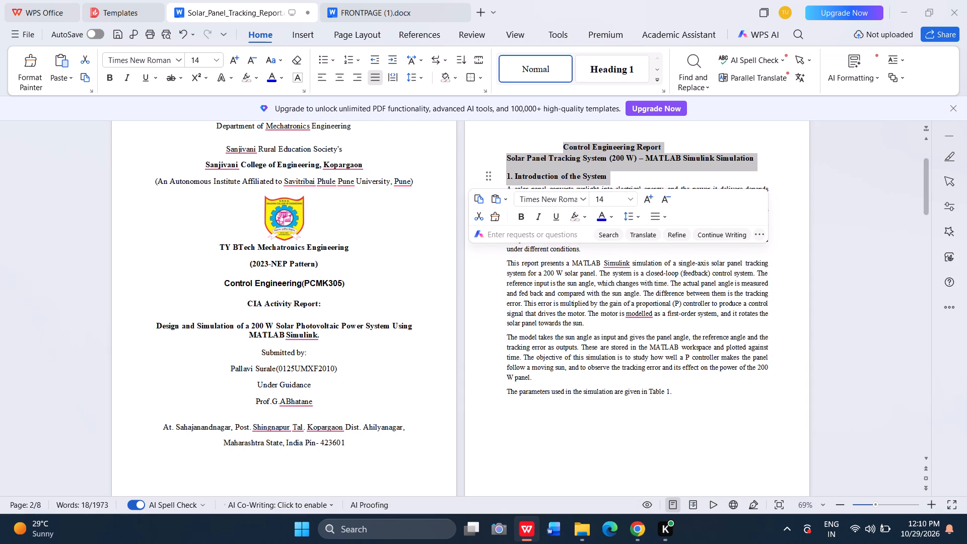
{"action": "left_click", "coordinate": [503, 313]}
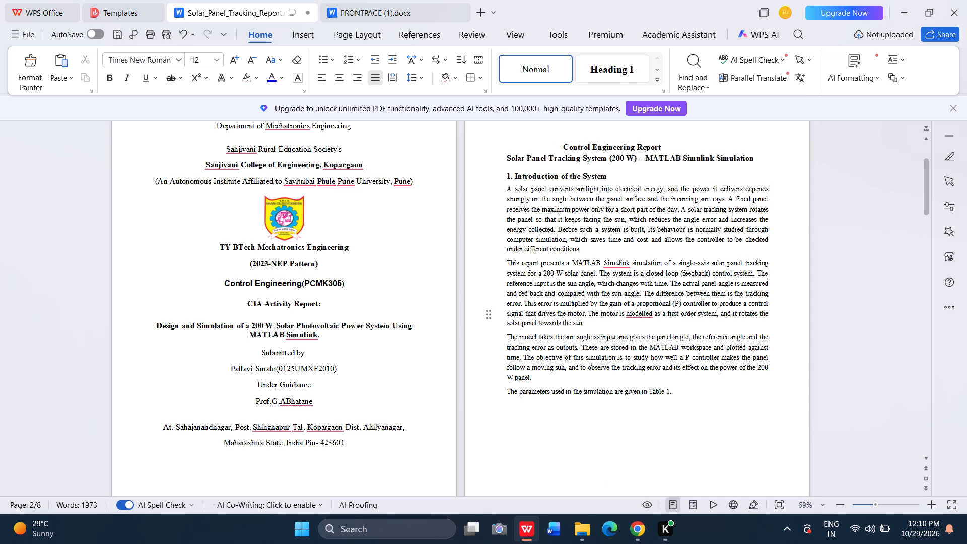
Set the introduction paragraphs, through the sentence that refers to Table 1, to font size 12.
{"action": "left_click_drag", "start_coordinate": [507, 186], "coordinate": [685, 447]}
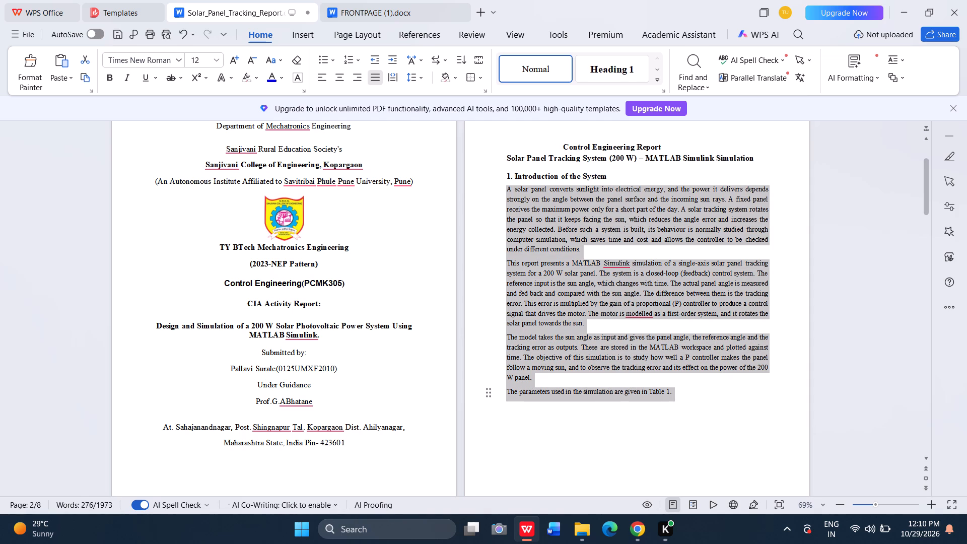
{"action": "left_click_drag", "start_coordinate": [685, 447], "coordinate": [685, 448]}
{"action": "left_click", "coordinate": [687, 412]}
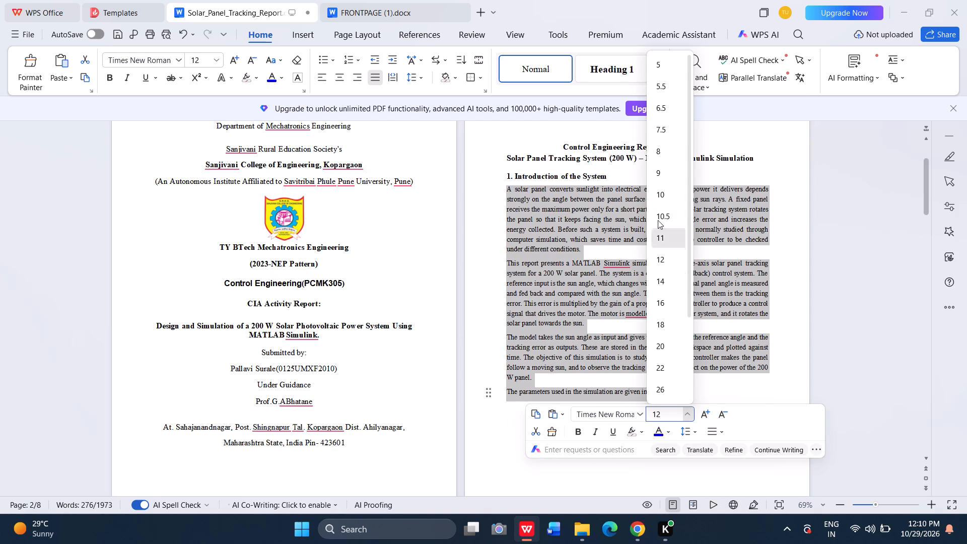
{"action": "left_click", "coordinate": [663, 260]}
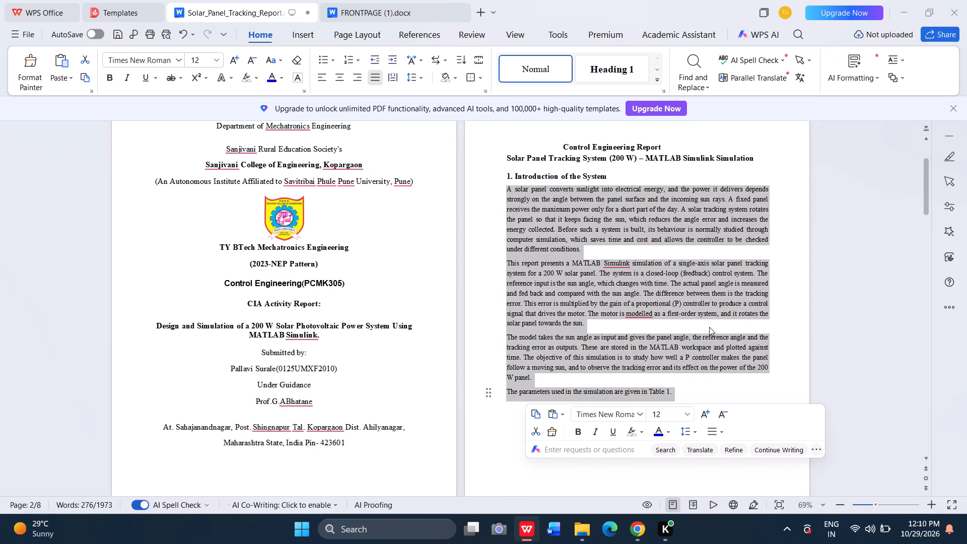
{"action": "left_click", "coordinate": [709, 327]}
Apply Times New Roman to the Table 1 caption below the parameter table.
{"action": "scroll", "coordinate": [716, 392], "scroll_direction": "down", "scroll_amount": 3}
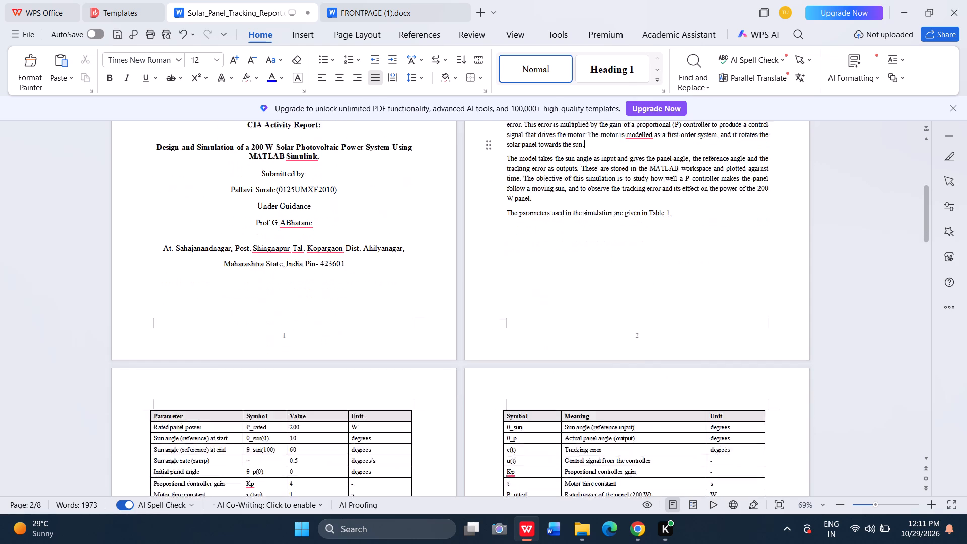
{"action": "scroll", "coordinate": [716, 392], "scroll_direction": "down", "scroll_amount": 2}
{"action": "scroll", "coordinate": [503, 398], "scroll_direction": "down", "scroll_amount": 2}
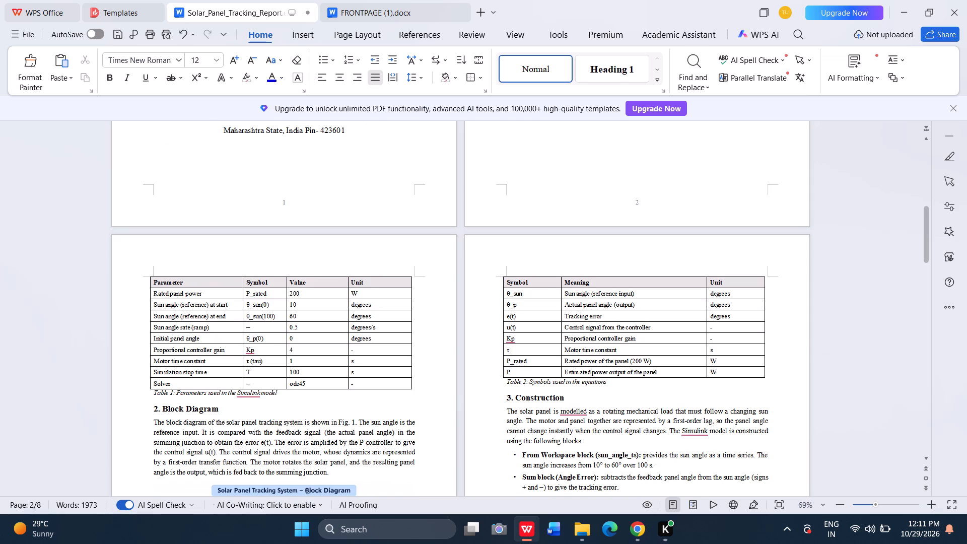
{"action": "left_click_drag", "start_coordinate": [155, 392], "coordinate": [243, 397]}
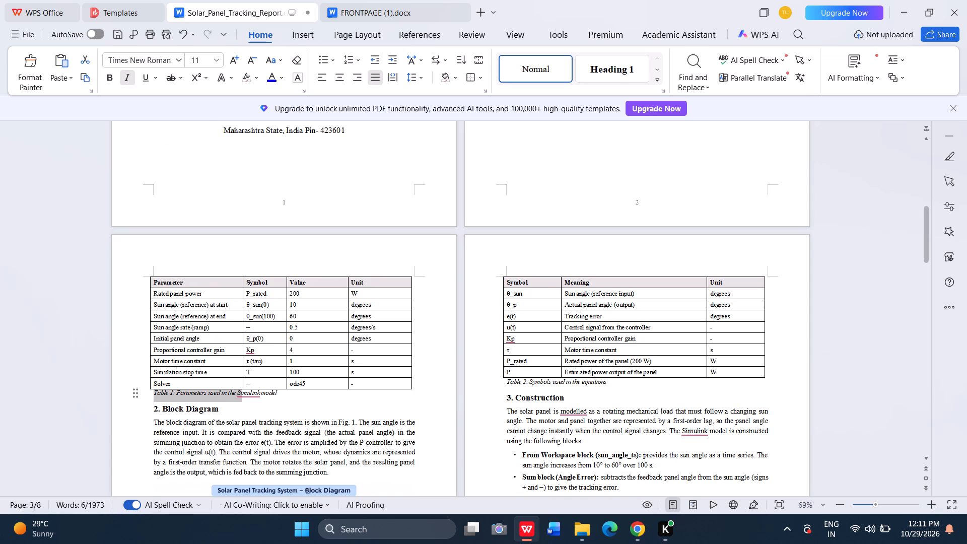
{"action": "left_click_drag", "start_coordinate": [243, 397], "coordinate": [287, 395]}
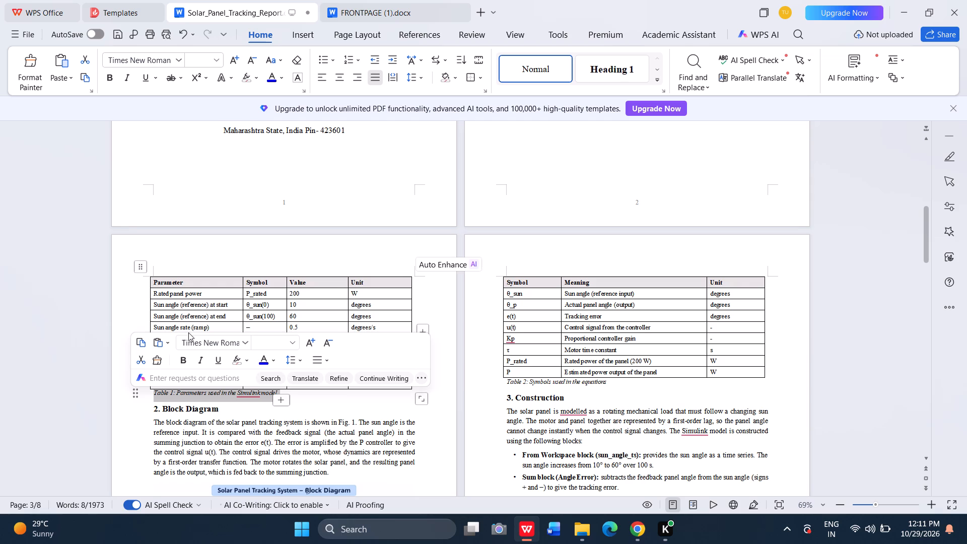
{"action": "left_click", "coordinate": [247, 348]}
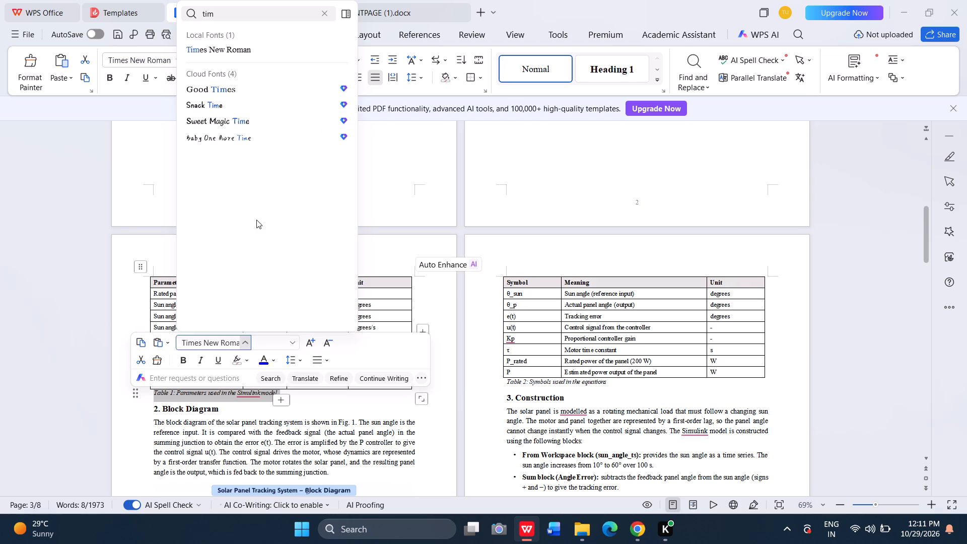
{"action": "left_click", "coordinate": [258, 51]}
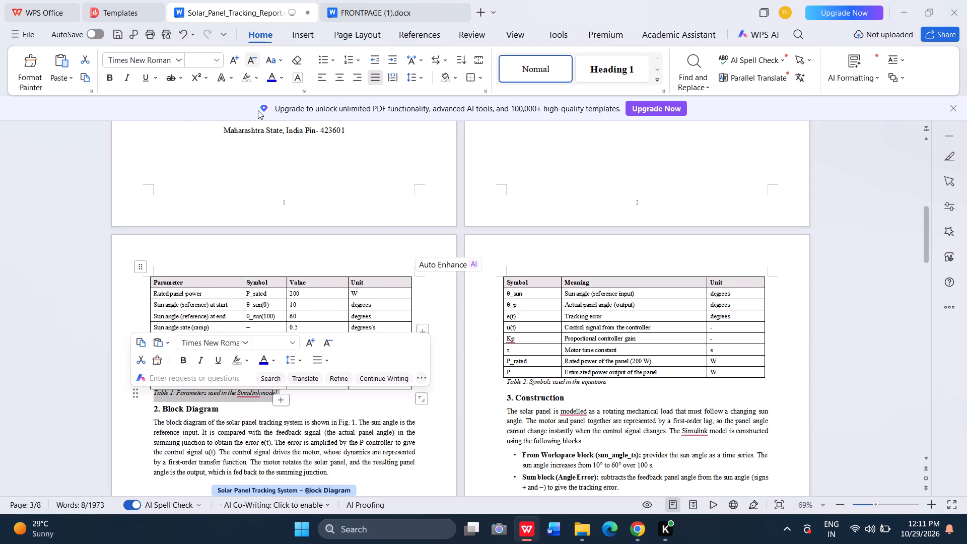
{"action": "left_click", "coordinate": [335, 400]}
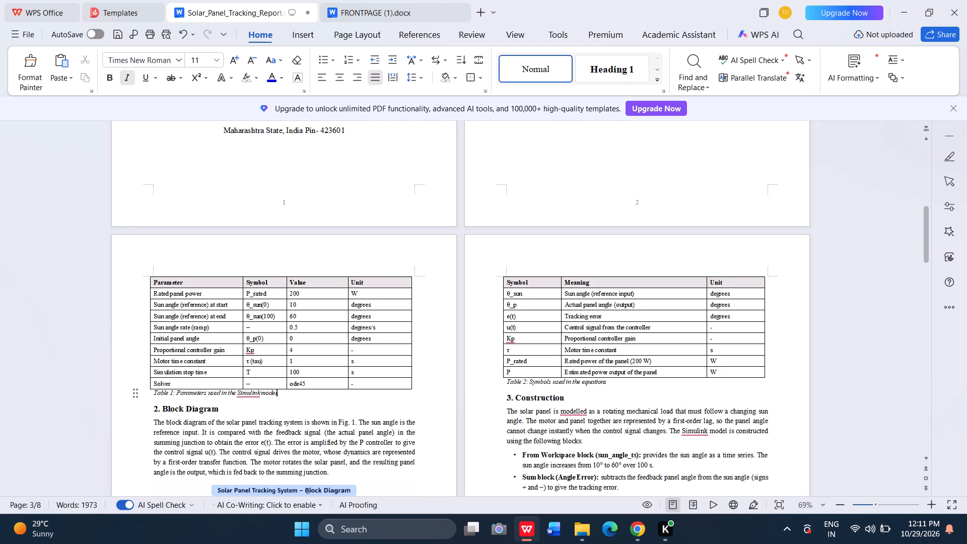
Delete the Table 1 caption below the parameter table.
{"action": "left_click_drag", "start_coordinate": [152, 392], "coordinate": [281, 400]}
{"action": "key", "text": "BackSpace"}
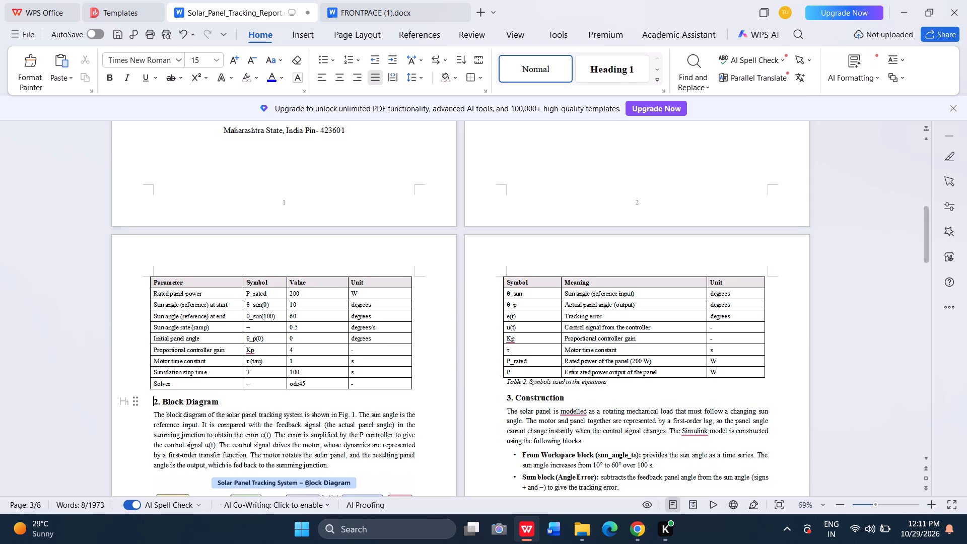
Remove the leading spaces and blank lines before "Control Engineering Report" so the title starts at the top of page 2.
{"action": "scroll", "coordinate": [324, 415], "scroll_direction": "up", "scroll_amount": 2}
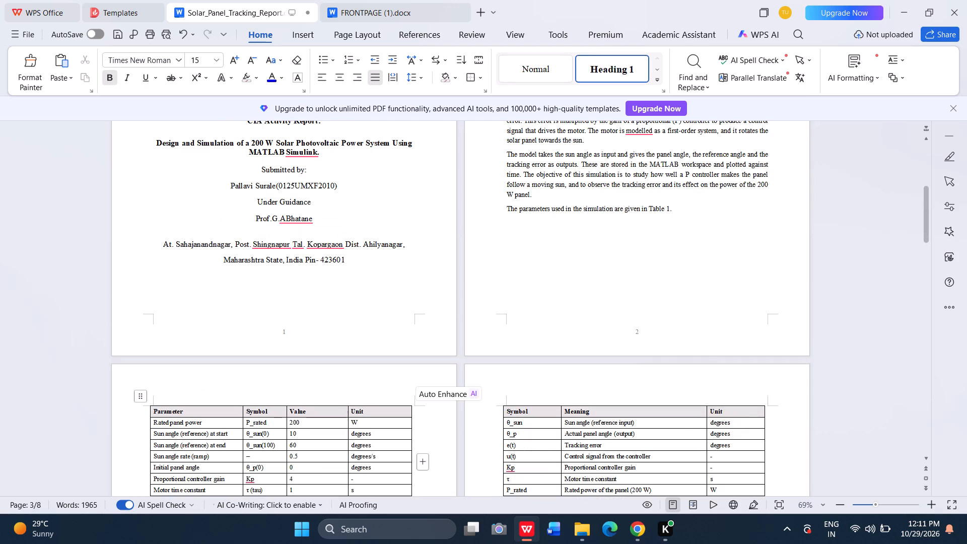
{"action": "left_click", "coordinate": [325, 415]}
{"action": "scroll", "coordinate": [167, 402], "scroll_direction": "up", "scroll_amount": 2}
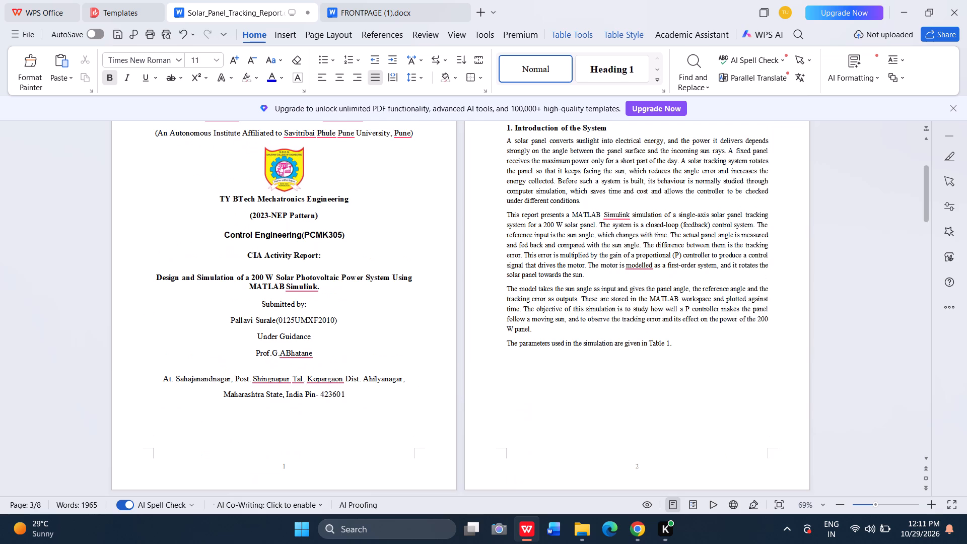
{"action": "scroll", "coordinate": [167, 402], "scroll_direction": "up", "scroll_amount": 3}
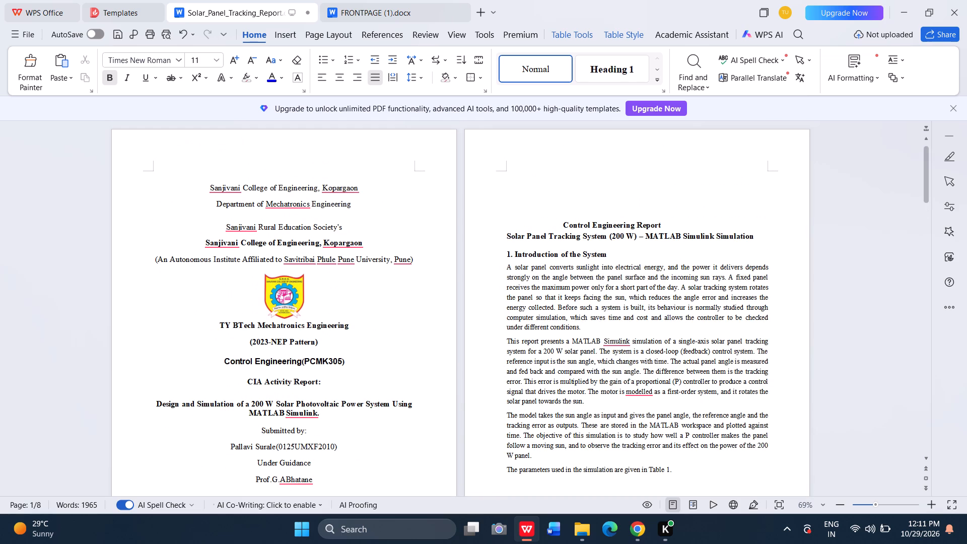
{"action": "left_click", "coordinate": [554, 223]}
{"action": "key", "text": "BackSpace"}
{"action": "key", "text": "BackSpace"}
{"action": "key", "text": "BackSpace"}
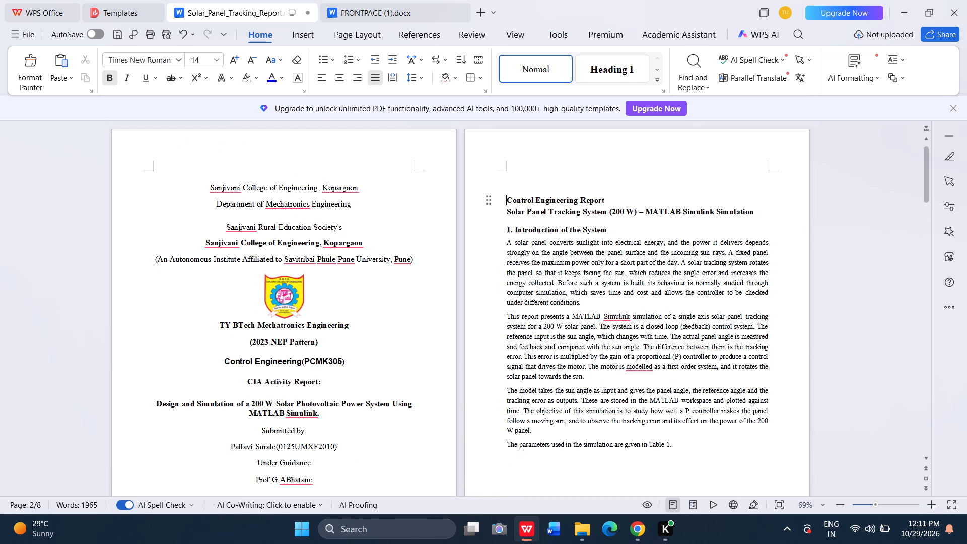
{"action": "key", "text": "BackSpace"}
{"action": "key", "text": "BackSpace"}
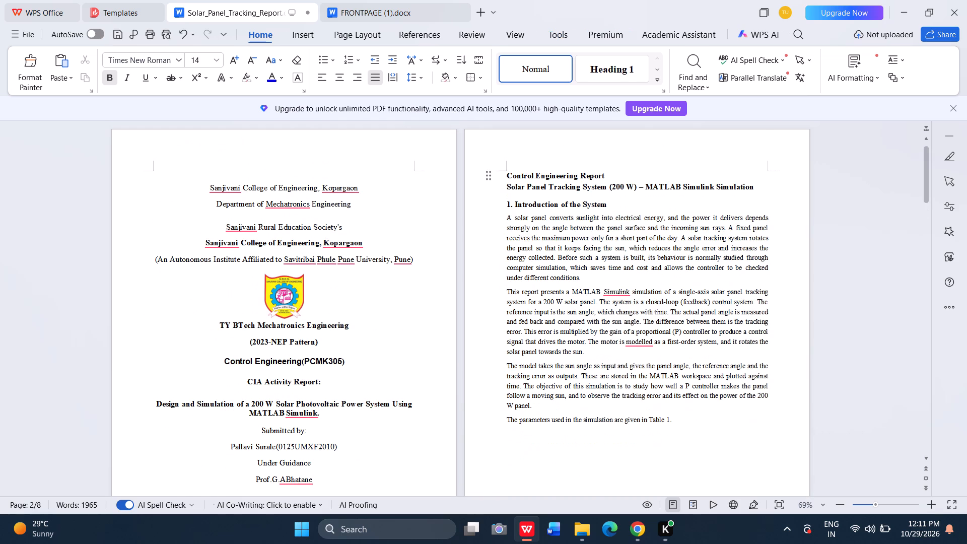
{"action": "key", "text": "BackSpace"}
{"action": "key", "text": "Return"}
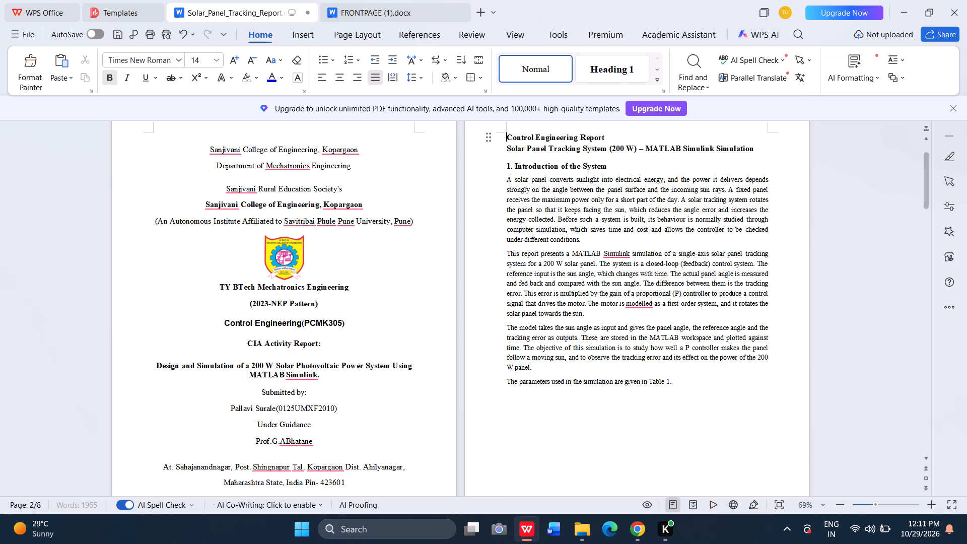
Insert spaces before "Control Engineering Report" to shift the title to roughly the middle above its subtitle.
{"action": "key", "text": "space"}
{"action": "key", "text": "space"}
{"action": "key", "text": "space"}
{"action": "key", "text": "space"}
{"action": "key", "text": "space"}
{"action": "key", "text": "space"}
{"action": "key", "text": "space"}
{"action": "key", "text": "space"}
{"action": "key", "text": "space"}
{"action": "key", "text": "space"}
{"action": "key", "text": "space"}
{"action": "key", "text": "space"}
{"action": "key", "text": "space"}
{"action": "key", "text": "space"}
{"action": "key", "text": "space"}
{"action": "key", "text": "space"}
{"action": "key", "text": "space"}
{"action": "key", "text": "space"}
{"action": "key", "text": "space"}
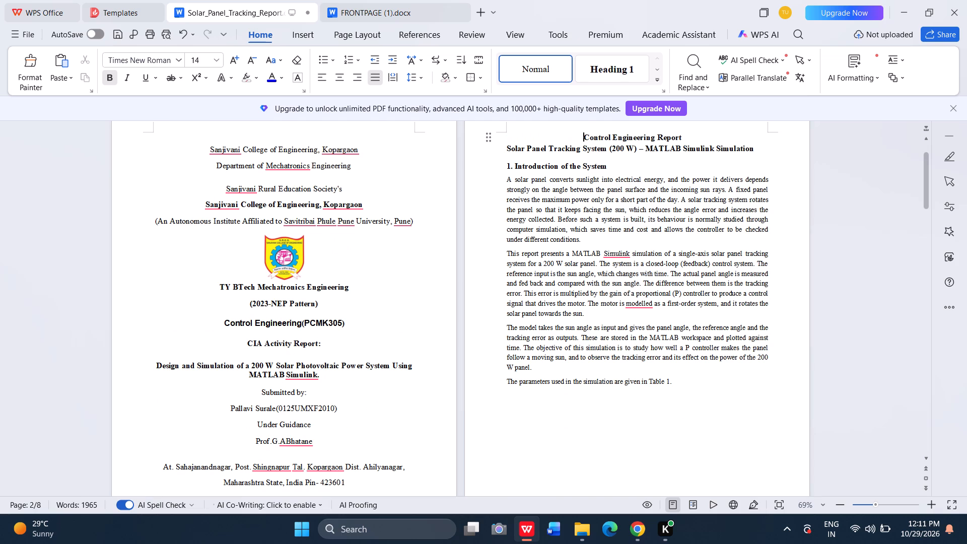
{"action": "key", "text": "BackSpace"}
{"action": "key", "text": "space"}
{"action": "key", "text": "space"}
{"action": "key", "text": "space"}
{"action": "key", "text": "space"}
{"action": "key", "text": "space"}
{"action": "key", "text": "space"}
{"action": "key", "text": "space"}
{"action": "key", "text": "space"}
{"action": "key", "text": "space"}
{"action": "key", "text": "space"}
{"action": "key", "text": "space"}
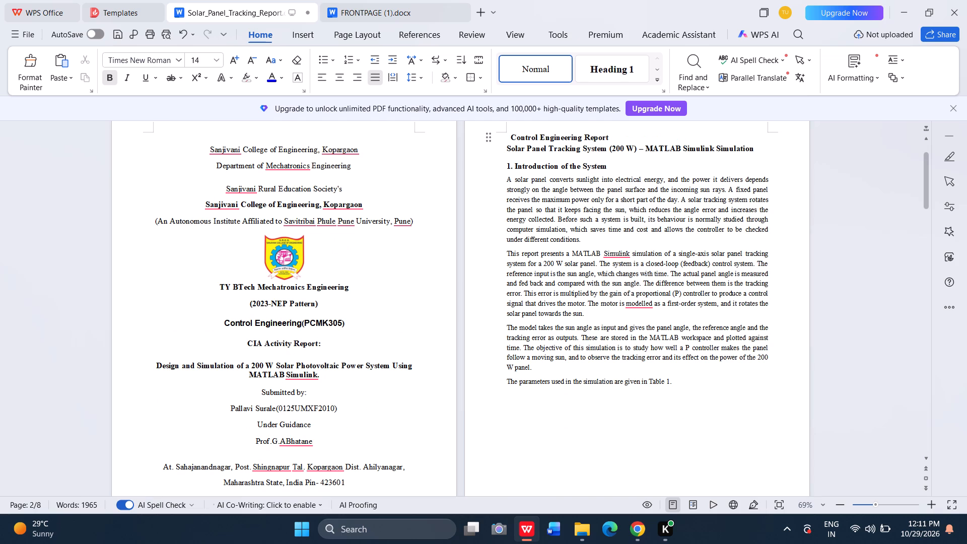
{"action": "key", "text": "space"}
{"action": "key", "text": "space"}
{"action": "key", "text": "space"}
{"action": "key", "text": "space"}
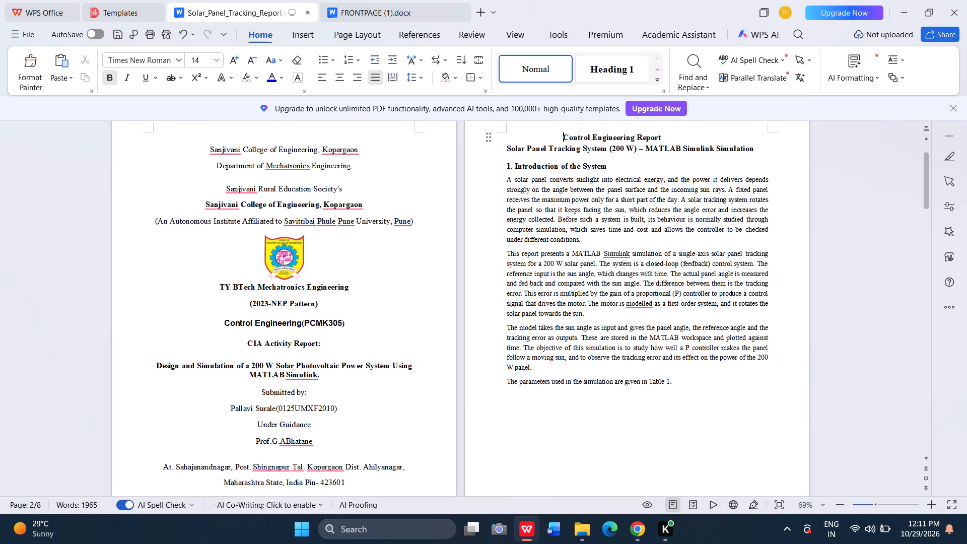
{"action": "key", "text": "space"}
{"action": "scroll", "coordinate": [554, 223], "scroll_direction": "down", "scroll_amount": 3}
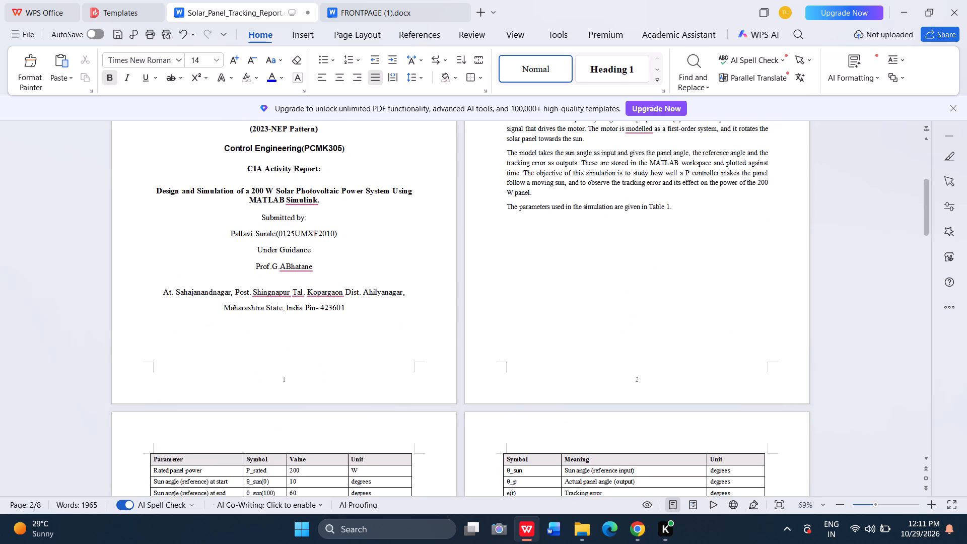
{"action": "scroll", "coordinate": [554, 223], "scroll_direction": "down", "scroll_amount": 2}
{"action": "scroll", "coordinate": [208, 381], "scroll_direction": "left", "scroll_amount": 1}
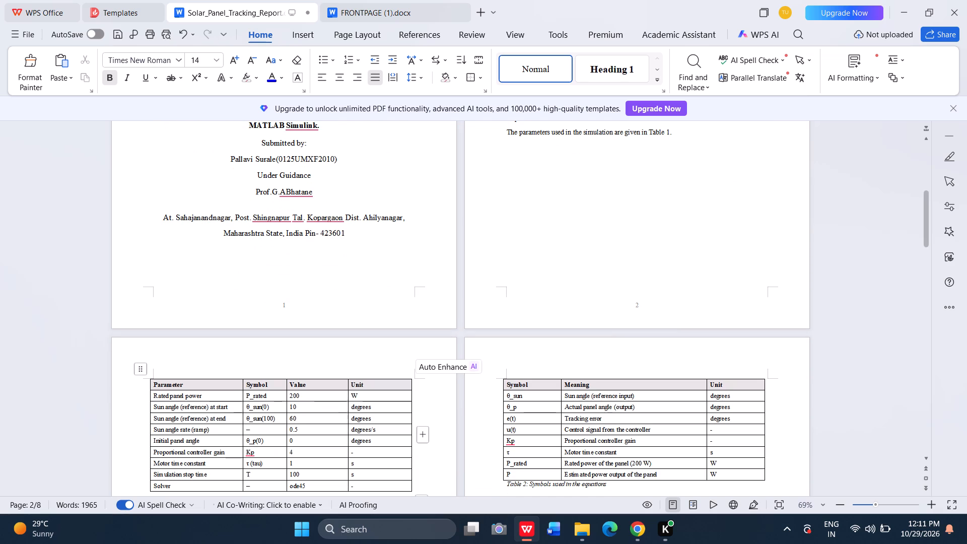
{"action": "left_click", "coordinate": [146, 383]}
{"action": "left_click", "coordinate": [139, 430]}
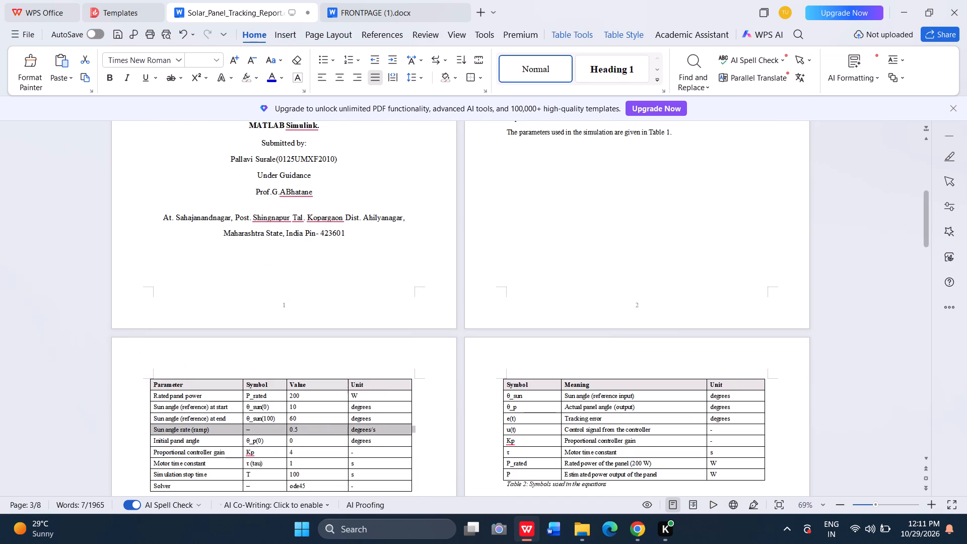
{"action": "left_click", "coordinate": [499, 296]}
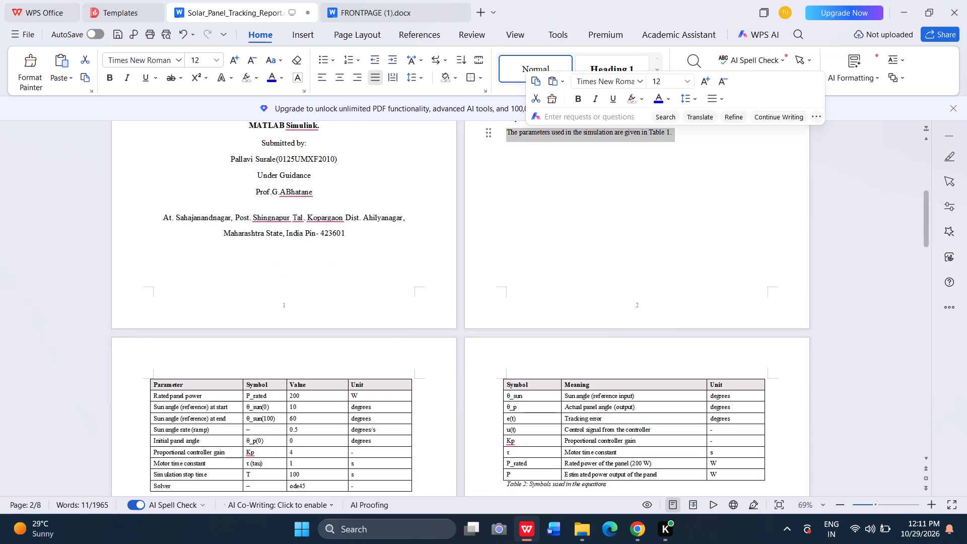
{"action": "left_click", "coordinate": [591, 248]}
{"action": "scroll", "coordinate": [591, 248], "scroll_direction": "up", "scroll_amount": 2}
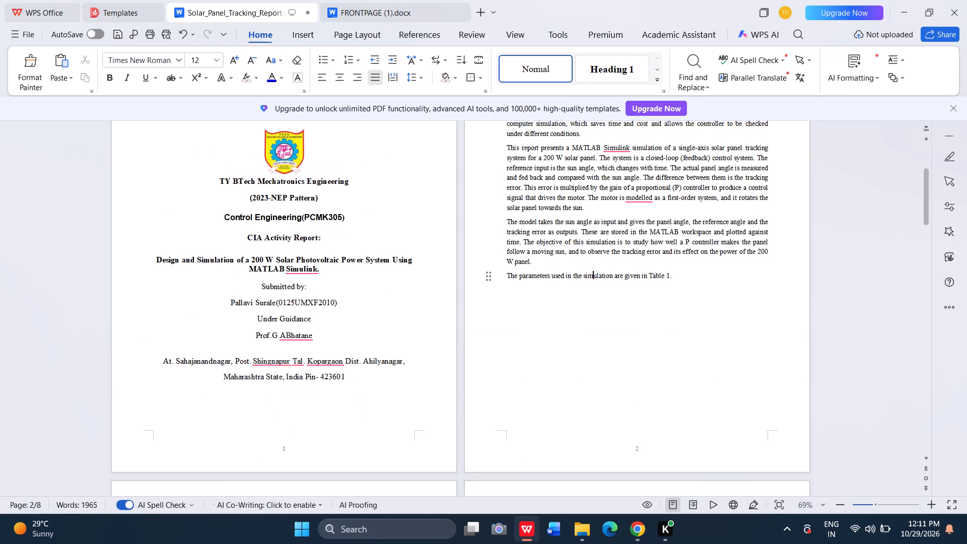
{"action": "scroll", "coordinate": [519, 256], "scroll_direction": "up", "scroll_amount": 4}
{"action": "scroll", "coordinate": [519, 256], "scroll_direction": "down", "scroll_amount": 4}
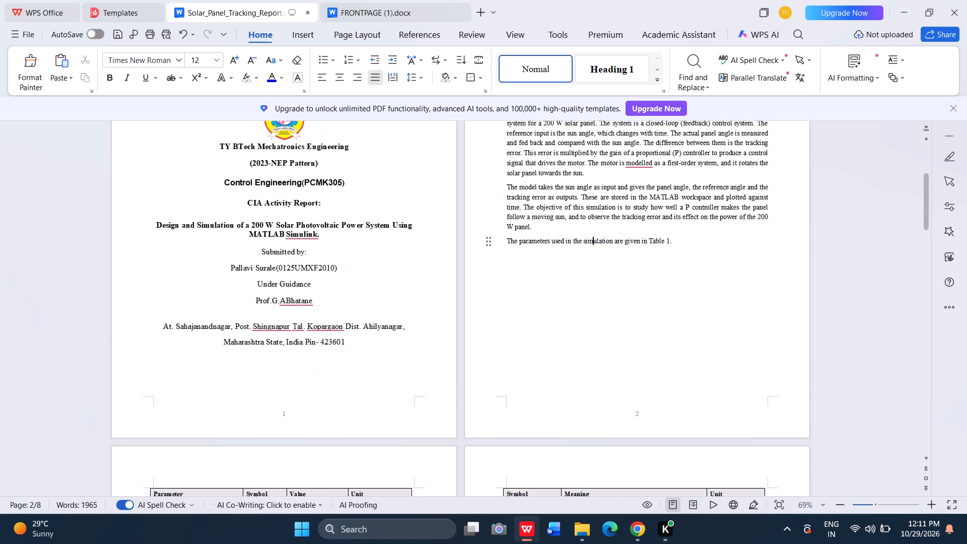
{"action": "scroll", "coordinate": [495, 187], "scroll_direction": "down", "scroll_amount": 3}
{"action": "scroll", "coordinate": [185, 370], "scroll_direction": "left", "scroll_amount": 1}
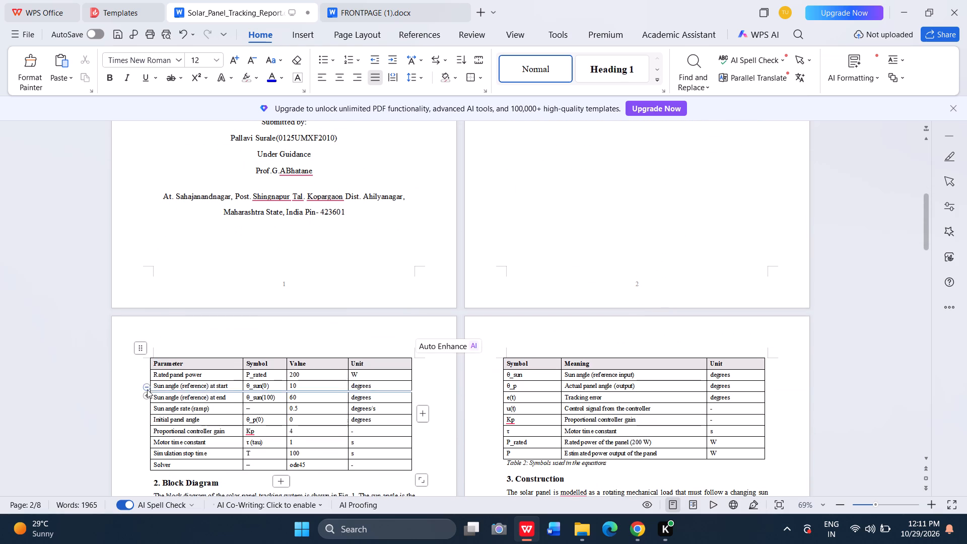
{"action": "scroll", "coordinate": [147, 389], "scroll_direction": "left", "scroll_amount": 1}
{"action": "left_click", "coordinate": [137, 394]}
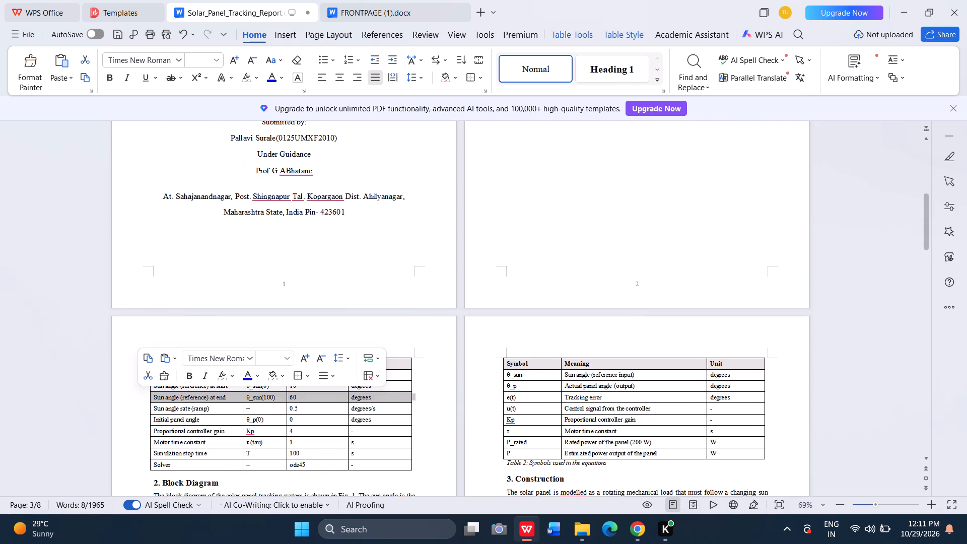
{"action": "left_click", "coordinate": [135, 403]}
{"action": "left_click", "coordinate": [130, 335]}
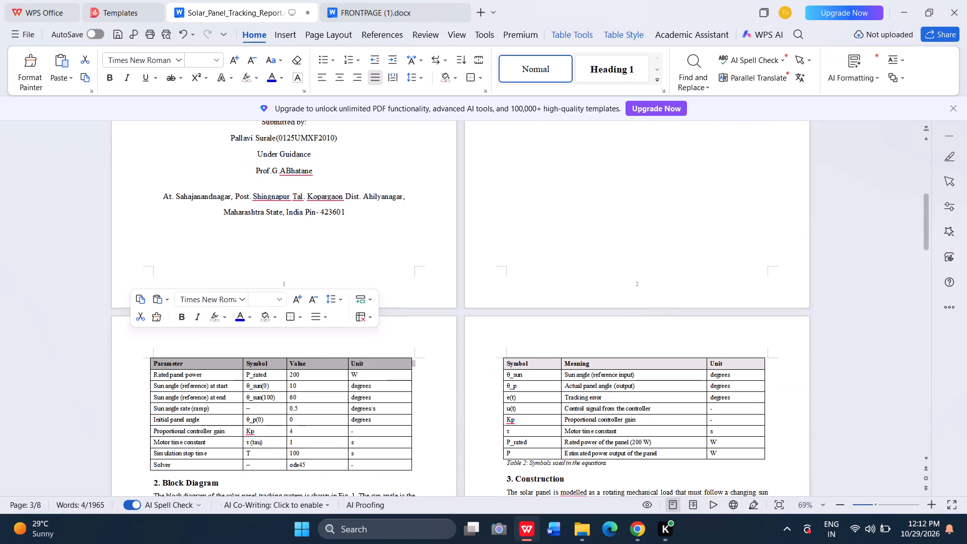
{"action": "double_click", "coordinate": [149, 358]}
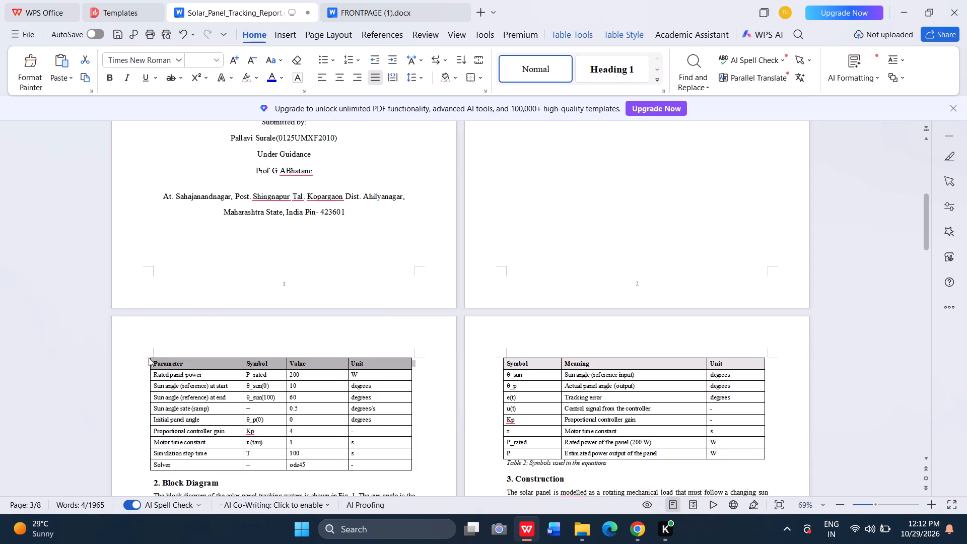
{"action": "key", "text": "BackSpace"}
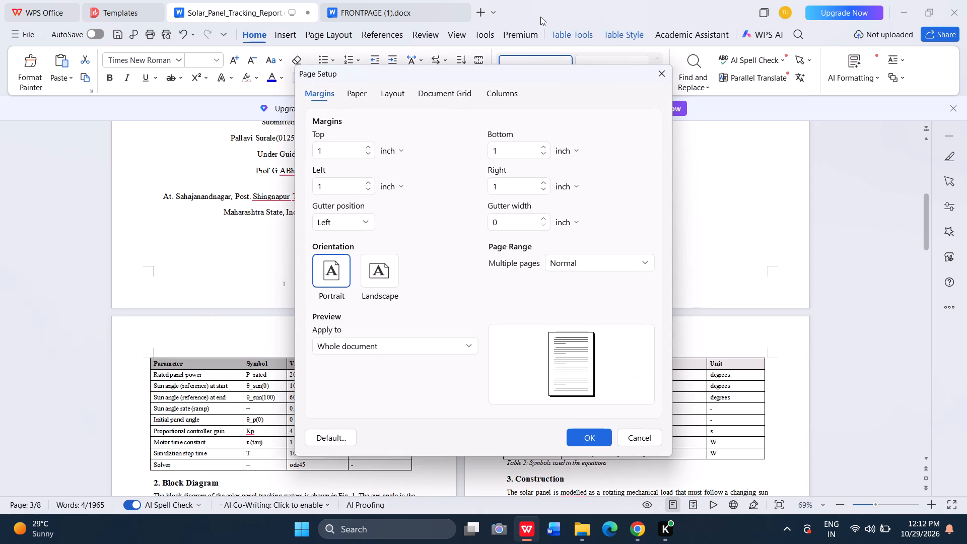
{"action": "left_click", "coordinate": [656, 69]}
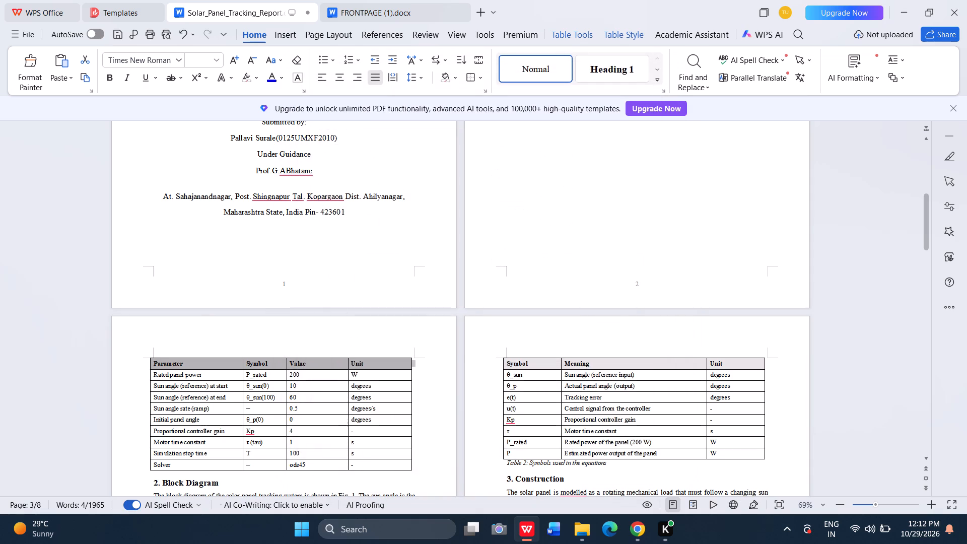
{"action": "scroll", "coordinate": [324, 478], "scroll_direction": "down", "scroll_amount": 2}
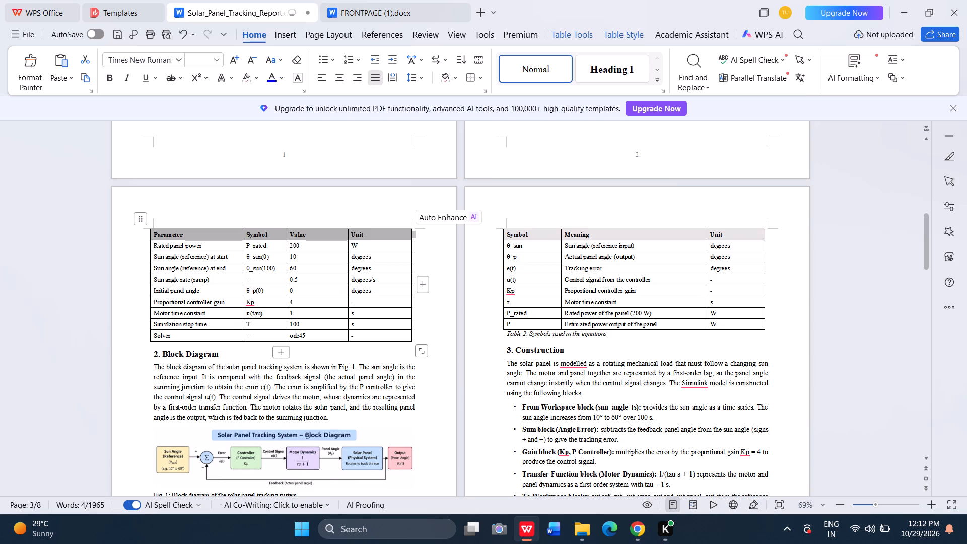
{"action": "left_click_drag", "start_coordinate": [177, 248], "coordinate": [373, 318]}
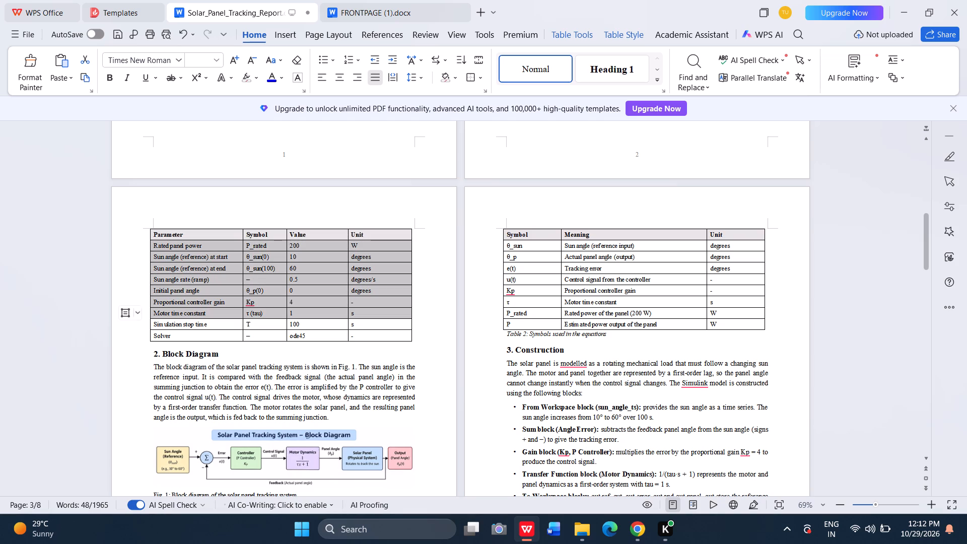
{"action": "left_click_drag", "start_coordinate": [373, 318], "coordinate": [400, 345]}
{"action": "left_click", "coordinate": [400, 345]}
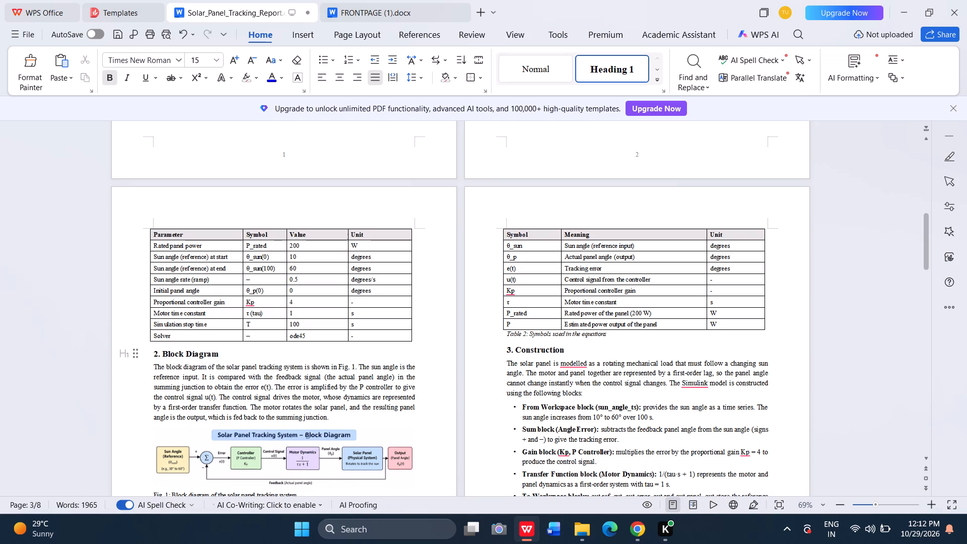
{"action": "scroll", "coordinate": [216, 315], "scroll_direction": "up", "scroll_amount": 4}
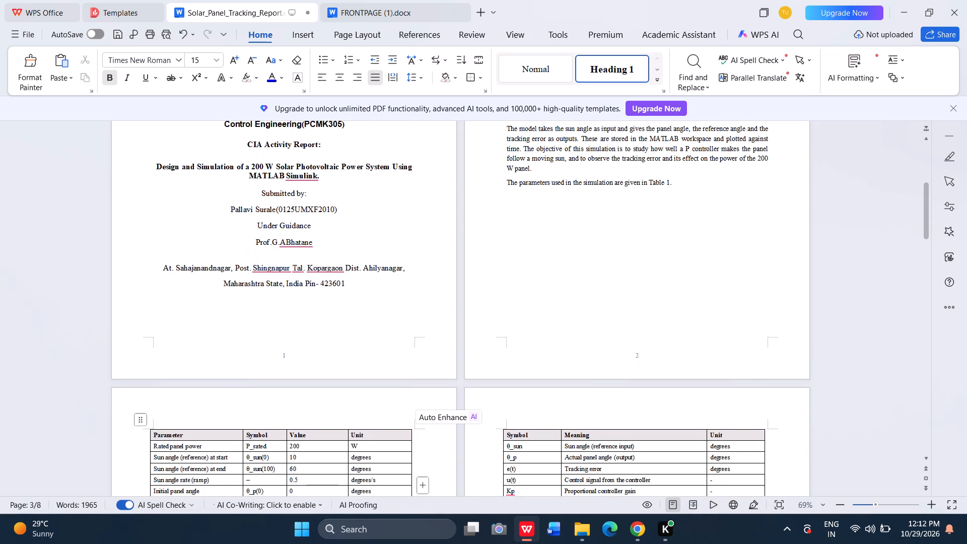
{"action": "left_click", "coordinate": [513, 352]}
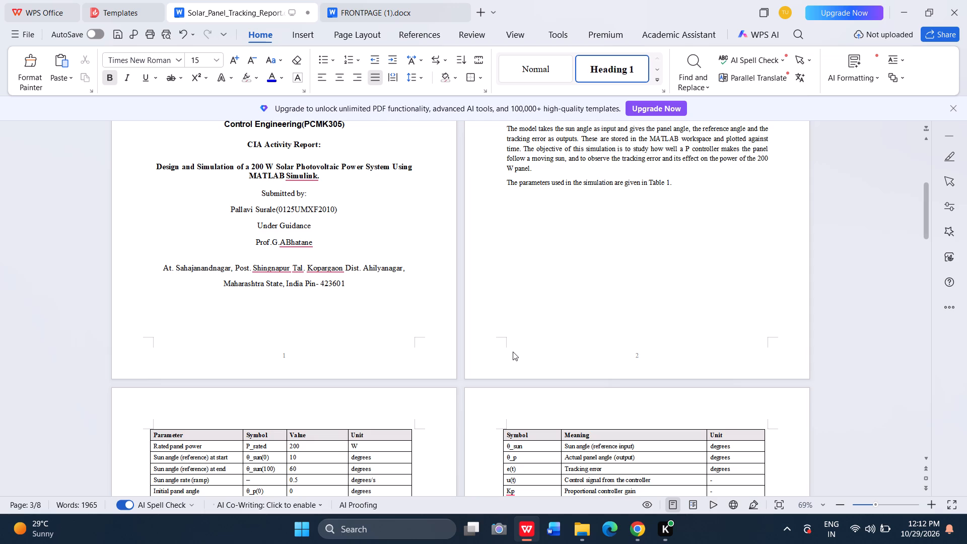
Clear the spacing before "Control Engineering Report", then add a line break and spaces so the title sits roughly centred atop page 2.
{"action": "scroll", "coordinate": [514, 285], "scroll_direction": "up", "scroll_amount": 3}
{"action": "scroll", "coordinate": [564, 163], "scroll_direction": "up", "scroll_amount": 2}
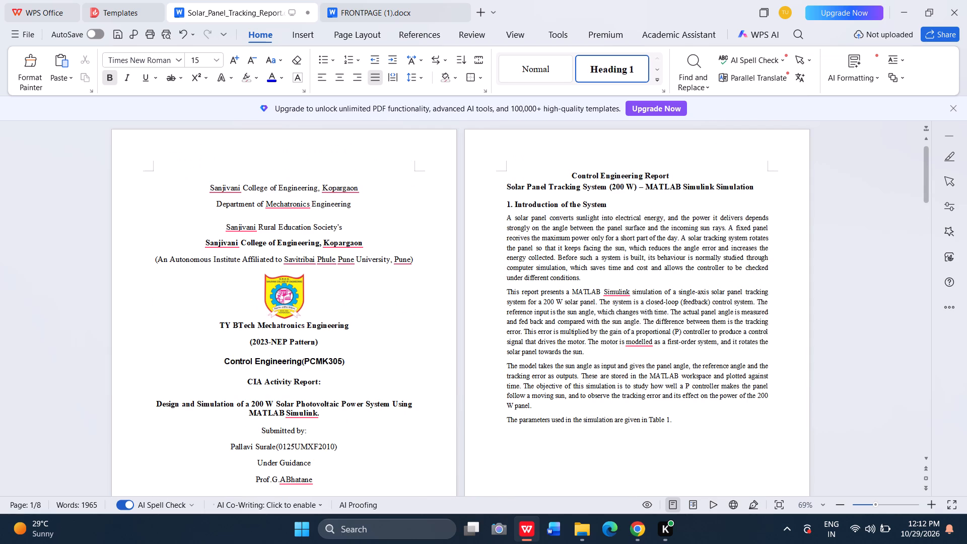
{"action": "left_click", "coordinate": [593, 354]}
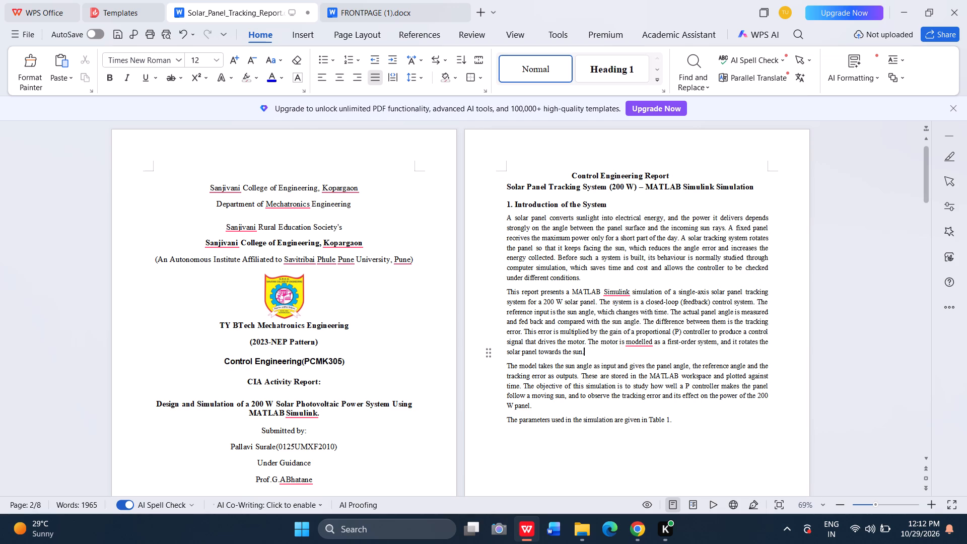
{"action": "left_click", "coordinate": [571, 177]}
{"action": "key", "text": "BackSpace"}
{"action": "key", "text": "BackSpace"}
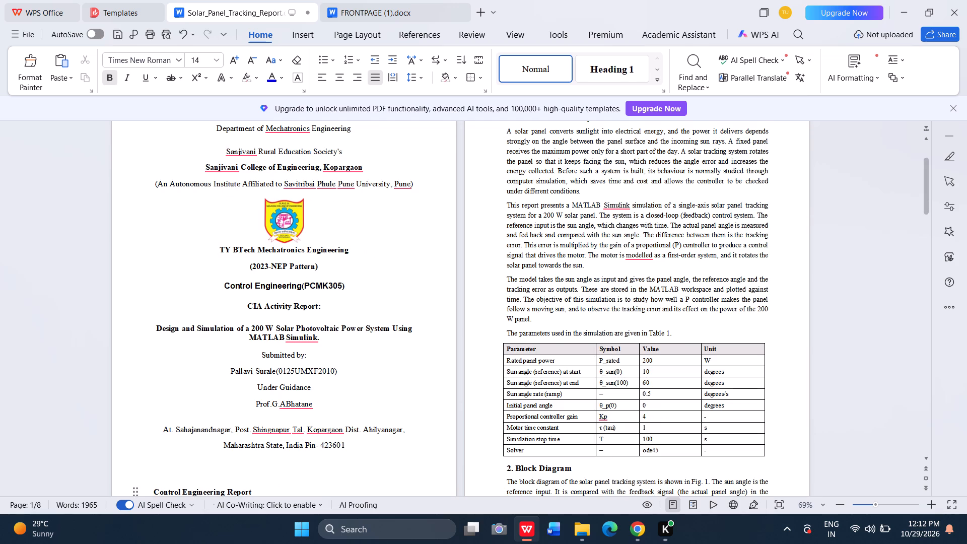
{"action": "key", "text": "Return"}
{"action": "key", "text": "space"}
{"action": "key", "text": "space"}
{"action": "key", "text": "space"}
{"action": "key", "text": "space"}
{"action": "key", "text": "space"}
{"action": "key", "text": "space"}
{"action": "key", "text": "space"}
{"action": "key", "text": "space"}
{"action": "key", "text": "space"}
{"action": "key", "text": "space"}
{"action": "key", "text": "space"}
{"action": "key", "text": "space"}
{"action": "key", "text": "space"}
{"action": "key", "text": "space"}
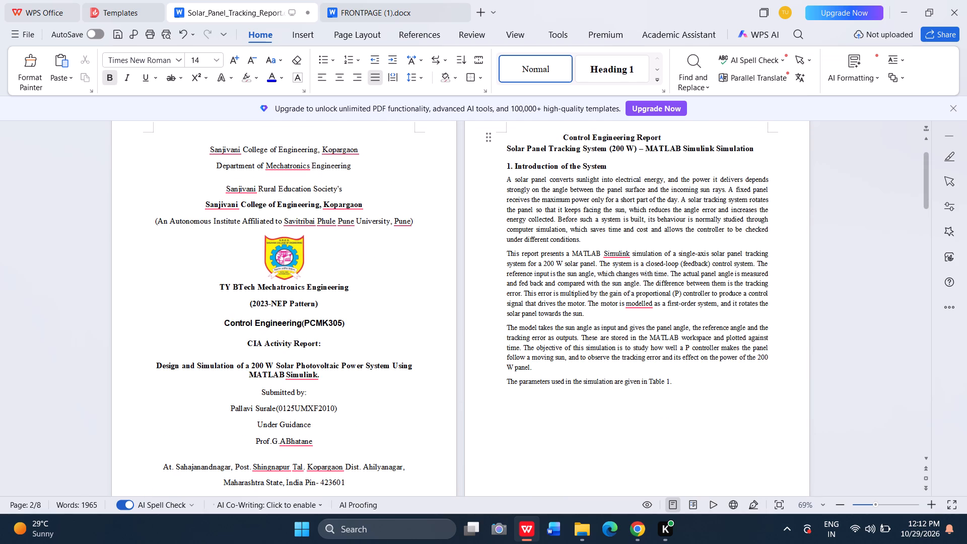
Join the paragraph starting "This report presents a MATLAB Simulink simulation" to the end of the first introduction paragraph.
{"action": "left_click", "coordinate": [505, 255]}
{"action": "key", "text": "BackSpace"}
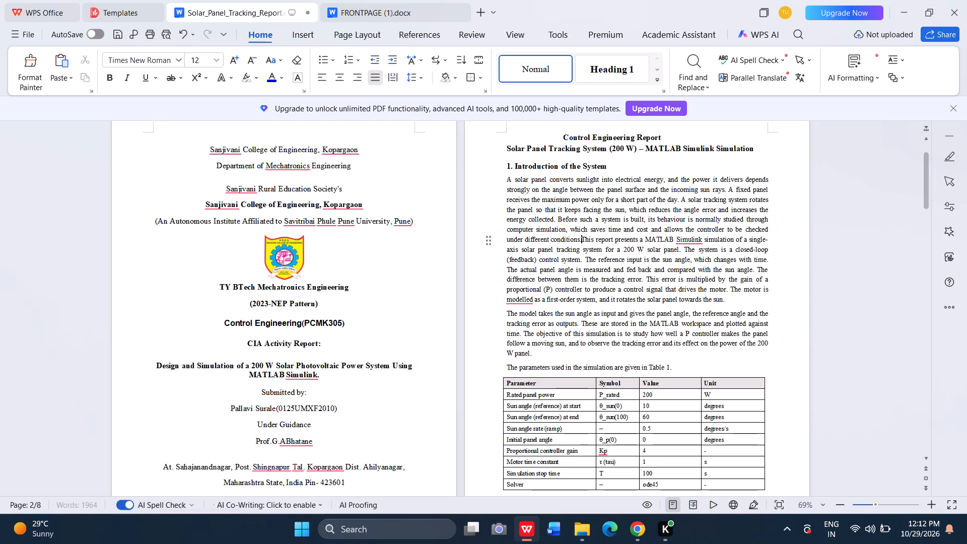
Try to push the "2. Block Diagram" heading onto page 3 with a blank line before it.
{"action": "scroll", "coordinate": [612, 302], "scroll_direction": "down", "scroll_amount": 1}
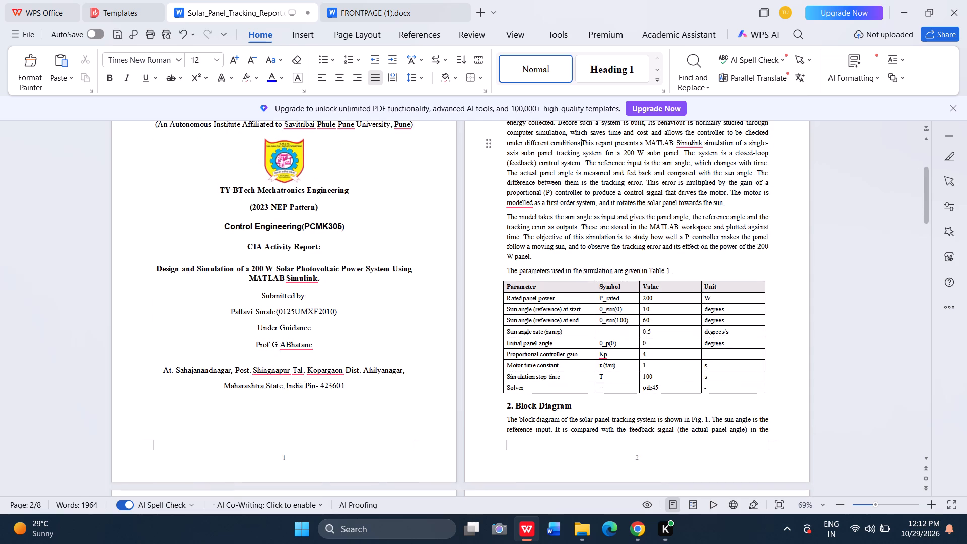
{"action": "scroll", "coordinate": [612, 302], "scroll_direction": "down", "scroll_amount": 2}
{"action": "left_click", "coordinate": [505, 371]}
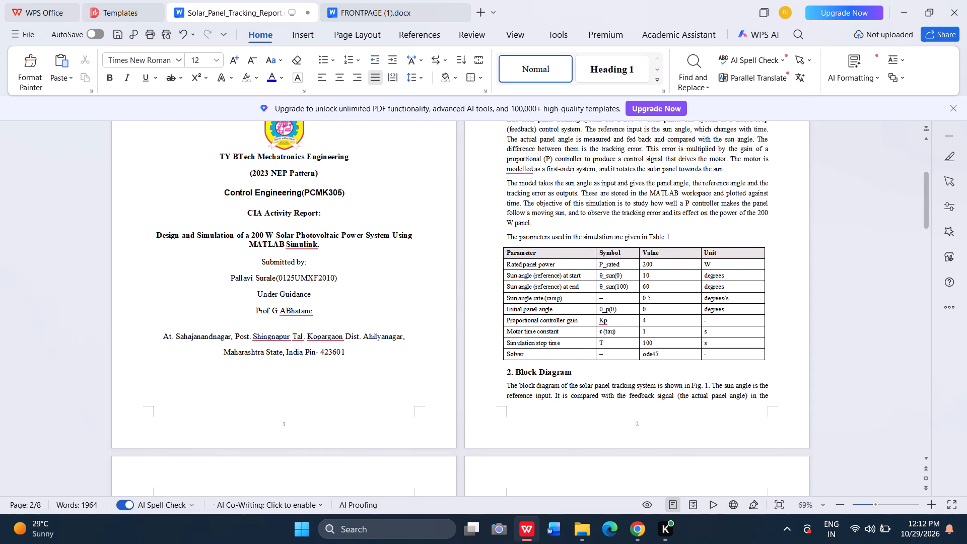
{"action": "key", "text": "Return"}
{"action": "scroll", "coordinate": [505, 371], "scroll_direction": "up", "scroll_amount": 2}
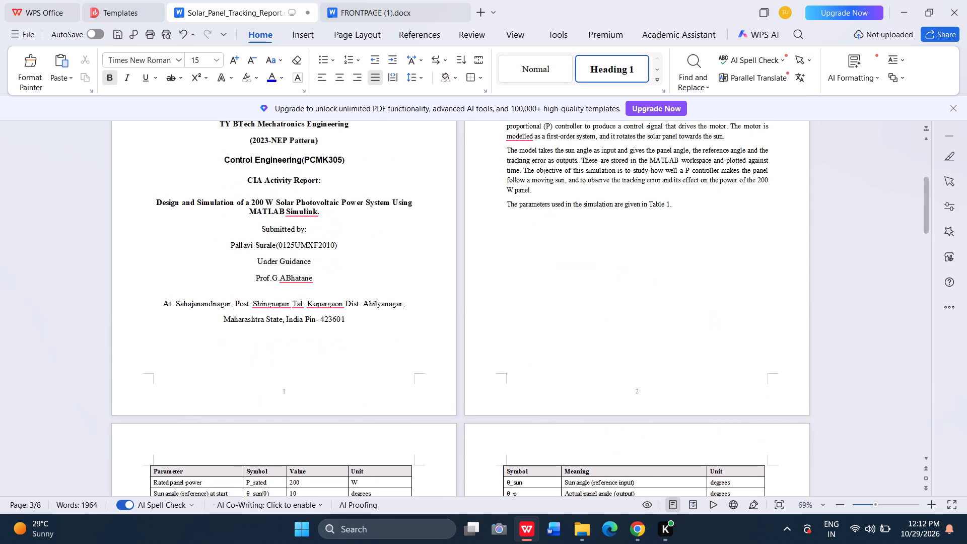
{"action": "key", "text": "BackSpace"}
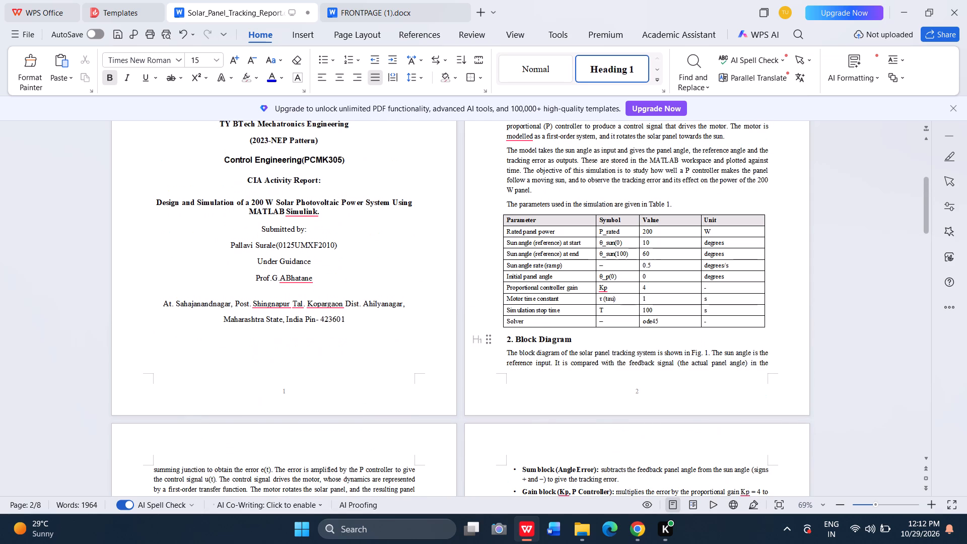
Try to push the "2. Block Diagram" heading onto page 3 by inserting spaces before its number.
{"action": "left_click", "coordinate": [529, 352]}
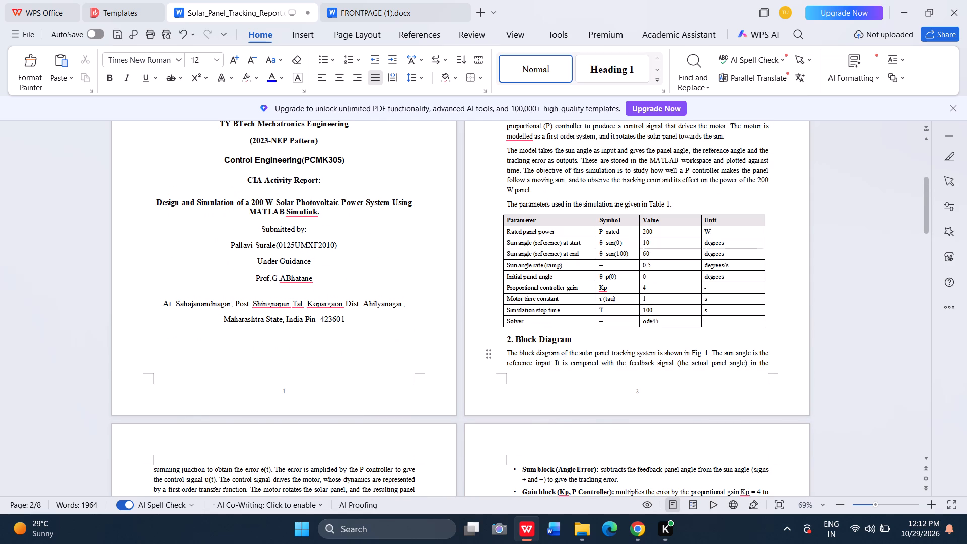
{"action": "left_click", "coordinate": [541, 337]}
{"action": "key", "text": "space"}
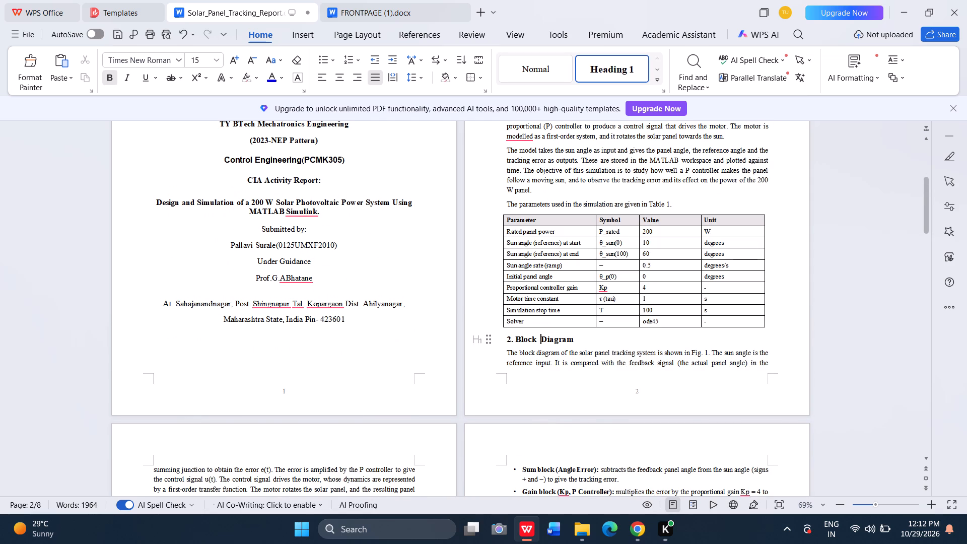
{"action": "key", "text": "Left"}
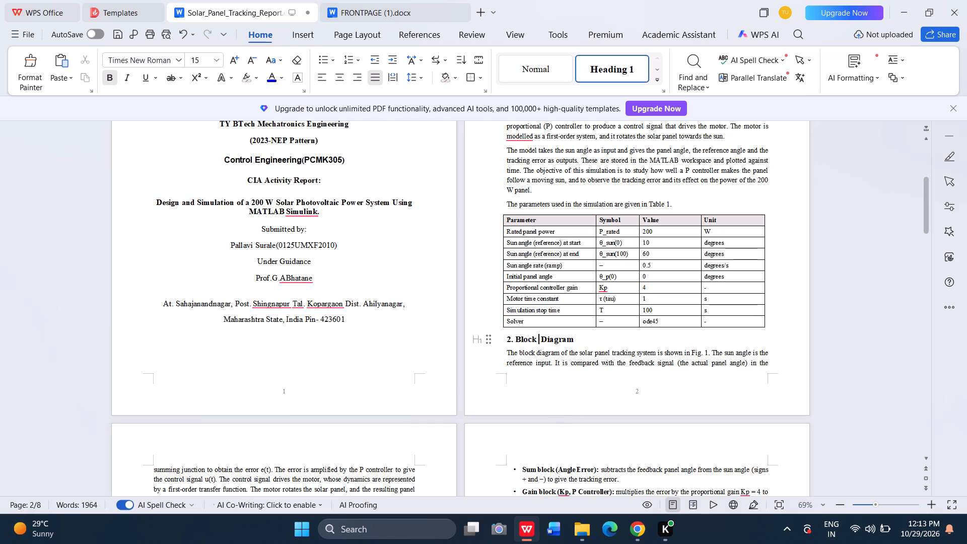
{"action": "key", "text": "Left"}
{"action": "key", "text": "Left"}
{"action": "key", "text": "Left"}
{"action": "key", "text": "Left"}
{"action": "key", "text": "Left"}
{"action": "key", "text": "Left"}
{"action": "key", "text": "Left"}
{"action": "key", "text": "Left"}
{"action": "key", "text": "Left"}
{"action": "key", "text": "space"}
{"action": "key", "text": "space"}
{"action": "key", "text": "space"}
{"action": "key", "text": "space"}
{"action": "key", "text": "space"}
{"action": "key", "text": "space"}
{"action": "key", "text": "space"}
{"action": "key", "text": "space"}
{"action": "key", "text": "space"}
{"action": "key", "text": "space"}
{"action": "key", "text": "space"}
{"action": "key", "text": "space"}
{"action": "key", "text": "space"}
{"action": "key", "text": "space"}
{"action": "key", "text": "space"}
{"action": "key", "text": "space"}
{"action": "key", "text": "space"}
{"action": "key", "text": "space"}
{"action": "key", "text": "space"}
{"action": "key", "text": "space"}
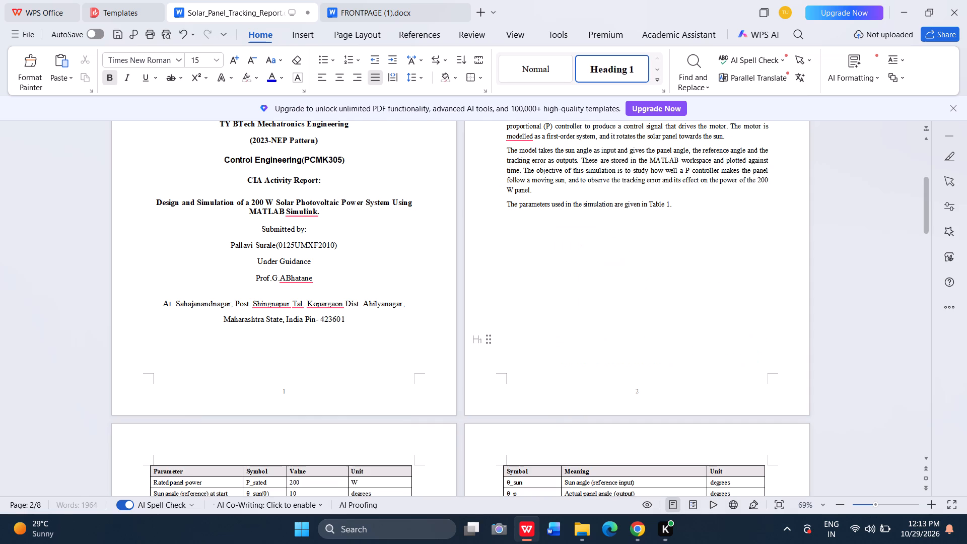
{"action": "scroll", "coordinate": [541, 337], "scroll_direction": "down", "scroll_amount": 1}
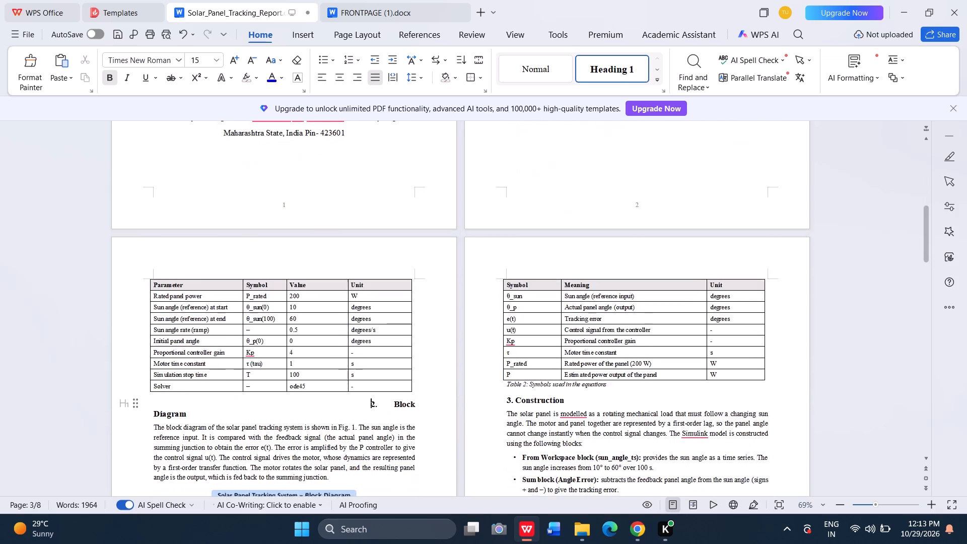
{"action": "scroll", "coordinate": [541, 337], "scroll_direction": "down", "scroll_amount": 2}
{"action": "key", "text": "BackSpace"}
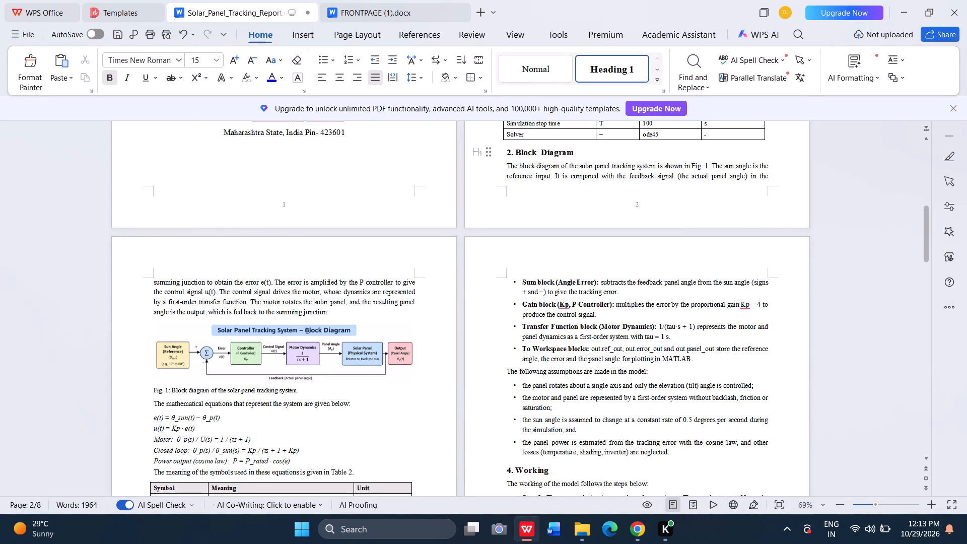
Move the "2. Block Diagram" heading and its first two text lines from page 2 to the top of page 3, using blank lines as spacing.
{"action": "left_click_drag", "start_coordinate": [507, 154], "coordinate": [744, 197]}
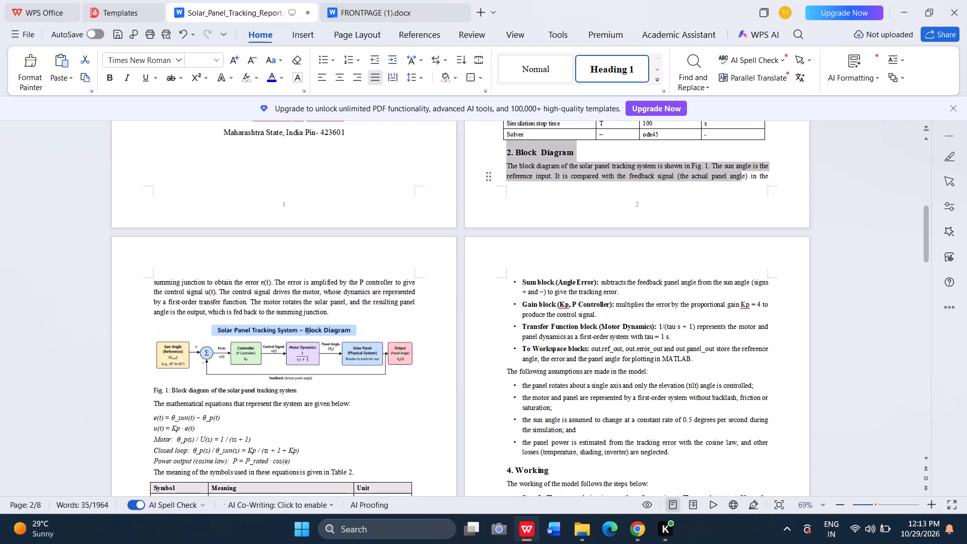
{"action": "left_click_drag", "start_coordinate": [744, 197], "coordinate": [770, 191]}
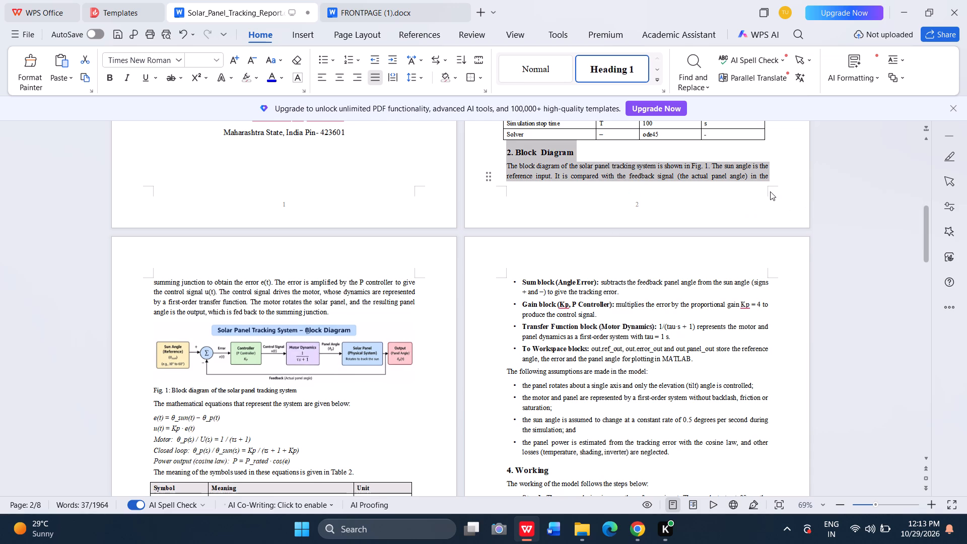
{"action": "key", "text": "ctrl+c"}
{"action": "key", "text": "BackSpace"}
{"action": "key", "text": "Return"}
{"action": "key", "text": "Return"}
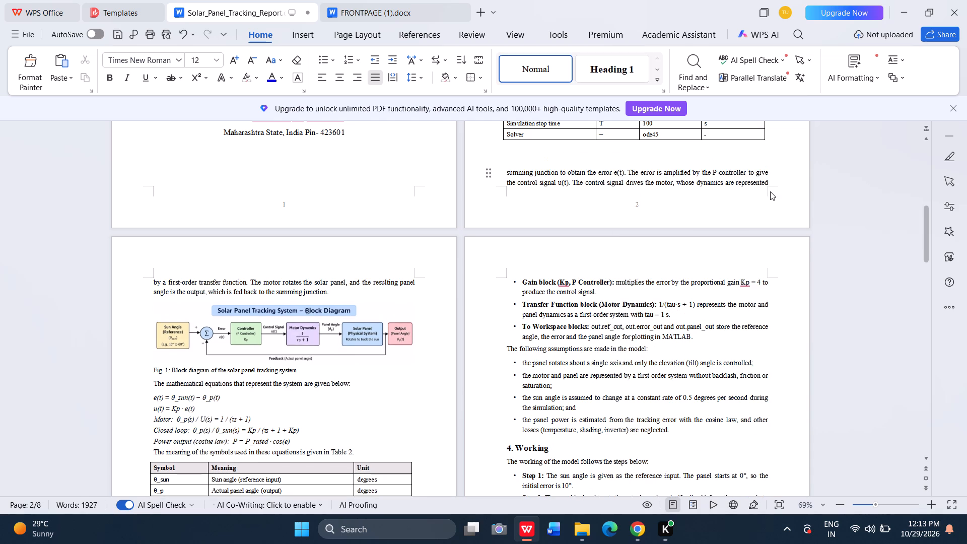
{"action": "key", "text": "Return"}
{"action": "key", "text": "ctrl+v"}
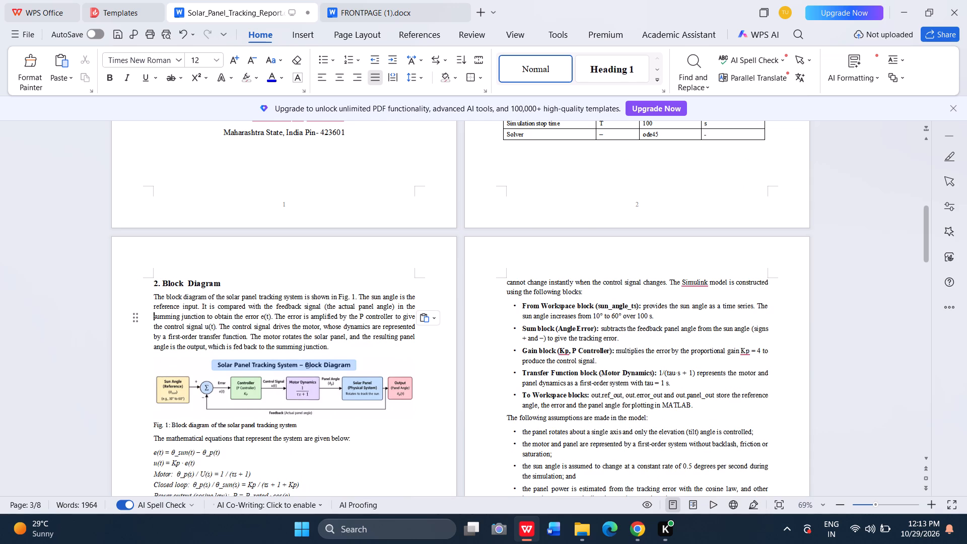
Delete the caption "Table 2: Symbols used in the equations" below the symbols table.
{"action": "scroll", "coordinate": [671, 363], "scroll_direction": "down", "scroll_amount": 4}
{"action": "scroll", "coordinate": [499, 427], "scroll_direction": "down", "scroll_amount": 1}
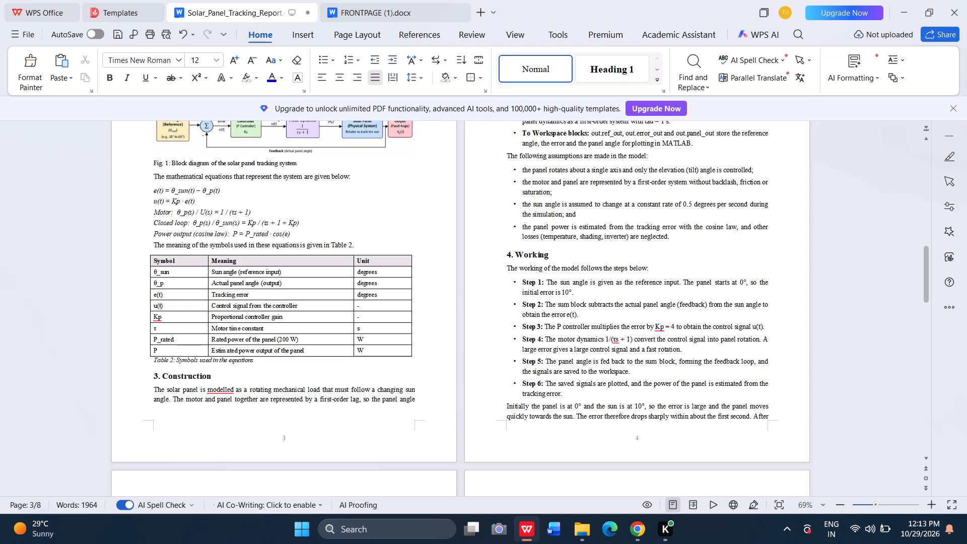
{"action": "left_click_drag", "start_coordinate": [154, 359], "coordinate": [259, 362]}
{"action": "key", "text": "BackSpace"}
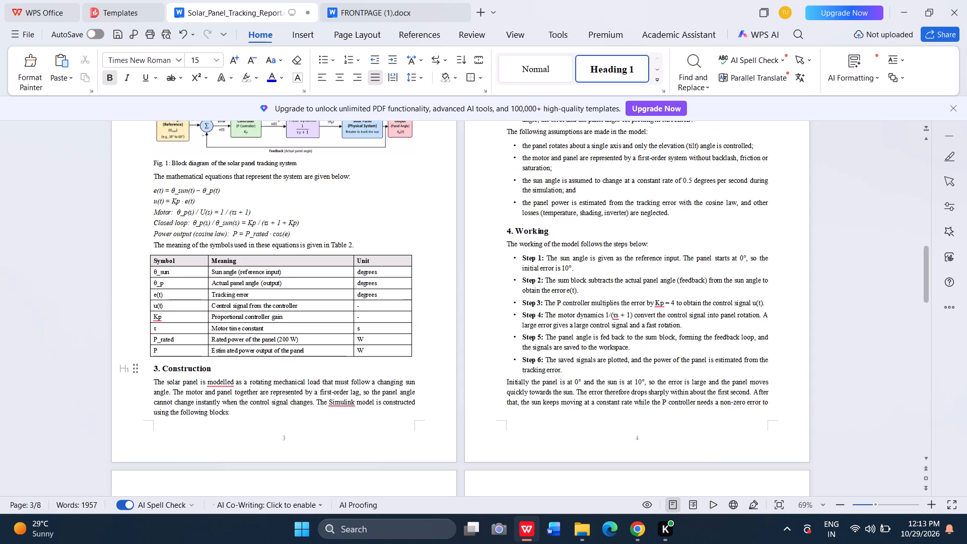
Insert two blank lines before the "3. Construction" heading to push the section onto page 4.
{"action": "key", "text": "Return"}
{"action": "key", "text": "Return"}
{"action": "scroll", "coordinate": [162, 372], "scroll_direction": "up", "scroll_amount": 1}
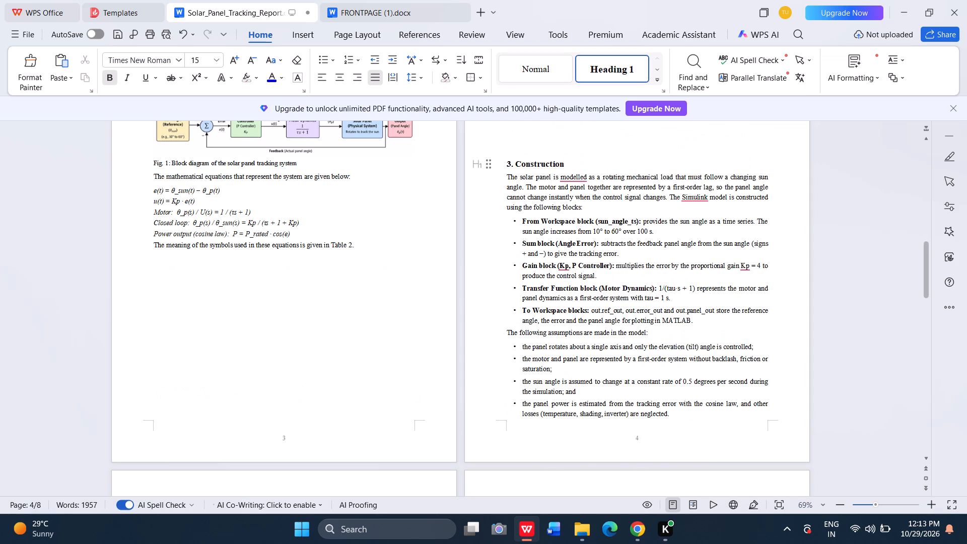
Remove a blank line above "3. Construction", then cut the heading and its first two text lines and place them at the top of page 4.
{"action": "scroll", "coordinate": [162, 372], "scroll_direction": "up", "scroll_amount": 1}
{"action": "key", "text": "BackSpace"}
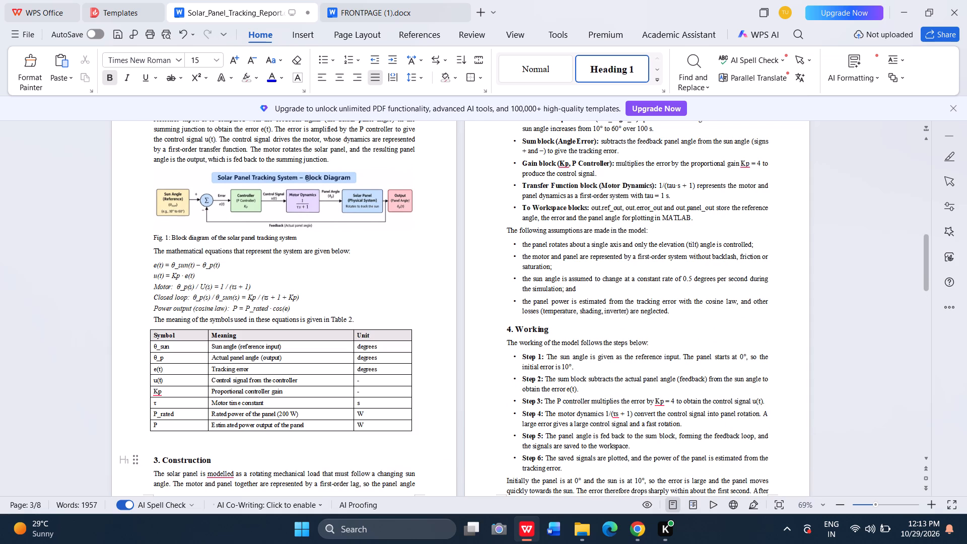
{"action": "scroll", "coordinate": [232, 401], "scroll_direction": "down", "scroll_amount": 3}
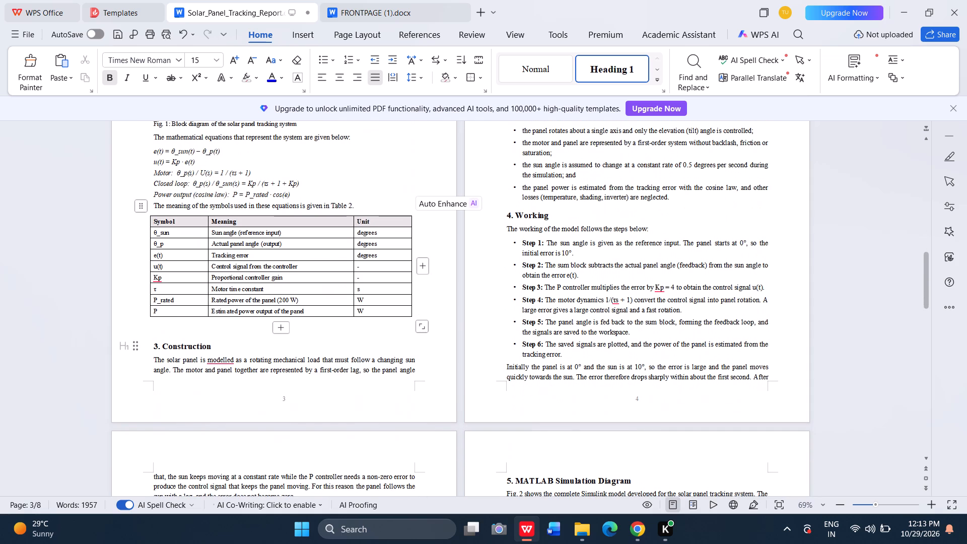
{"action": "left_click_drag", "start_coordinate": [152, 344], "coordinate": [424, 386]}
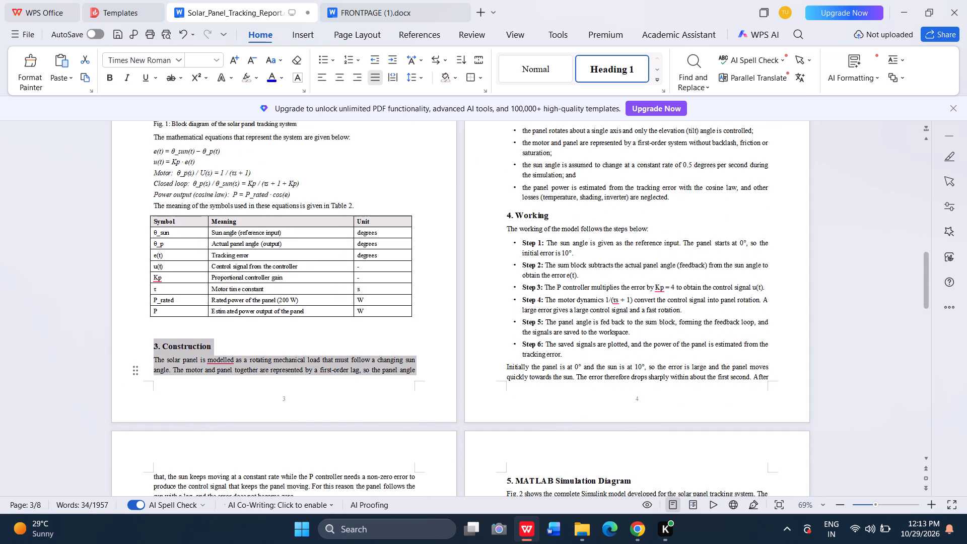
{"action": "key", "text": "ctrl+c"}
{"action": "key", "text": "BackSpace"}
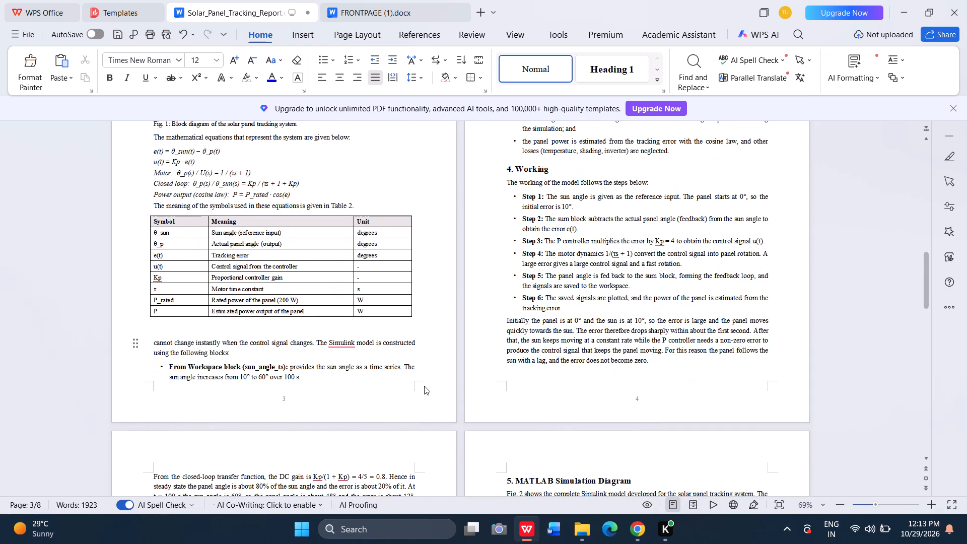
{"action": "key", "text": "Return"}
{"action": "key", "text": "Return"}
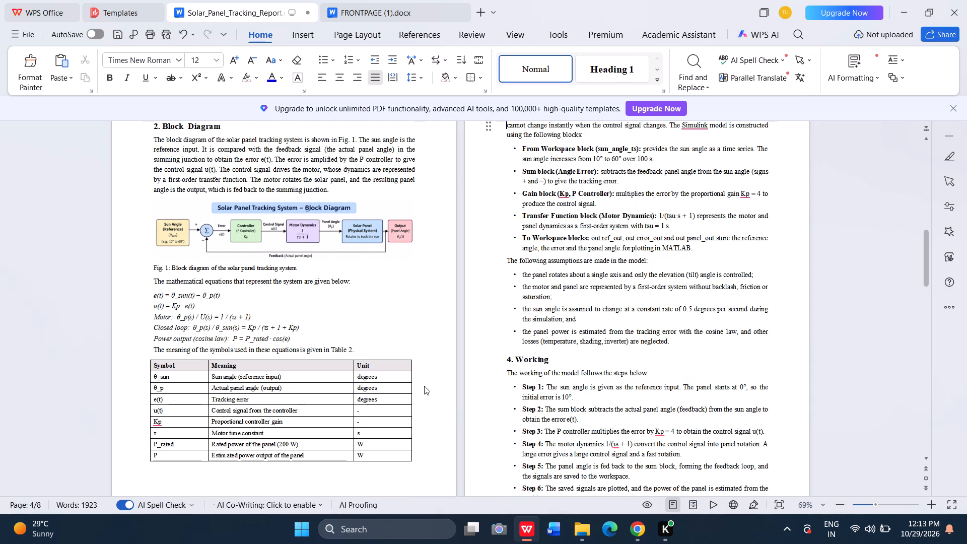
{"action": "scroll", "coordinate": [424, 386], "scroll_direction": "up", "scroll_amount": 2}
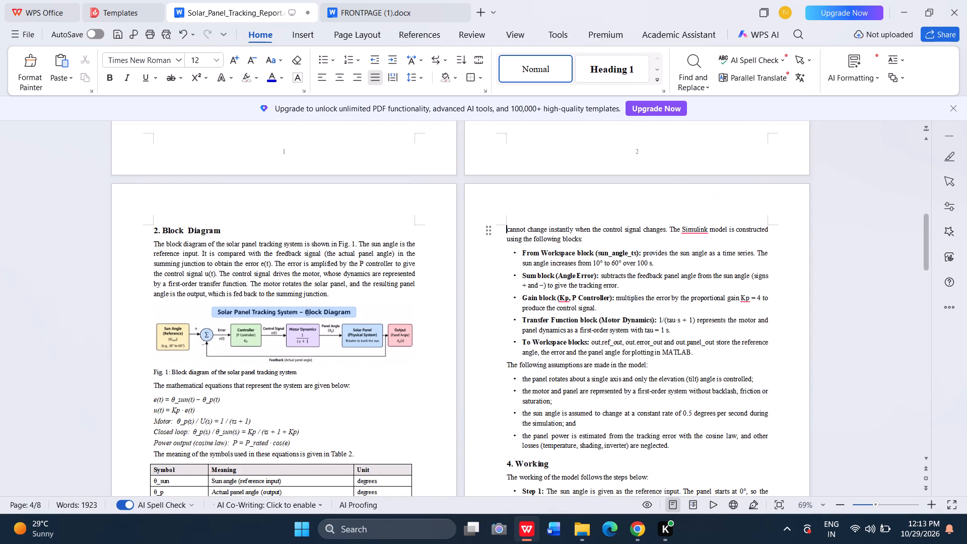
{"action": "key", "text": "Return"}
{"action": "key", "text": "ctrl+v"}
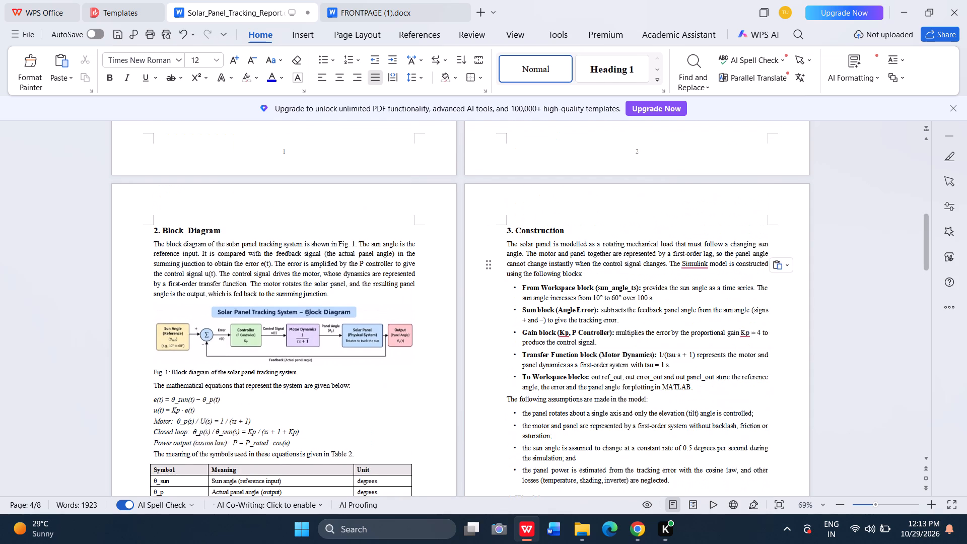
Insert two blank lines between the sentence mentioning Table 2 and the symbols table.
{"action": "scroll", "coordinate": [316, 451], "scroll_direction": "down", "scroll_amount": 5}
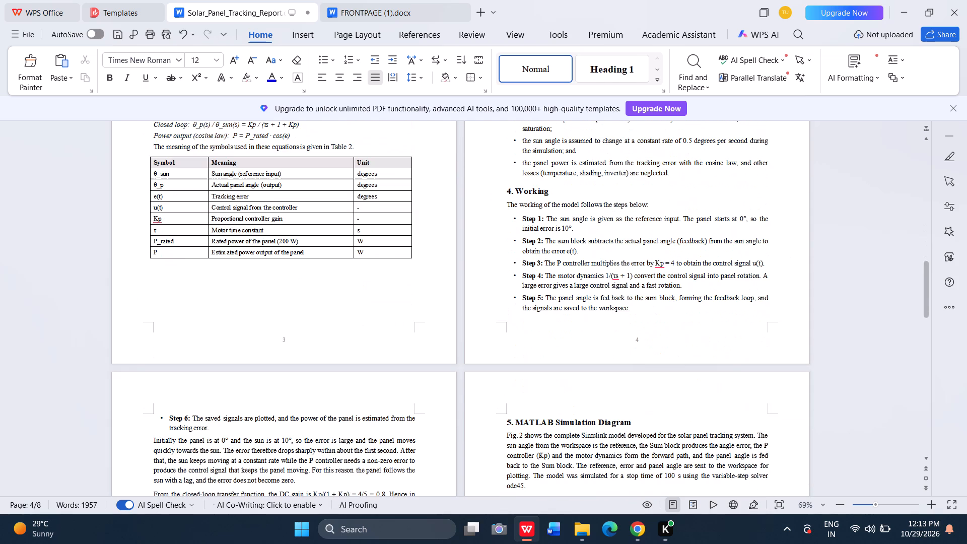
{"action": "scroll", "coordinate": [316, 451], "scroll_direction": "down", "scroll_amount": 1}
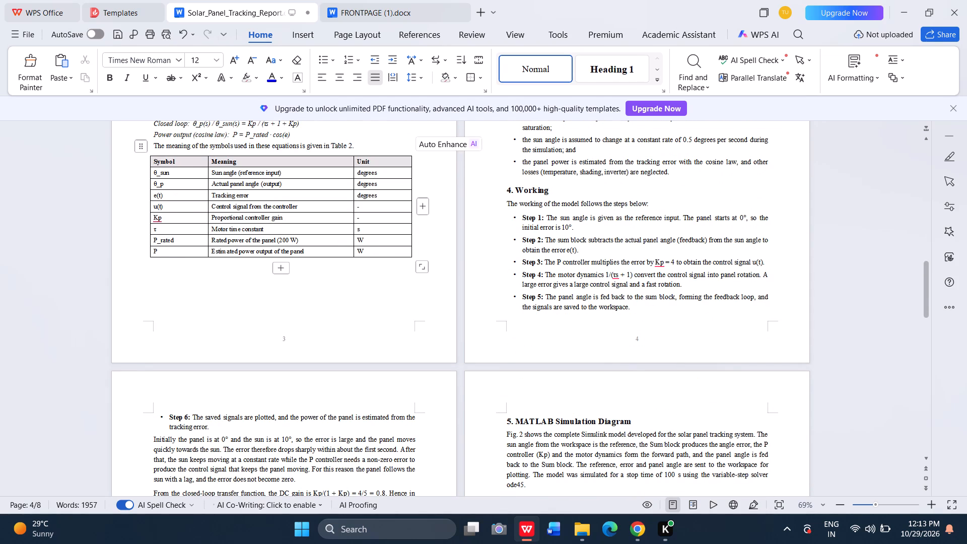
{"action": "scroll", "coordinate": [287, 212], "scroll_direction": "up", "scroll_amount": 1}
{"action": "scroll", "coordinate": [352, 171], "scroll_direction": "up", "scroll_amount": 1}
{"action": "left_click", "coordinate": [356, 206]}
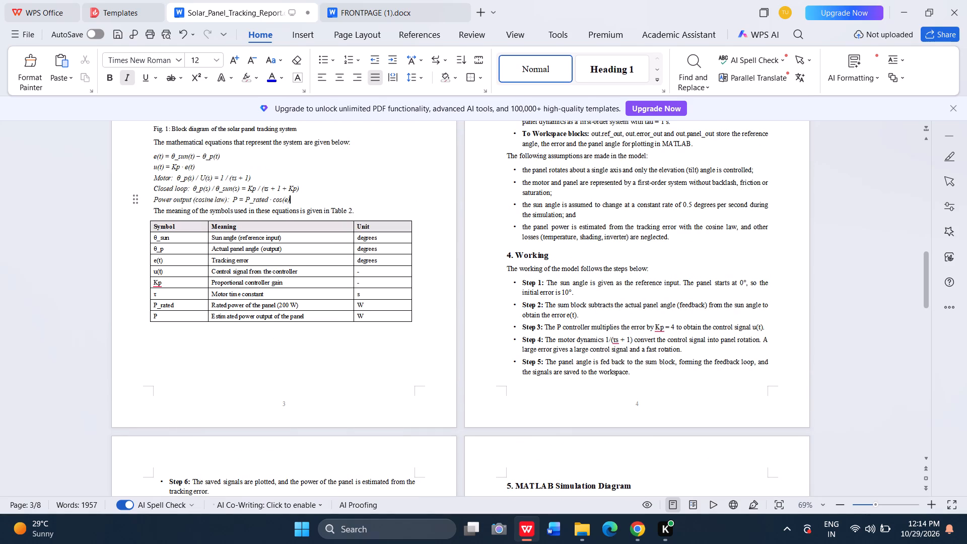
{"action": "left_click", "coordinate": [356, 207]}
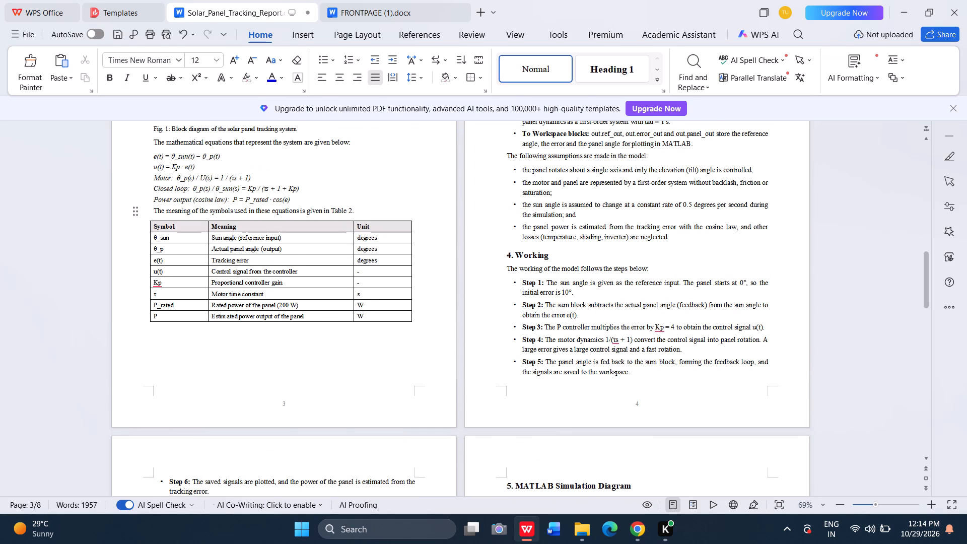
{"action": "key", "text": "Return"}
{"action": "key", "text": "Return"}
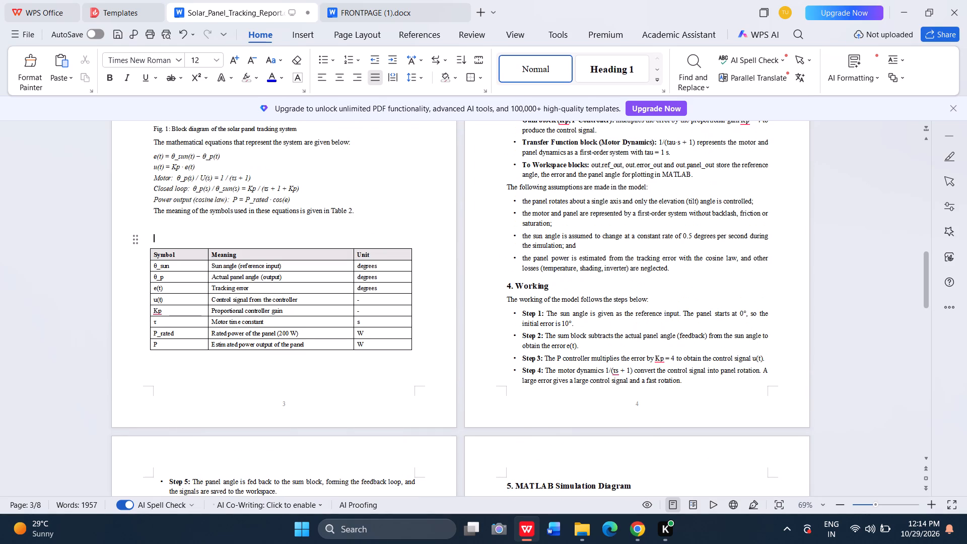
Centre the "Fig. 1: Block diagram of the solar panel tracking system" caption under the diagram using leading spaces.
{"action": "scroll", "coordinate": [213, 202], "scroll_direction": "up", "scroll_amount": 2}
{"action": "scroll", "coordinate": [133, 173], "scroll_direction": "up", "scroll_amount": 1}
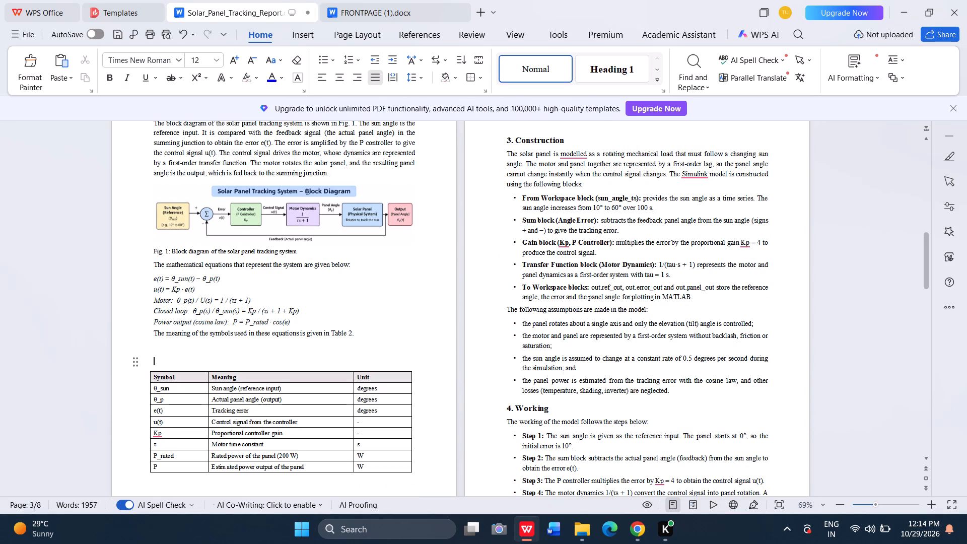
{"action": "left_click", "coordinate": [149, 248]}
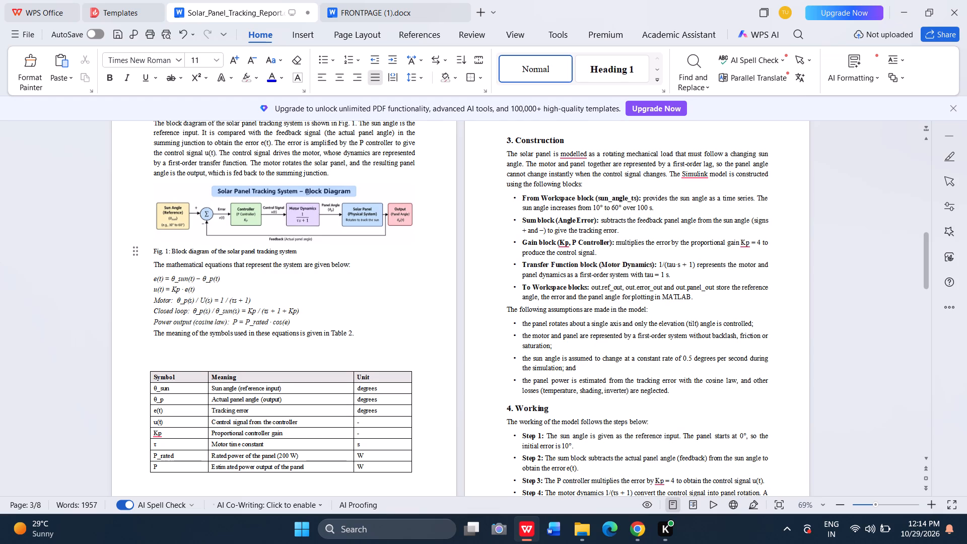
{"action": "key", "text": "space"}
{"action": "key", "text": "space"}
{"action": "key", "text": "space"}
{"action": "key", "text": "space"}
{"action": "key", "text": "space"}
{"action": "key", "text": "space"}
{"action": "key", "text": "space"}
{"action": "key", "text": "space"}
{"action": "key", "text": "space"}
{"action": "key", "text": "space"}
{"action": "key", "text": "space"}
{"action": "key", "text": "space"}
{"action": "key", "text": "space"}
{"action": "key", "text": "space"}
{"action": "key", "text": "space"}
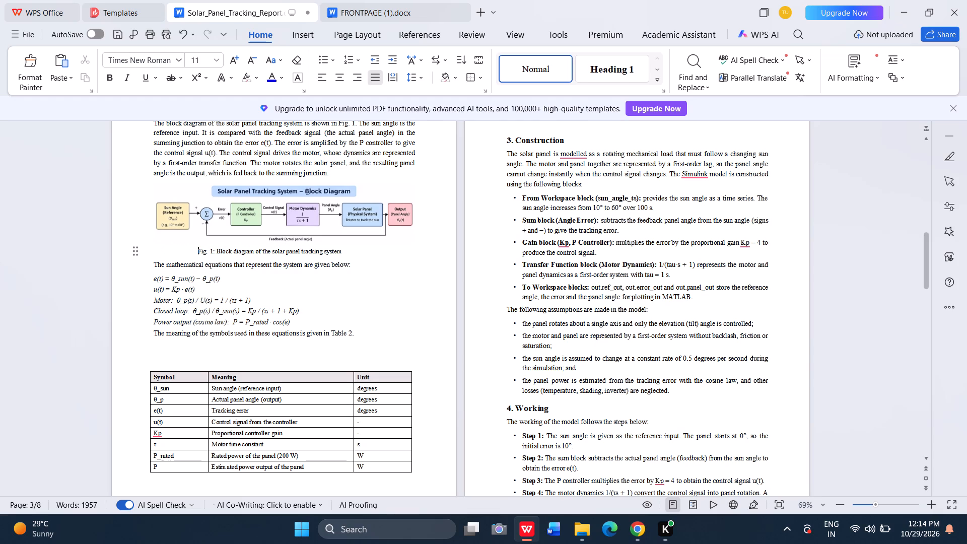
{"action": "key", "text": "space"}
{"action": "key", "text": "space"}
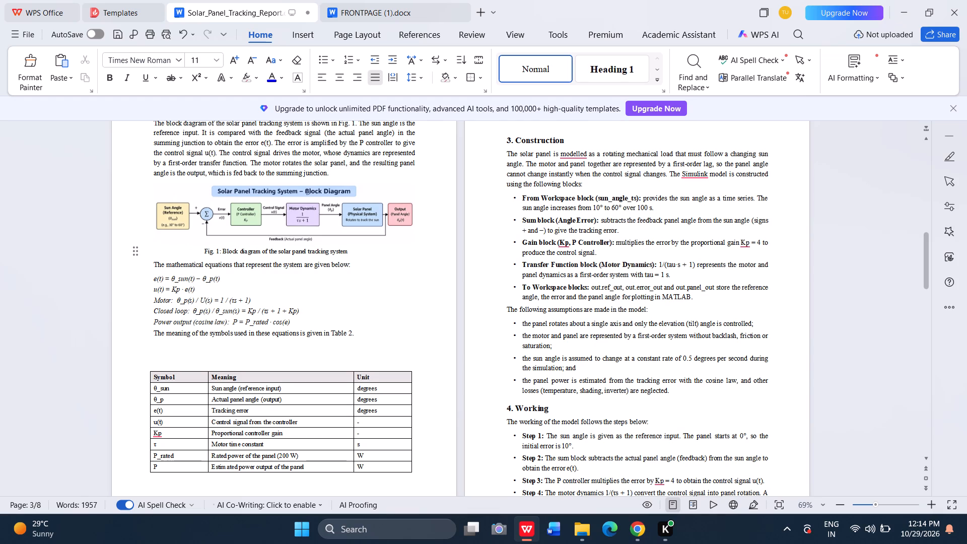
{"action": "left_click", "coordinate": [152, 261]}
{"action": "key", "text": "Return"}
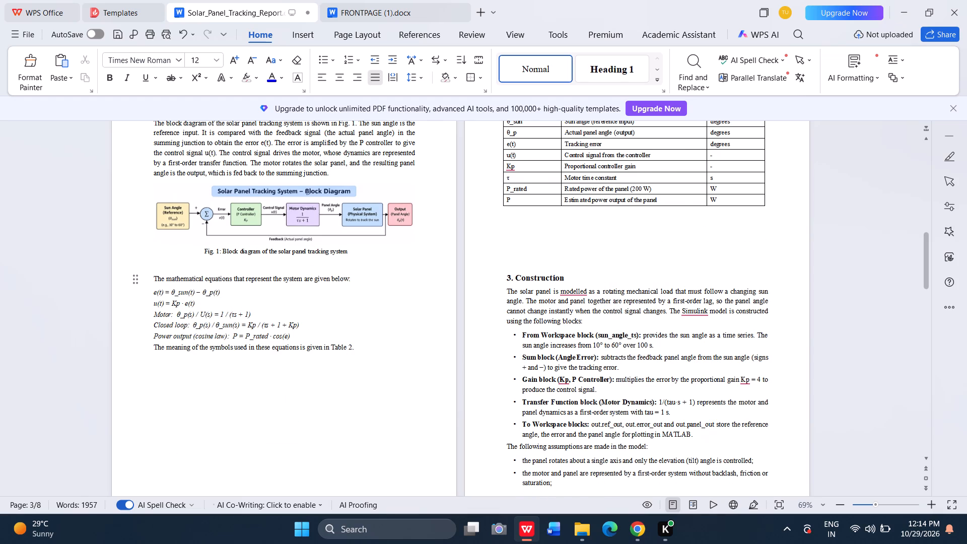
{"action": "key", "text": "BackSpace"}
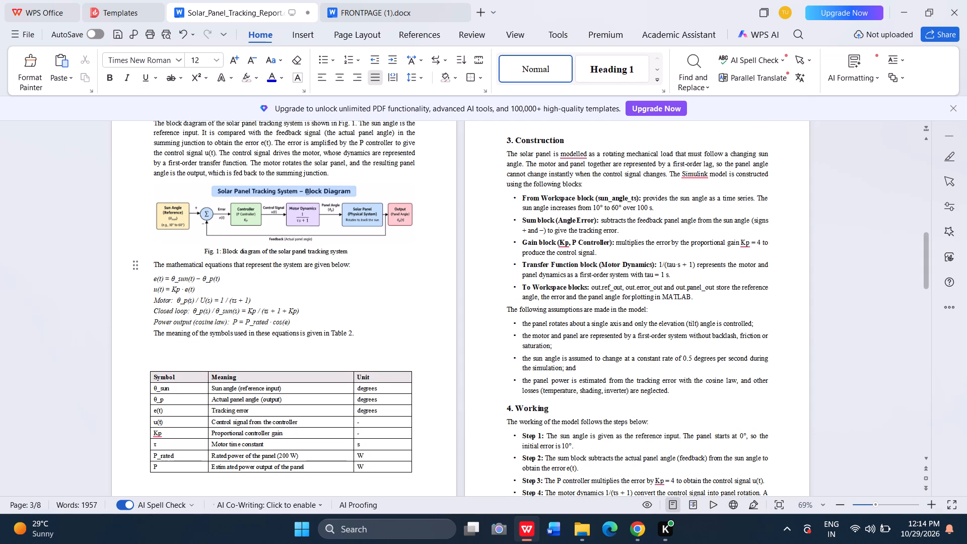
Review the page layout from the cover page and introduction through the Block Diagram section.
{"action": "scroll", "coordinate": [284, 262], "scroll_direction": "up", "scroll_amount": 2}
{"action": "scroll", "coordinate": [284, 262], "scroll_direction": "down", "scroll_amount": 5}
{"action": "scroll", "coordinate": [284, 262], "scroll_direction": "up", "scroll_amount": 1}
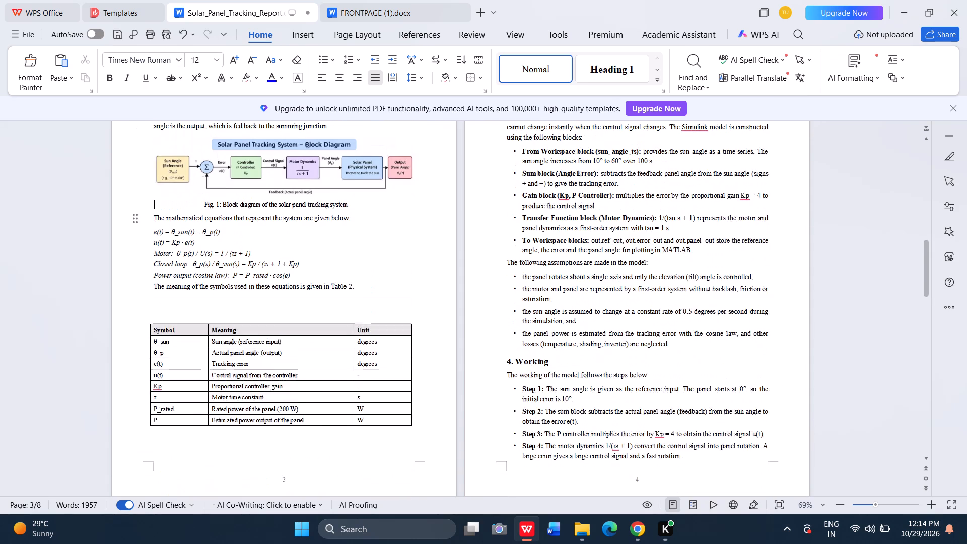
{"action": "scroll", "coordinate": [284, 262], "scroll_direction": "up", "scroll_amount": 1}
{"action": "scroll", "coordinate": [365, 273], "scroll_direction": "up", "scroll_amount": 8}
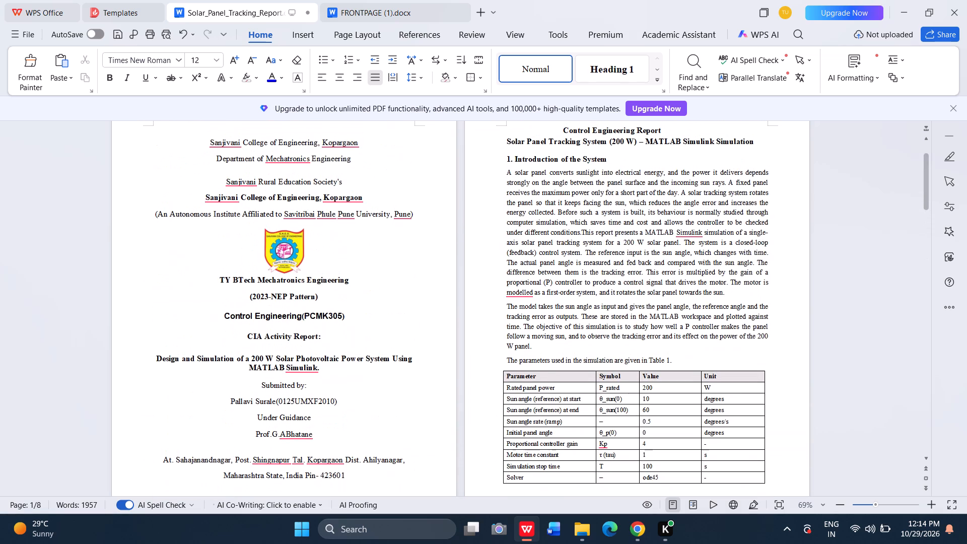
{"action": "scroll", "coordinate": [365, 273], "scroll_direction": "down", "scroll_amount": 9}
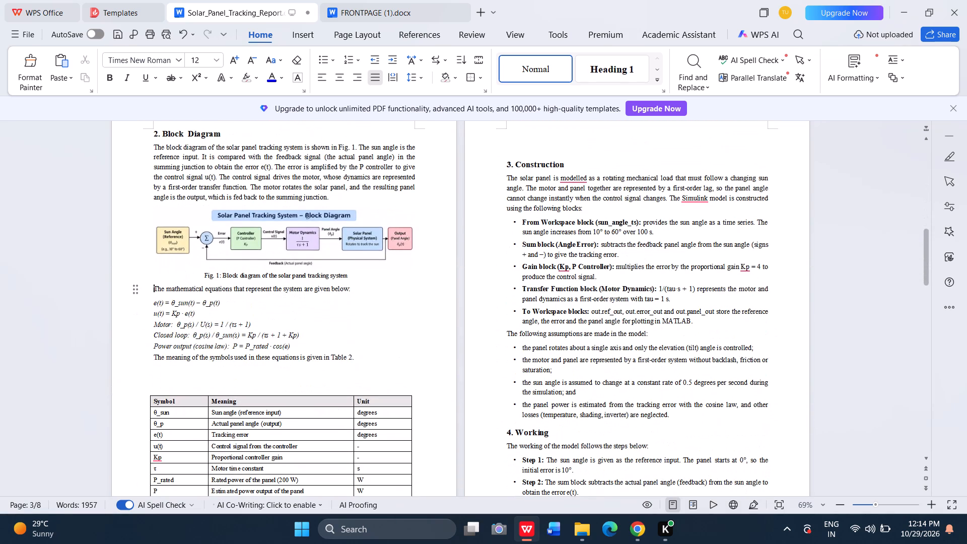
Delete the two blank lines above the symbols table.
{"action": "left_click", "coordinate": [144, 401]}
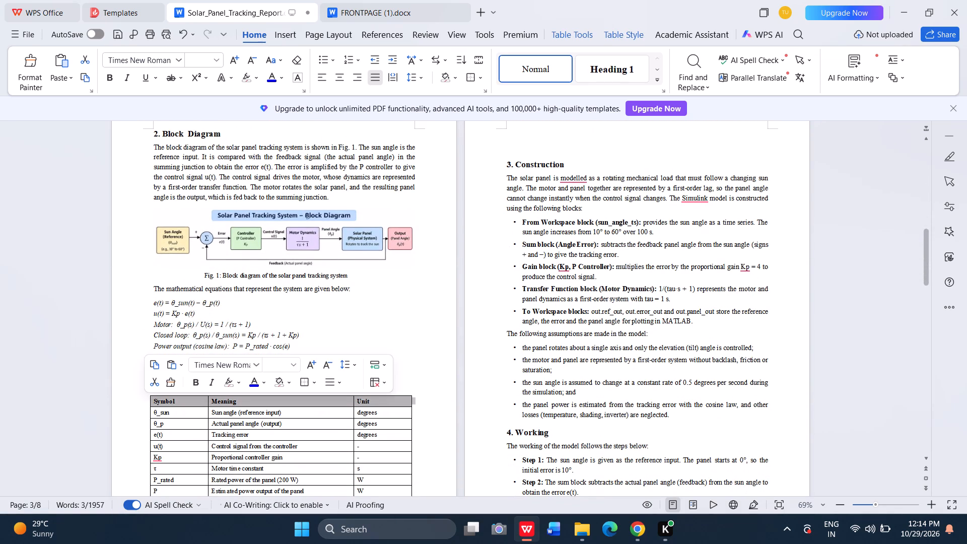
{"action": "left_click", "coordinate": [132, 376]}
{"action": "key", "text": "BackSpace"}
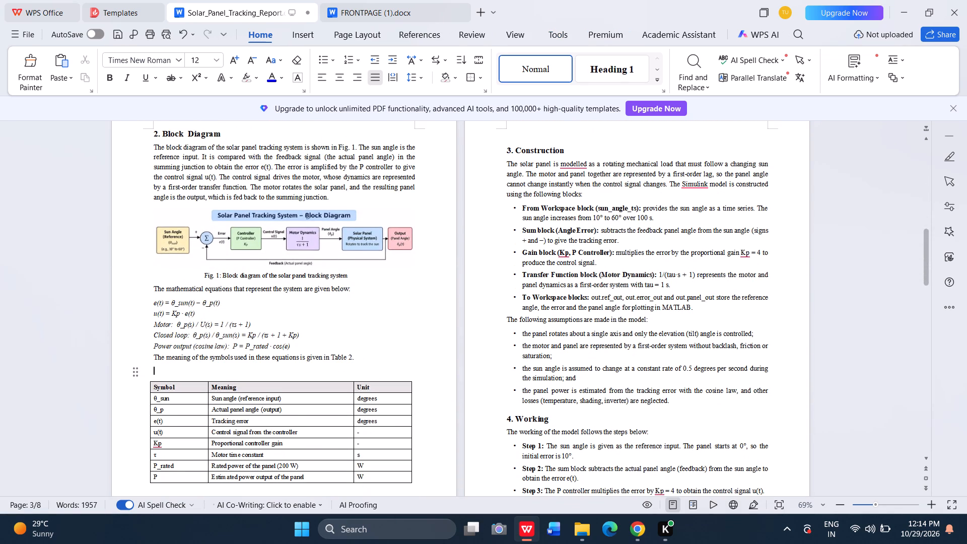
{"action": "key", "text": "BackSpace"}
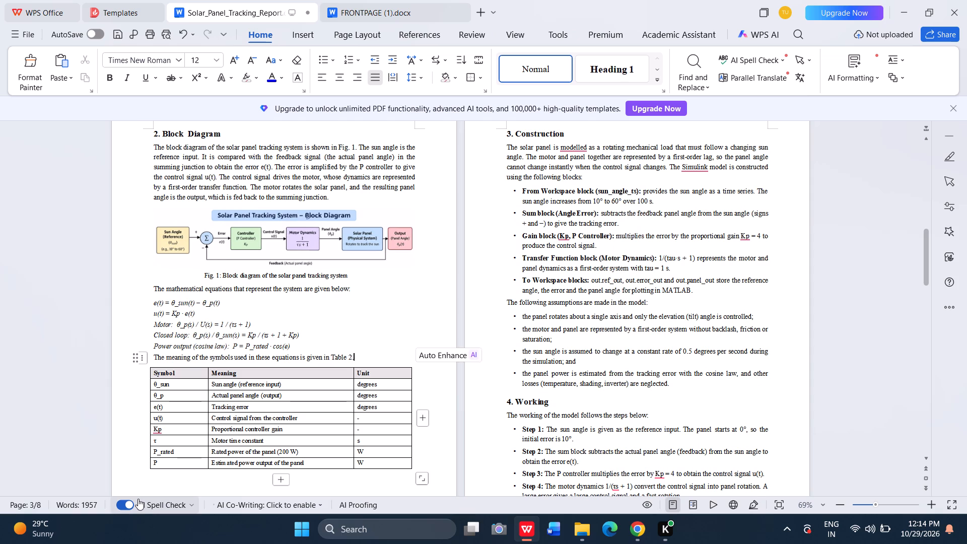
Delete the blank lines before the "3. Construction" heading so the section starts directly below the symbols table on page 3.
{"action": "scroll", "coordinate": [138, 499], "scroll_direction": "up", "scroll_amount": 1}
{"action": "scroll", "coordinate": [138, 499], "scroll_direction": "down", "scroll_amount": 4}
{"action": "scroll", "coordinate": [60, 492], "scroll_direction": "down", "scroll_amount": 3}
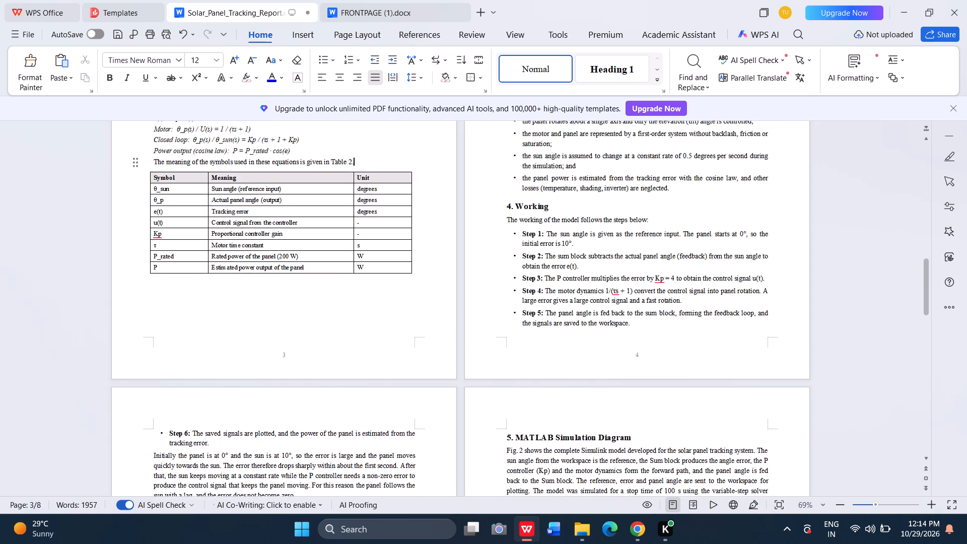
{"action": "scroll", "coordinate": [60, 492], "scroll_direction": "down", "scroll_amount": 1}
{"action": "scroll", "coordinate": [60, 492], "scroll_direction": "up", "scroll_amount": 7}
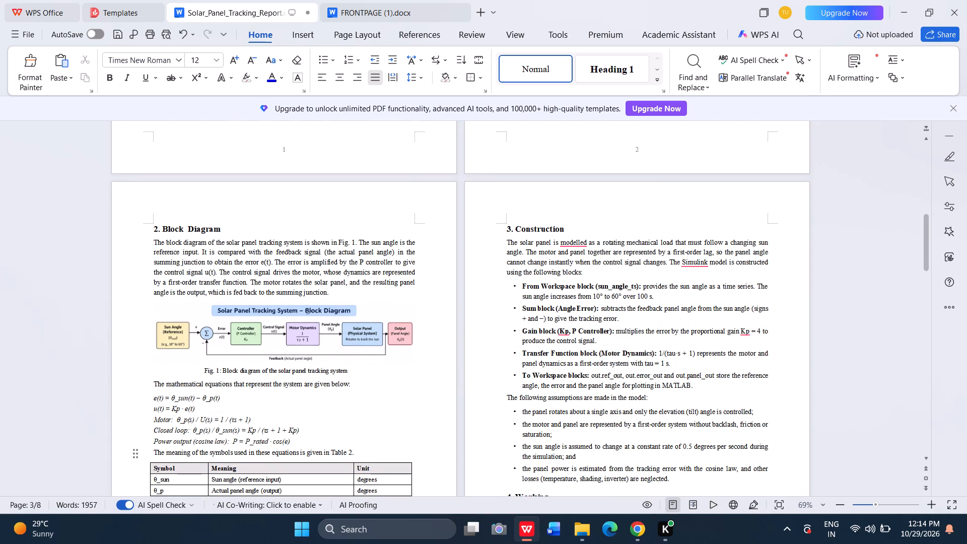
{"action": "left_click", "coordinate": [507, 231]}
{"action": "key", "text": "BackSpace"}
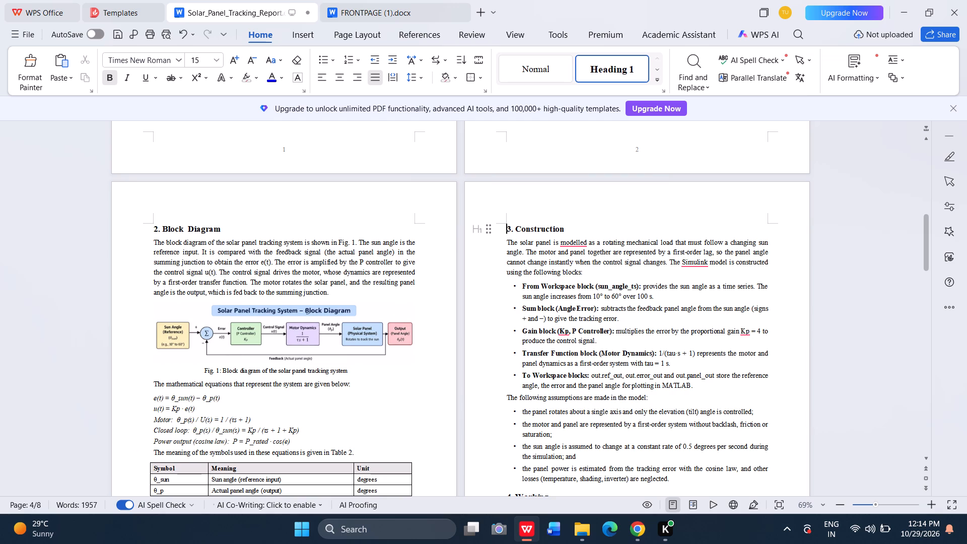
{"action": "key", "text": "BackSpace"}
{"action": "key", "text": "BackSpace"}
{"action": "scroll", "coordinate": [507, 231], "scroll_direction": "down", "scroll_amount": 1}
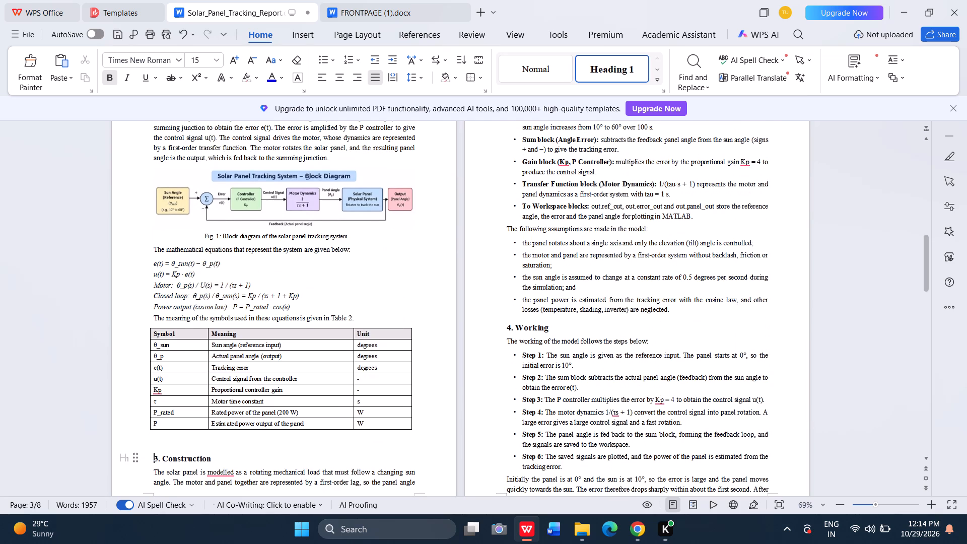
{"action": "key", "text": "BackSpace"}
Pull the "5. MATLAB Simulation Diagram" section from page 6 up to page 5, keeping its heading on its own line below the Working text.
{"action": "scroll", "coordinate": [507, 231], "scroll_direction": "right", "scroll_amount": 1}
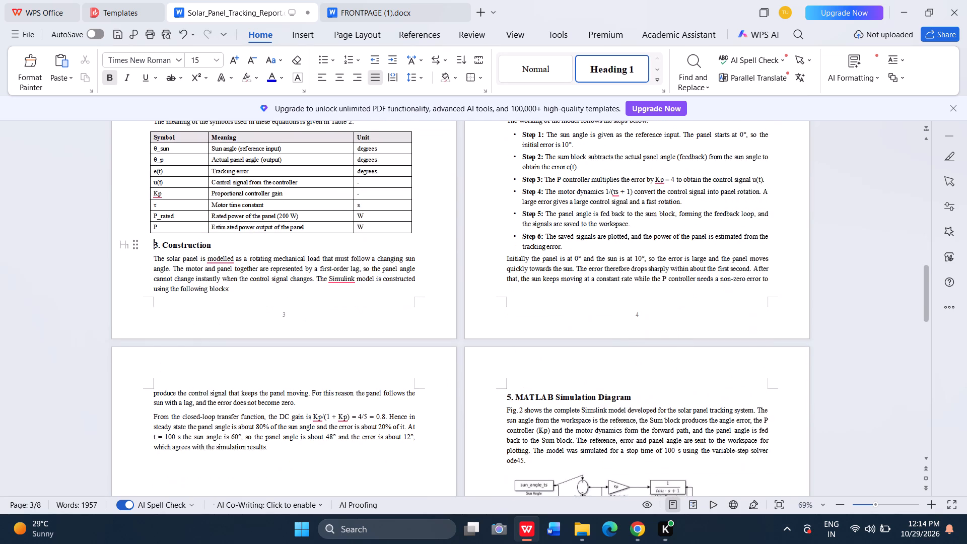
{"action": "scroll", "coordinate": [507, 231], "scroll_direction": "right", "scroll_amount": 1}
{"action": "scroll", "coordinate": [507, 231], "scroll_direction": "up", "scroll_amount": 2}
{"action": "scroll", "coordinate": [507, 231], "scroll_direction": "down", "scroll_amount": 3}
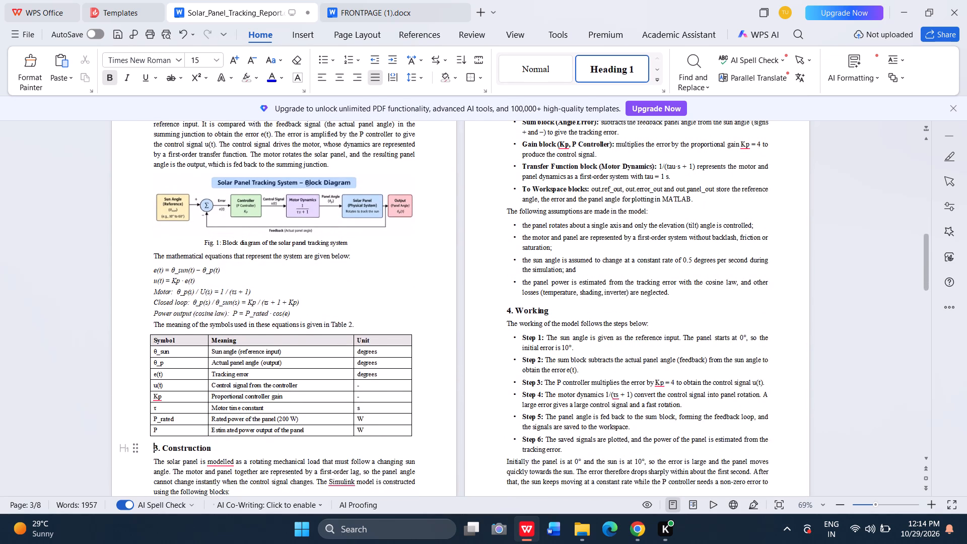
{"action": "scroll", "coordinate": [507, 231], "scroll_direction": "down", "scroll_amount": 4}
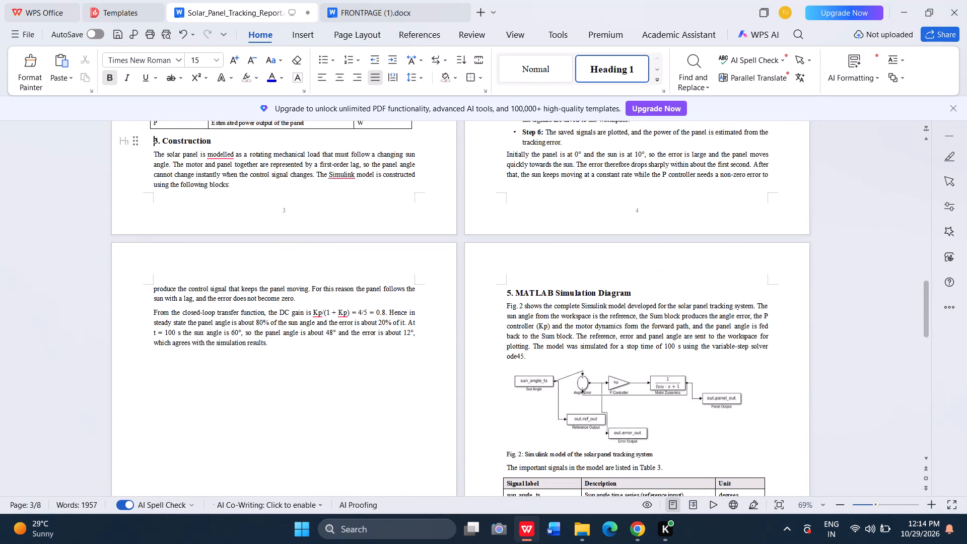
{"action": "left_click", "coordinate": [500, 294]}
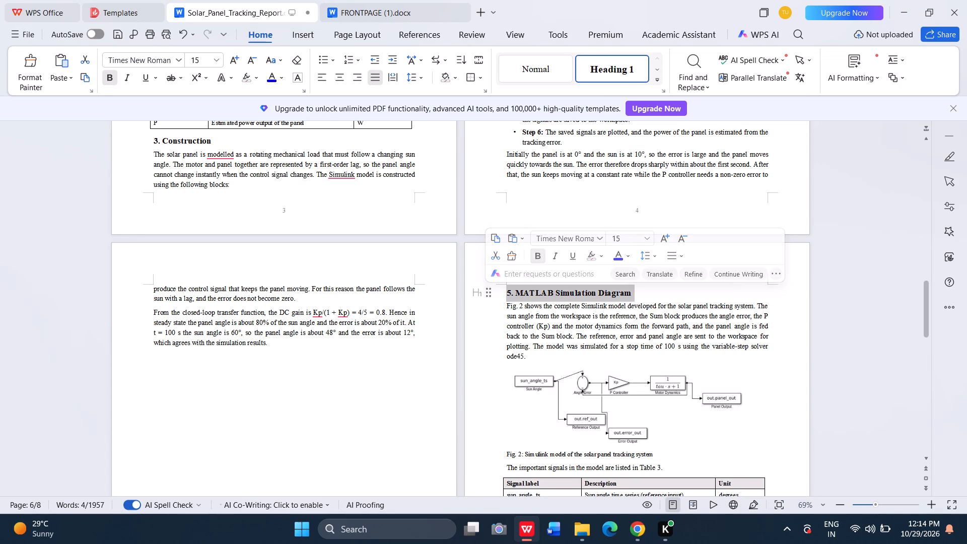
{"action": "left_click", "coordinate": [507, 312]}
{"action": "left_click", "coordinate": [505, 296]}
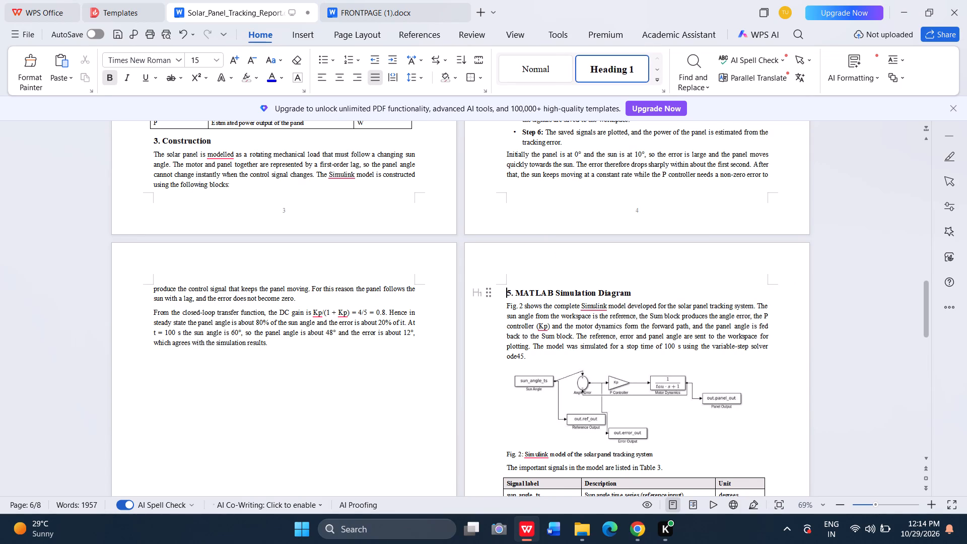
{"action": "key", "text": "BackSpace"}
{"action": "scroll", "coordinate": [505, 296], "scroll_direction": "down", "scroll_amount": 2}
{"action": "key", "text": "Return"}
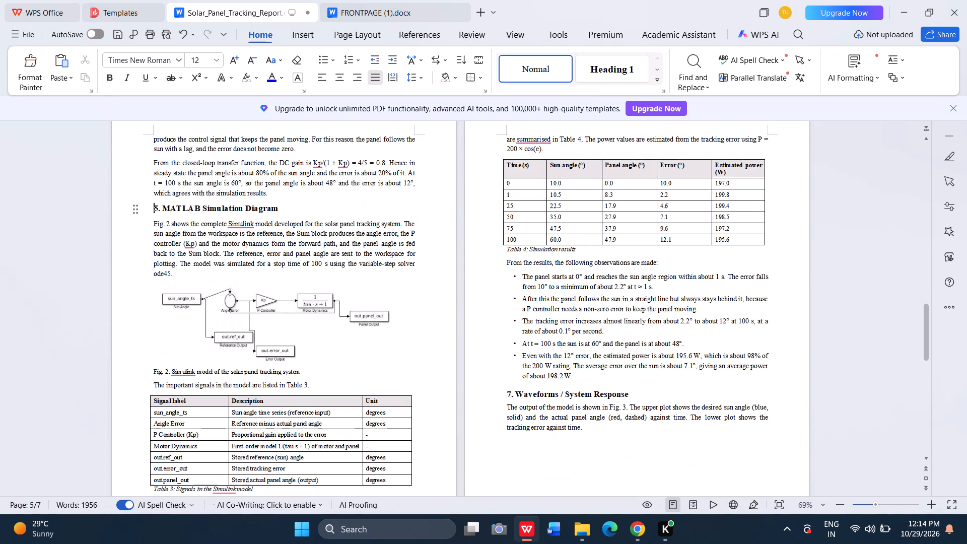
{"action": "scroll", "coordinate": [505, 296], "scroll_direction": "down", "scroll_amount": 2}
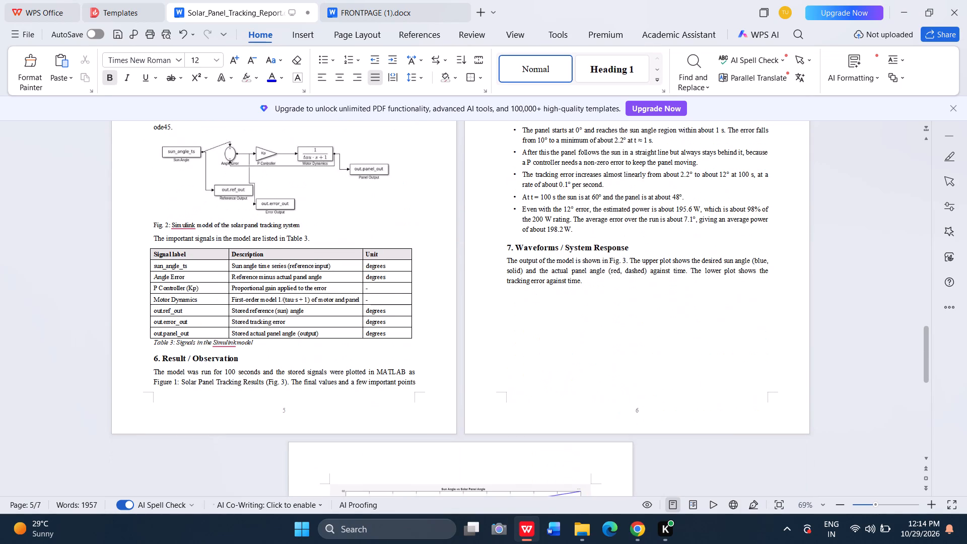
Push the "6. Result / Observation" heading and its text from the bottom of page 5 to the top of page 6.
{"action": "scroll", "coordinate": [505, 296], "scroll_direction": "up", "scroll_amount": 3}
{"action": "scroll", "coordinate": [505, 296], "scroll_direction": "down", "scroll_amount": 1}
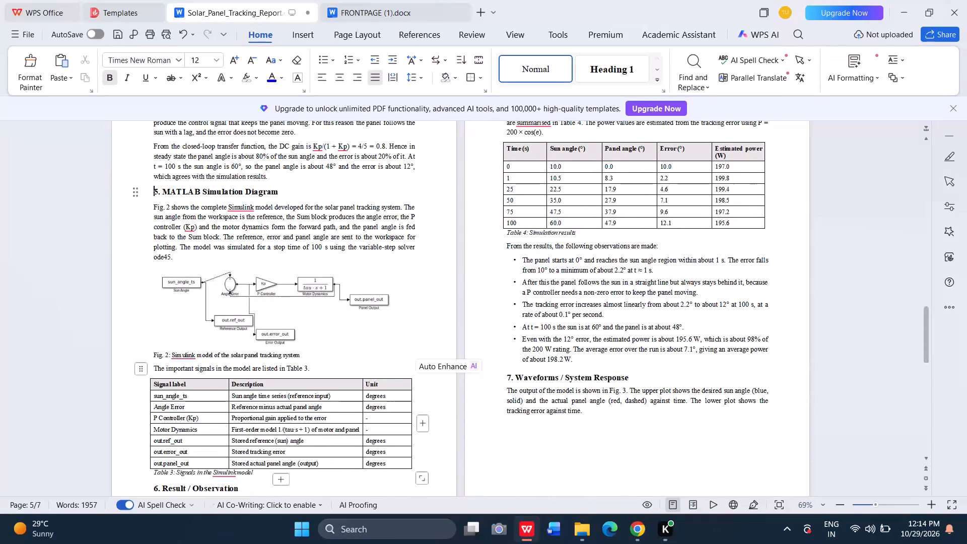
{"action": "scroll", "coordinate": [161, 440], "scroll_direction": "down", "scroll_amount": 2}
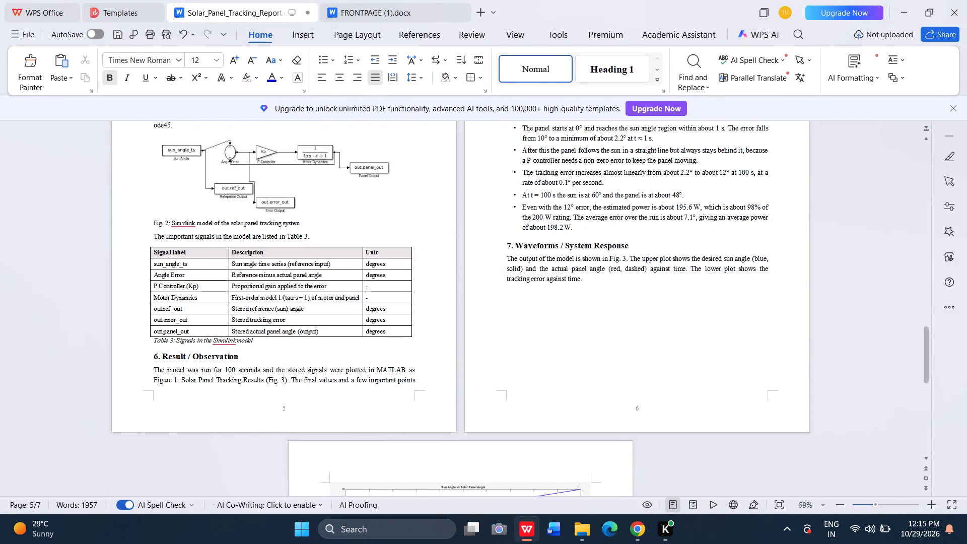
{"action": "left_click", "coordinate": [149, 356]}
{"action": "key", "text": "space"}
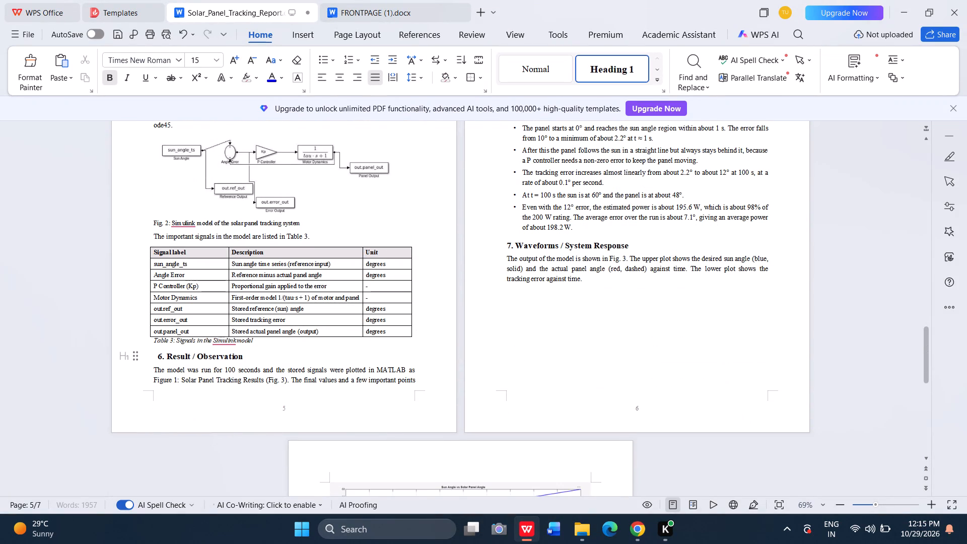
{"action": "key", "text": "Return"}
{"action": "key", "text": "BackSpace"}
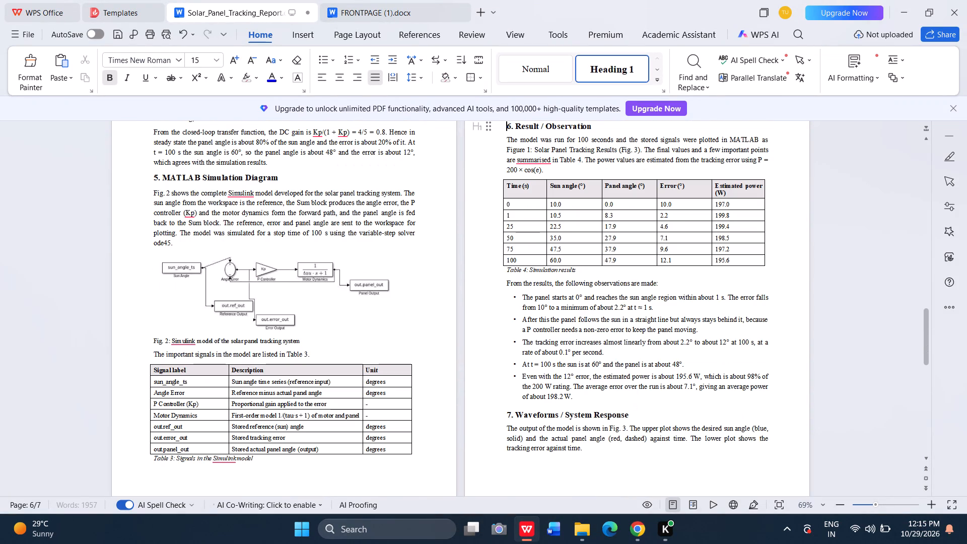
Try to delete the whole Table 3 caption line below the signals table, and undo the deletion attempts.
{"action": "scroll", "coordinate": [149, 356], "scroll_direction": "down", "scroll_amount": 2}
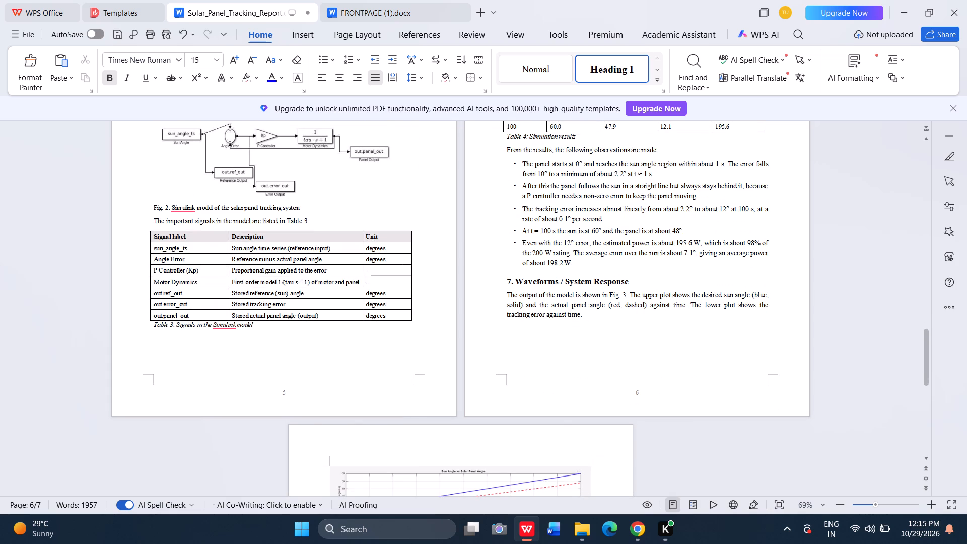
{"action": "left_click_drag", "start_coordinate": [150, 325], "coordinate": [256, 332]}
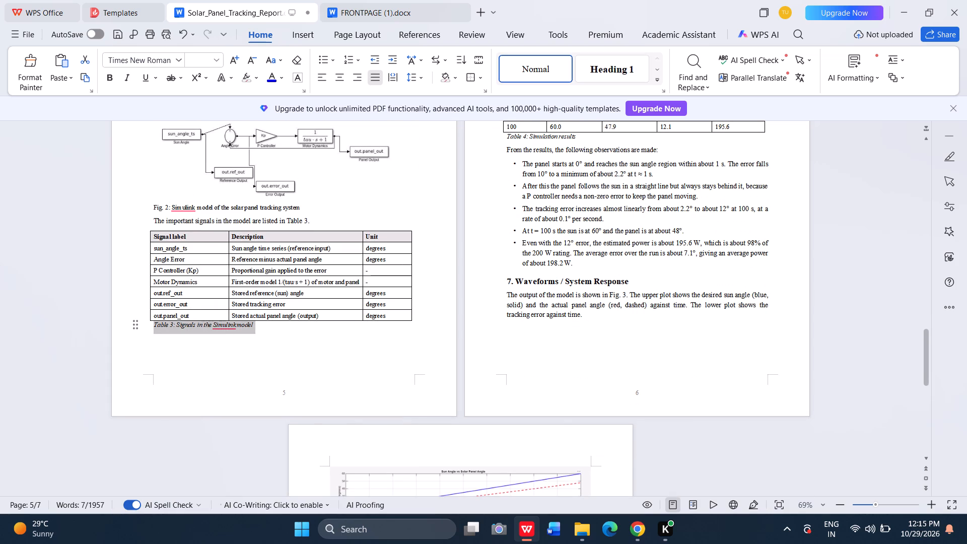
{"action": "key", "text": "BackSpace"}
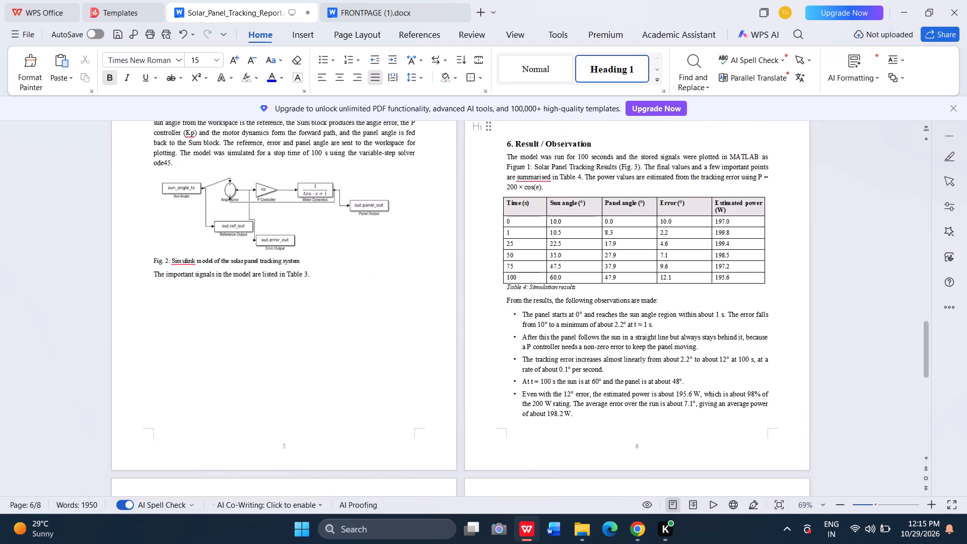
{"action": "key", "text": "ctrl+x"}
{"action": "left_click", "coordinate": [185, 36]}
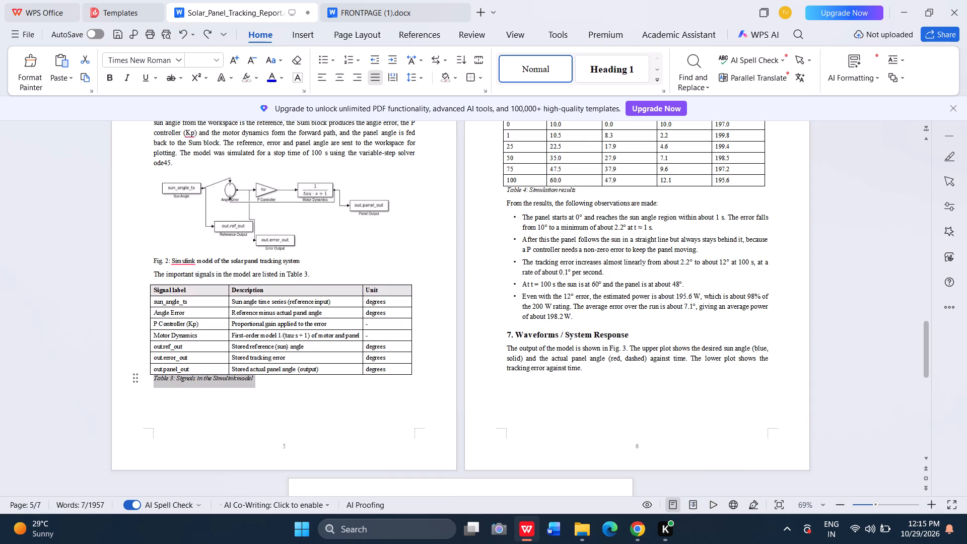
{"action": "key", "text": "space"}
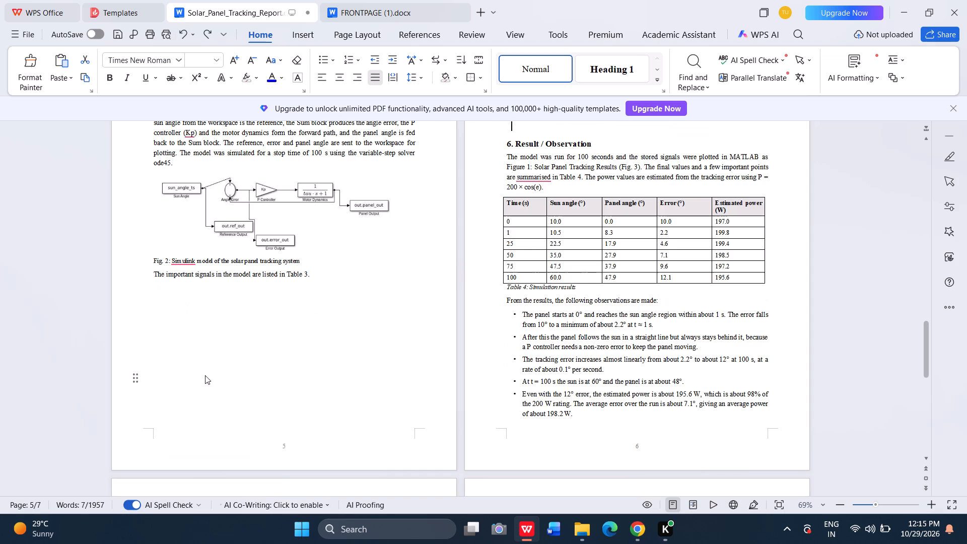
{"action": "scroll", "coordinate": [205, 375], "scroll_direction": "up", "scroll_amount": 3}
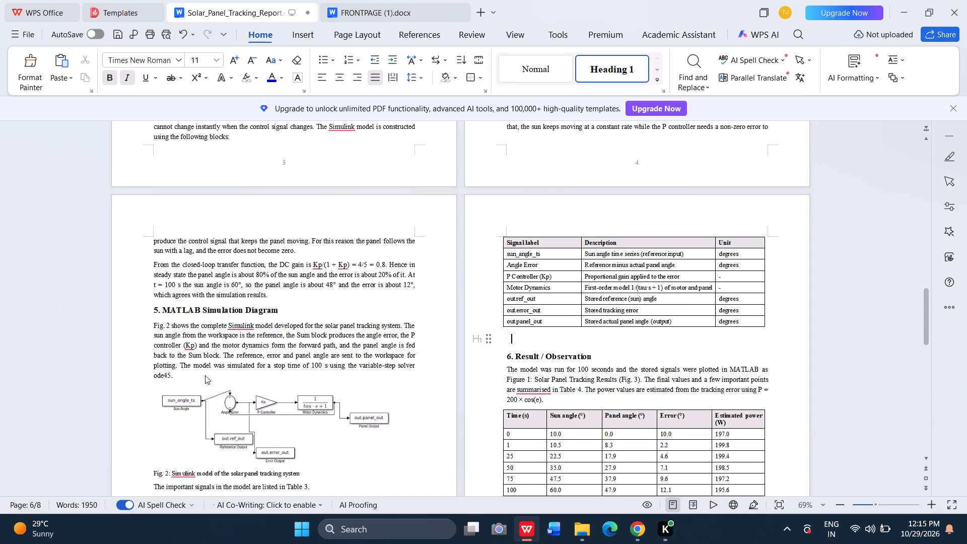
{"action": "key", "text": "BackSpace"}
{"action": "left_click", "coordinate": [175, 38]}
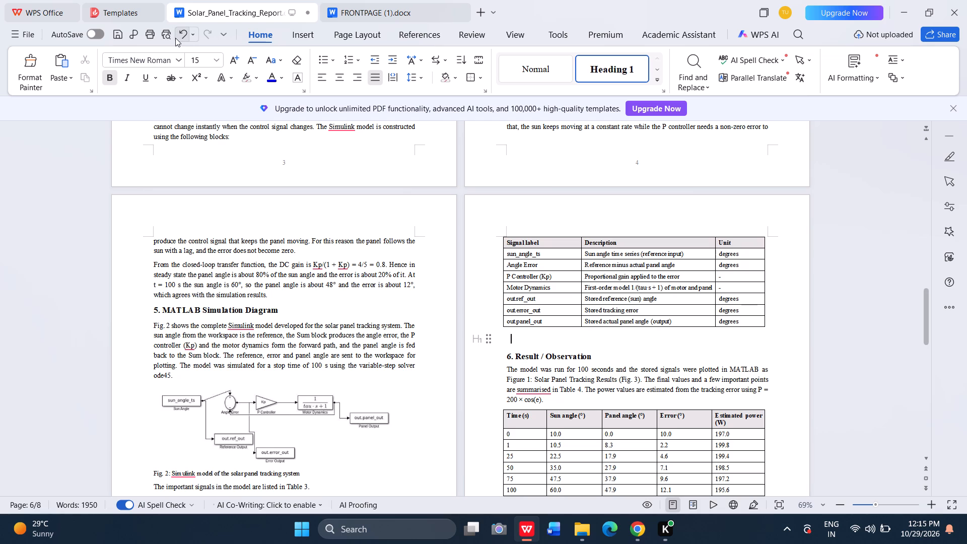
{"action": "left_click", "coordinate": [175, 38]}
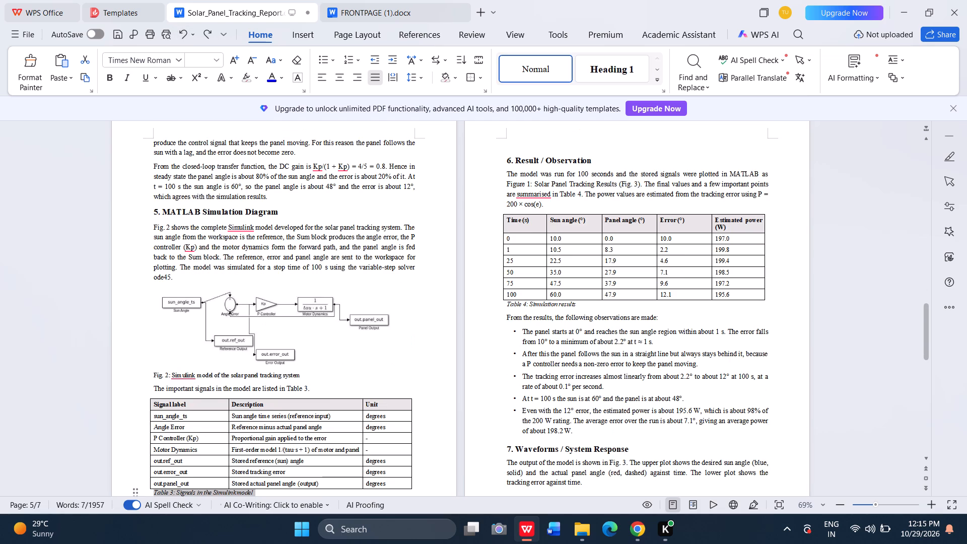
Erase the text of the caption "Table 3: Signals in the Simulink model" below the signals table, leaving its line empty.
{"action": "scroll", "coordinate": [248, 125], "scroll_direction": "down", "scroll_amount": 2}
{"action": "scroll", "coordinate": [243, 269], "scroll_direction": "up", "scroll_amount": 1}
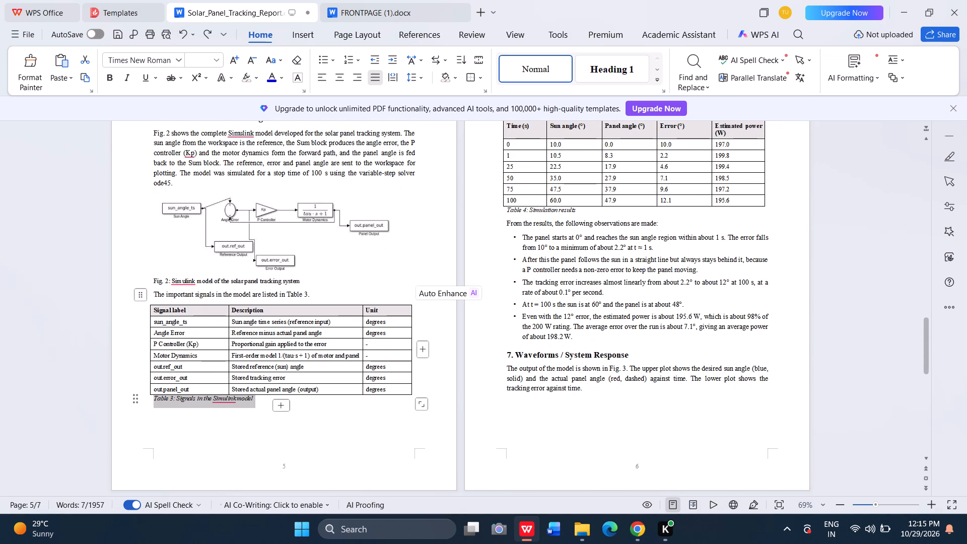
{"action": "left_click", "coordinate": [242, 399]}
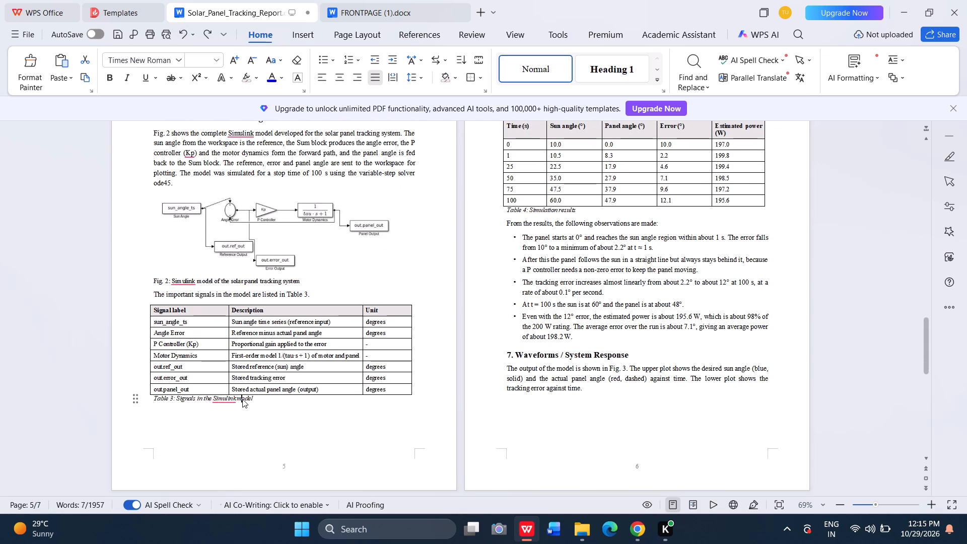
{"action": "key", "text": "BackSpace"}
{"action": "key", "text": "BackSpace"}
{"action": "key", "text": "BackSpace"}
{"action": "key", "text": "BackSpace"}
{"action": "key", "text": "BackSpace"}
{"action": "key", "text": "BackSpace"}
{"action": "key", "text": "BackSpace"}
{"action": "key", "text": "BackSpace"}
{"action": "key", "text": "BackSpace"}
{"action": "key", "text": "BackSpace"}
{"action": "key", "text": "BackSpace"}
{"action": "key", "text": "BackSpace"}
{"action": "key", "text": "BackSpace"}
{"action": "key", "text": "BackSpace"}
{"action": "key", "text": "BackSpace"}
{"action": "key", "text": "BackSpace"}
{"action": "key", "text": "BackSpace"}
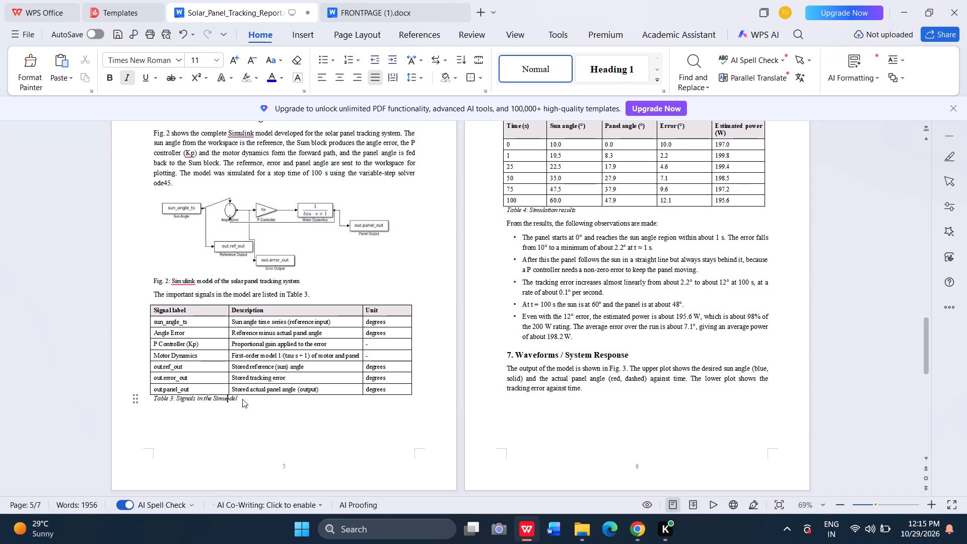
{"action": "key", "text": "BackSpace"}
{"action": "key", "text": "BackSpace"}
{"action": "key", "text": "BackSpace"}
{"action": "key", "text": "BackSpace"}
{"action": "key", "text": "BackSpace"}
{"action": "key", "text": "BackSpace"}
{"action": "key", "text": "BackSpace"}
{"action": "key", "text": "BackSpace"}
{"action": "key", "text": "BackSpace"}
{"action": "key", "text": "BackSpace"}
{"action": "key", "text": "BackSpace"}
{"action": "key", "text": "BackSpace"}
{"action": "key", "text": "BackSpace"}
{"action": "key", "text": "BackSpace"}
{"action": "key", "text": "BackSpace"}
{"action": "key", "text": "BackSpace"}
{"action": "key", "text": "BackSpace"}
{"action": "key", "text": "Right"}
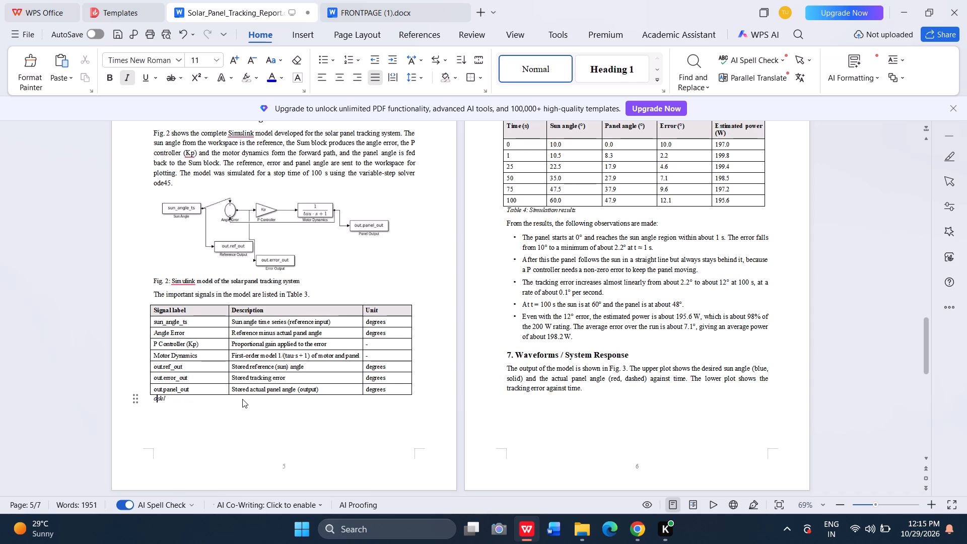
{"action": "key", "text": "Right"}
{"action": "key", "text": "Right"}
{"action": "key", "text": "Right"}
{"action": "key", "text": "BackSpace"}
{"action": "key", "text": "BackSpace"}
{"action": "key", "text": "BackSpace"}
{"action": "key", "text": "BackSpace"}
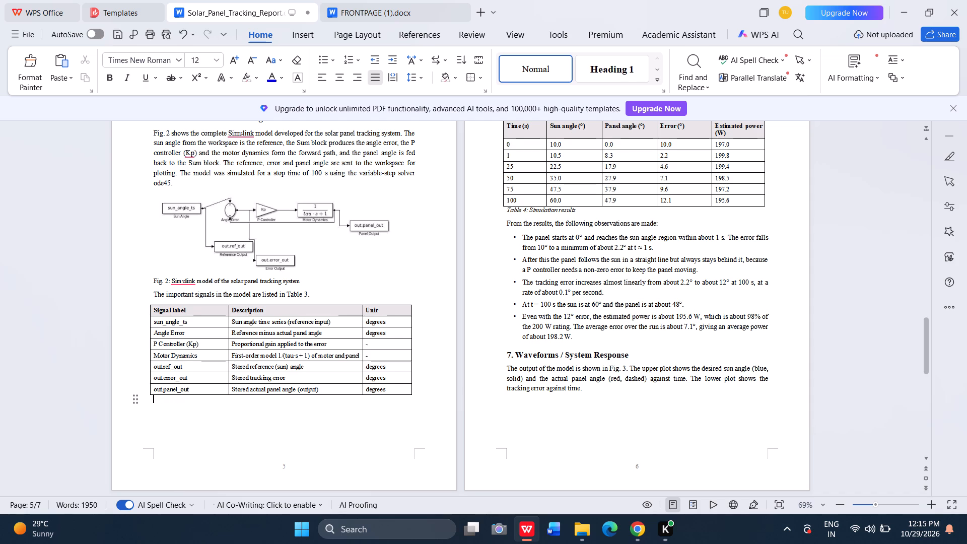
Insert three blank lines above the "7. Waveforms / System Response" heading on page 6.
{"action": "scroll", "coordinate": [518, 311], "scroll_direction": "up", "scroll_amount": 2}
{"action": "scroll", "coordinate": [518, 311], "scroll_direction": "down", "scroll_amount": 2}
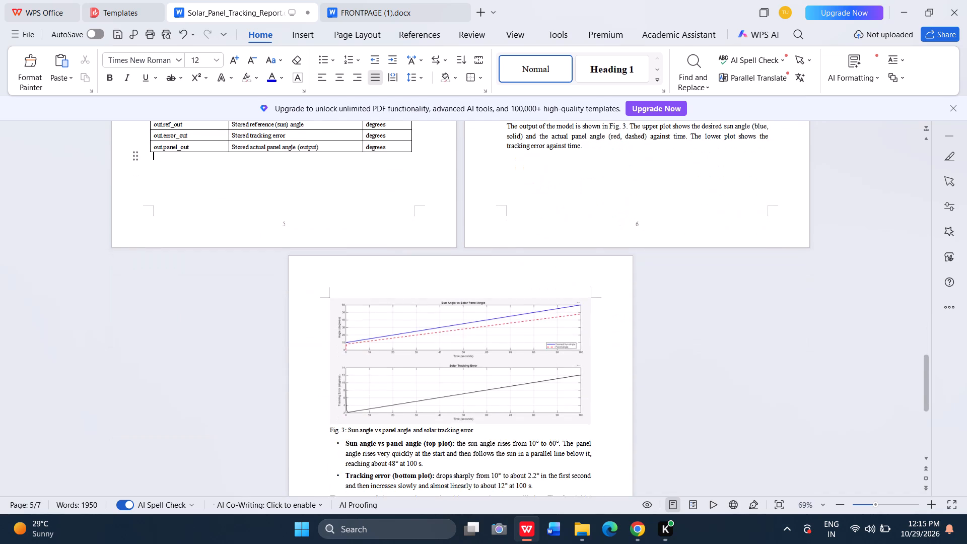
{"action": "scroll", "coordinate": [518, 311], "scroll_direction": "down", "scroll_amount": 4}
{"action": "scroll", "coordinate": [518, 311], "scroll_direction": "up", "scroll_amount": 2}
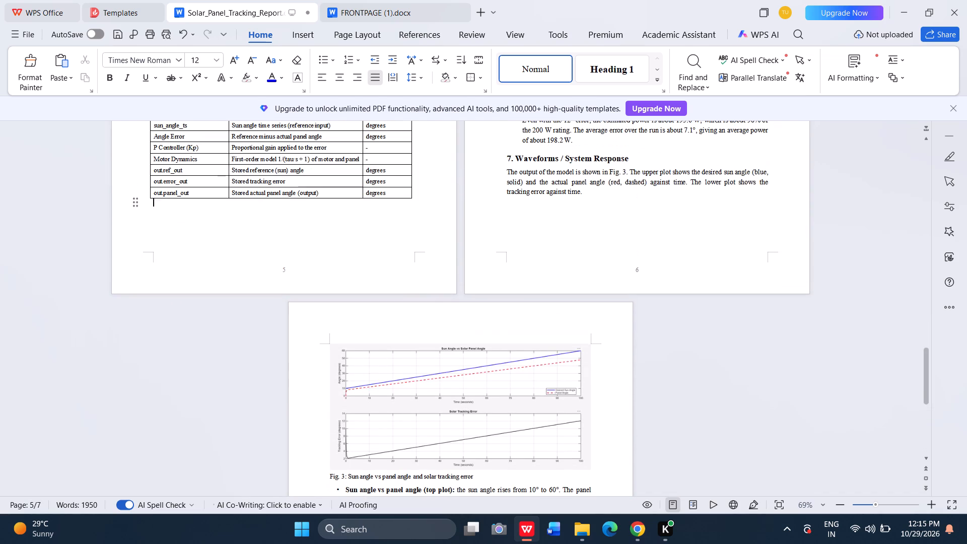
{"action": "left_click", "coordinate": [506, 150]}
{"action": "key", "text": "Return"}
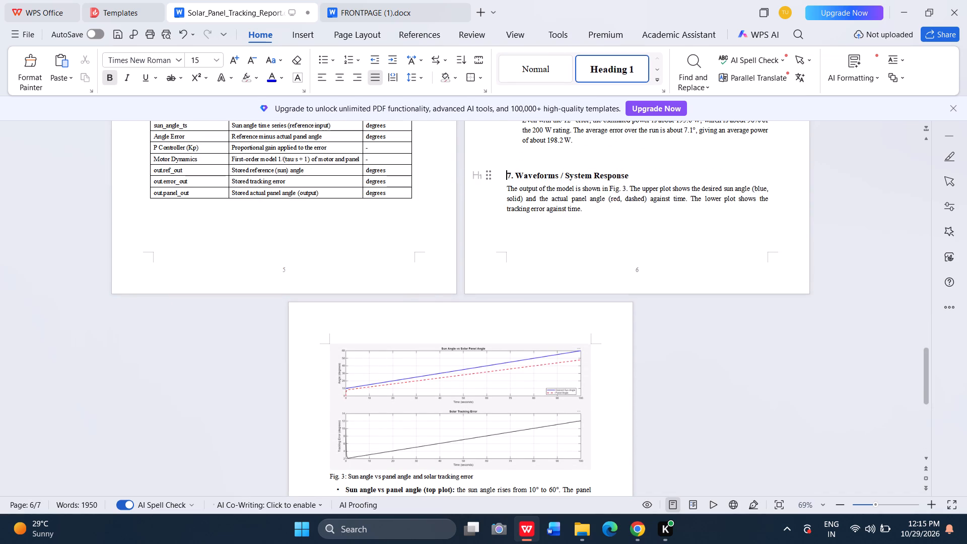
{"action": "key", "text": "Return"}
{"action": "key", "text": "Return"}
{"action": "key", "text": "Return"}
{"action": "key", "text": "Return"}
{"action": "key", "text": "BackSpace"}
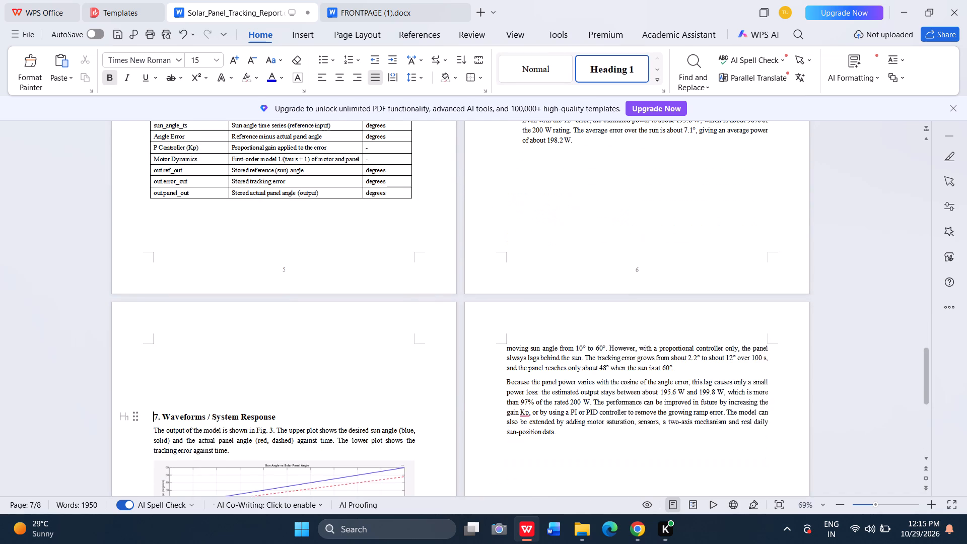
{"action": "key", "text": "BackSpace"}
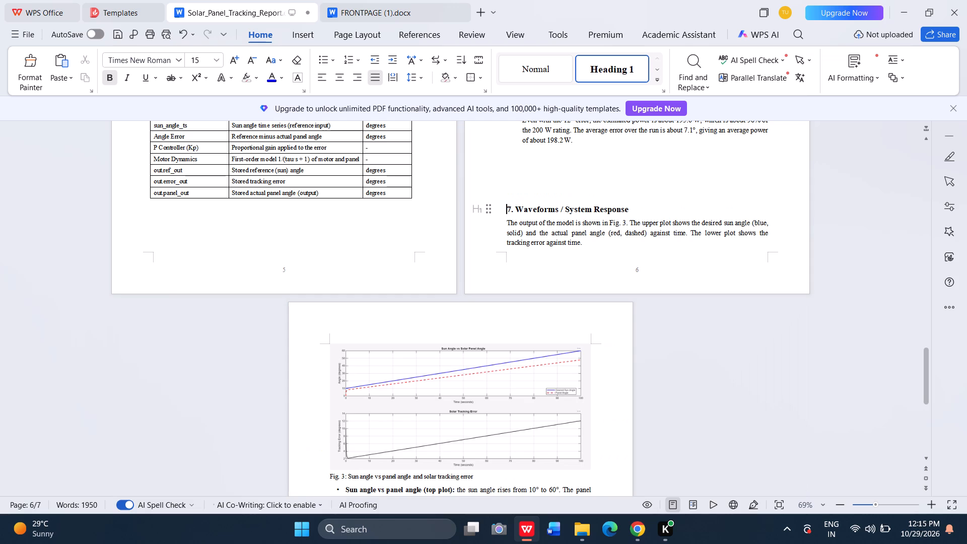
Move the "7. Waveforms / System Response" heading and its introductory paragraph from page 6 to the top of page 7, above the plots.
{"action": "left_click_drag", "start_coordinate": [508, 202], "coordinate": [513, 207]}
{"action": "left_click_drag", "start_coordinate": [513, 207], "coordinate": [627, 261]}
{"action": "key", "text": "ctrl+c"}
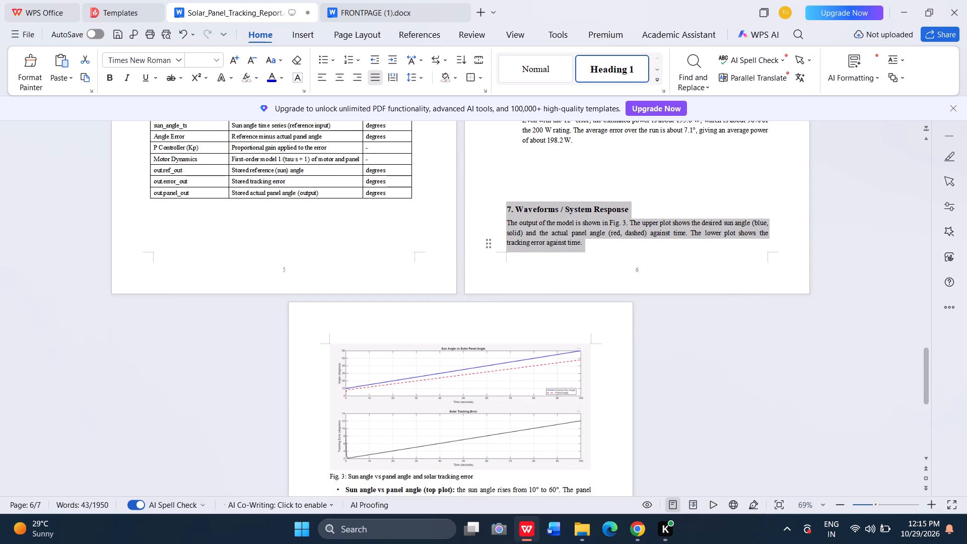
{"action": "key", "text": "BackSpace"}
{"action": "scroll", "coordinate": [627, 261], "scroll_direction": "up", "scroll_amount": 8}
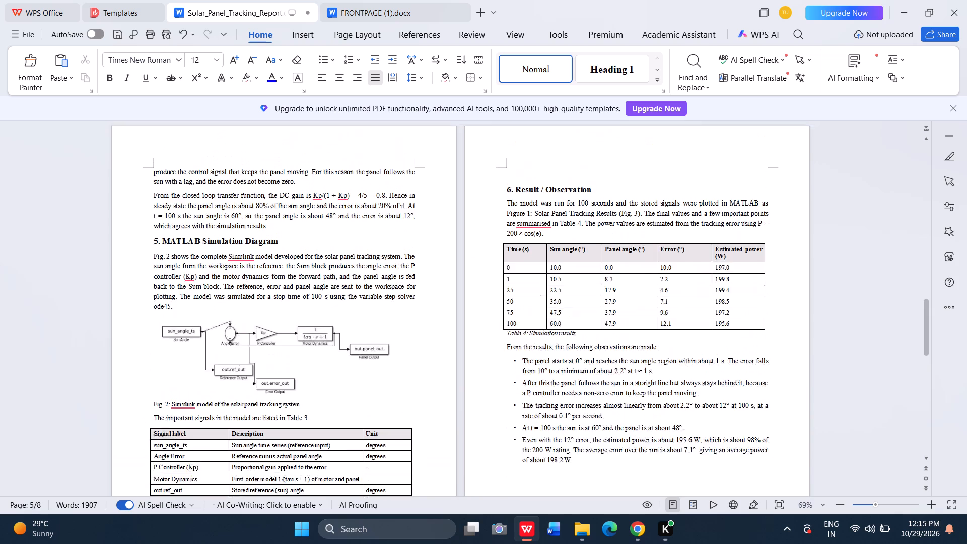
{"action": "scroll", "coordinate": [627, 261], "scroll_direction": "down", "scroll_amount": 1}
{"action": "scroll", "coordinate": [475, 349], "scroll_direction": "down", "scroll_amount": 3}
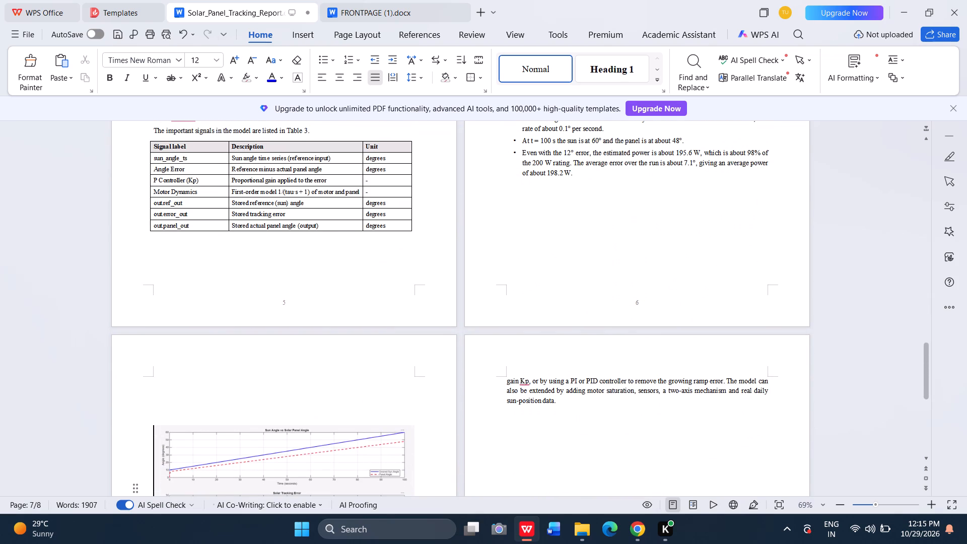
{"action": "left_click", "coordinate": [216, 390]}
{"action": "key", "text": "ctrl+v"}
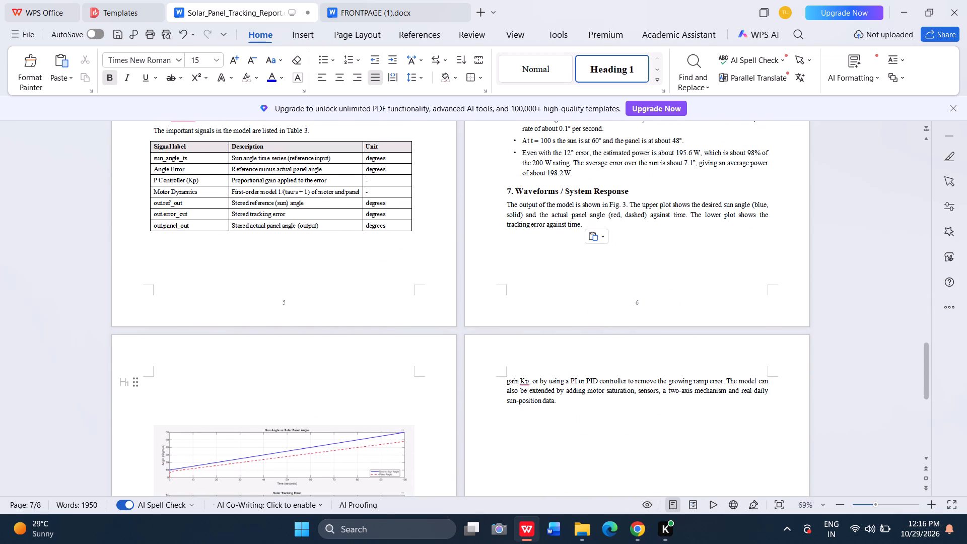
{"action": "left_click_drag", "start_coordinate": [505, 189], "coordinate": [582, 286]}
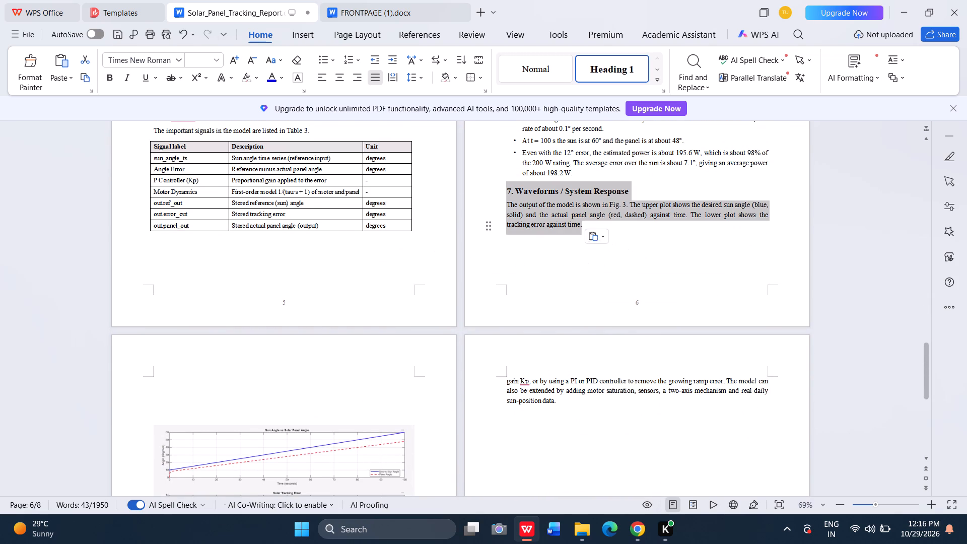
{"action": "key", "text": "ctrl+x"}
{"action": "scroll", "coordinate": [277, 348], "scroll_direction": "left", "scroll_amount": 1}
{"action": "left_click", "coordinate": [277, 348]}
{"action": "scroll", "coordinate": [257, 372], "scroll_direction": "up", "scroll_amount": 1}
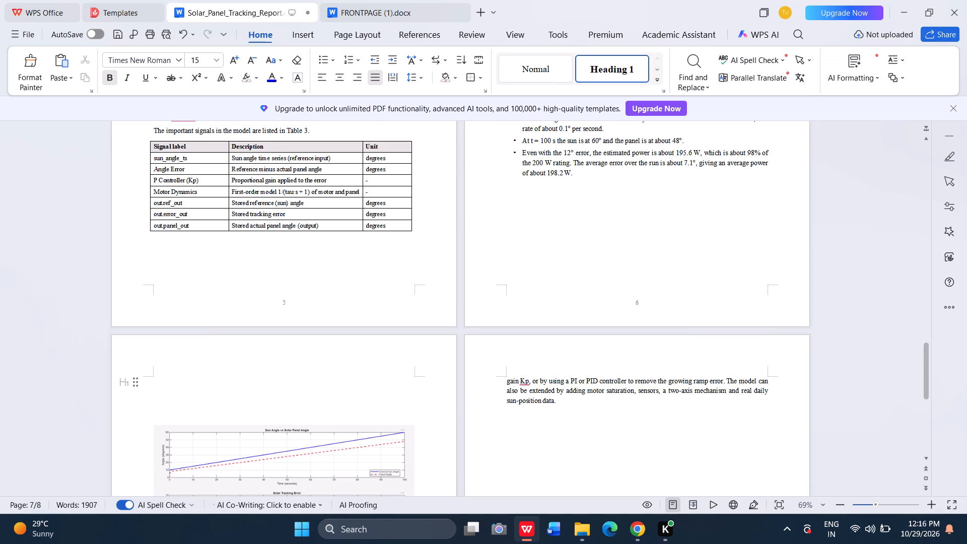
{"action": "scroll", "coordinate": [180, 458], "scroll_direction": "up", "scroll_amount": 1}
{"action": "key", "text": "ctrl+v"}
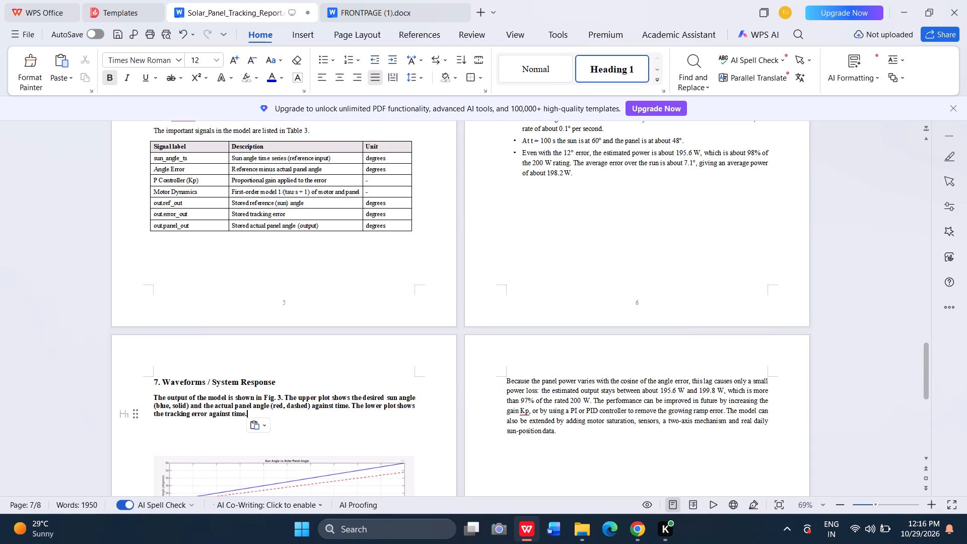
Remove the bold formatting from the introductory paragraph below the "7. Waveforms / System Response" heading.
{"action": "left_click_drag", "start_coordinate": [155, 397], "coordinate": [237, 460]}
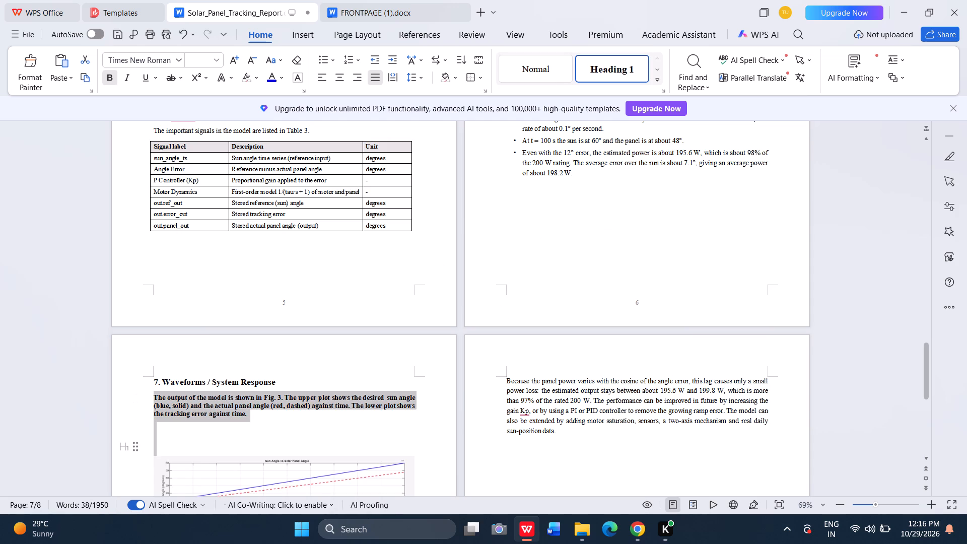
{"action": "left_click_drag", "start_coordinate": [237, 460], "coordinate": [237, 459]}
{"action": "scroll", "coordinate": [237, 459], "scroll_direction": "left", "scroll_amount": 2}
{"action": "scroll", "coordinate": [124, 480], "scroll_direction": "left", "scroll_amount": 1}
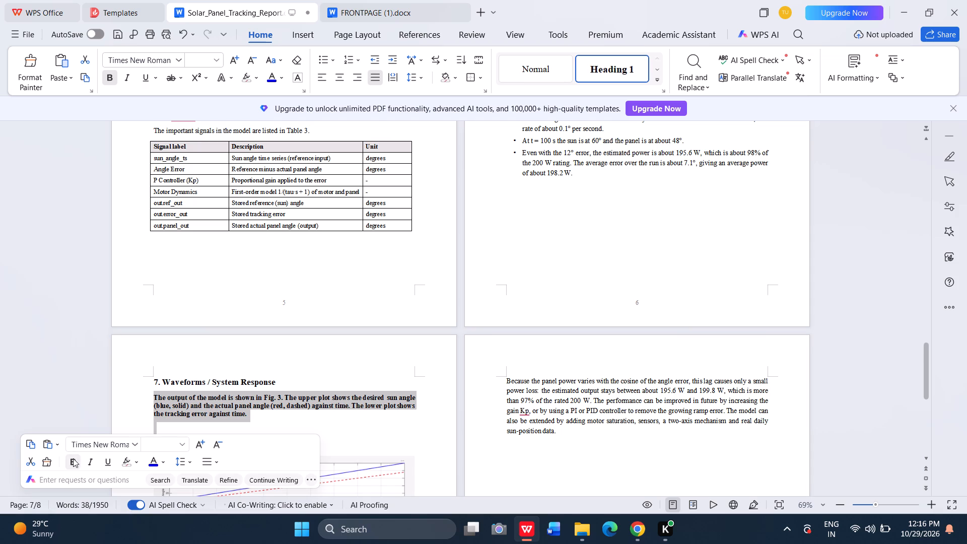
{"action": "scroll", "coordinate": [73, 458], "scroll_direction": "left", "scroll_amount": 1}
{"action": "left_click", "coordinate": [73, 458]}
{"action": "left_click", "coordinate": [331, 376]}
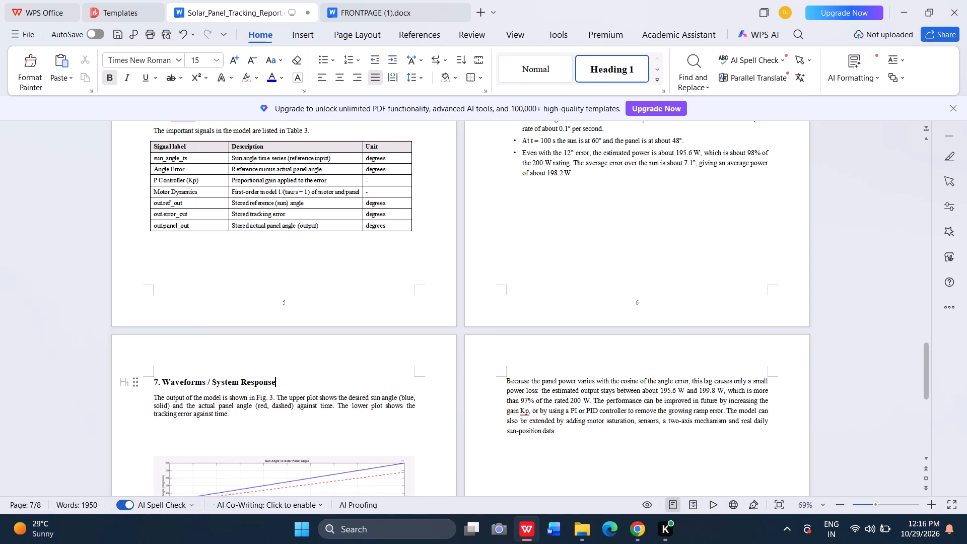
Move the sun angle and tracking error plot picture up so it sits directly below the section 7 introductory paragraph.
{"action": "left_click_drag", "start_coordinate": [154, 461], "coordinate": [269, 438]}
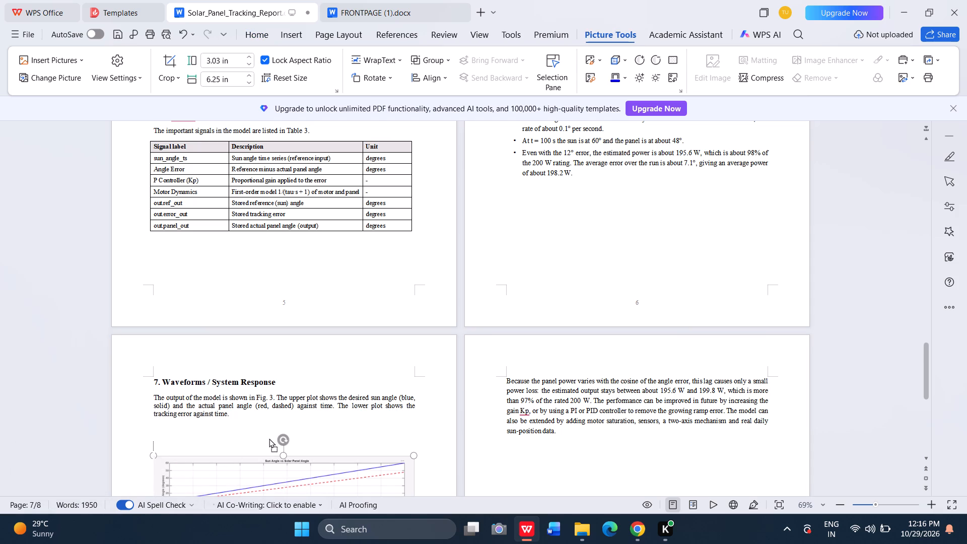
{"action": "left_click_drag", "start_coordinate": [269, 438], "coordinate": [288, 459]}
{"action": "left_click_drag", "start_coordinate": [288, 459], "coordinate": [211, 431]}
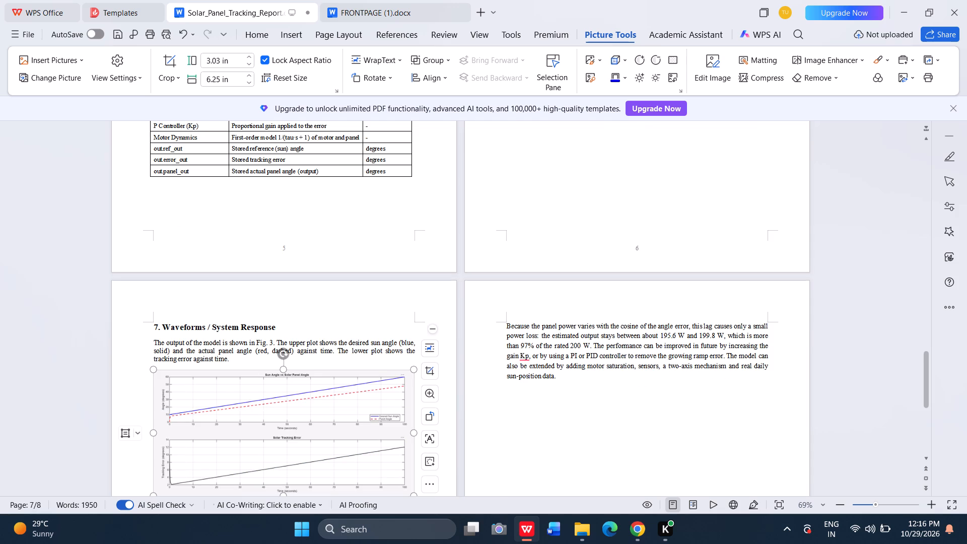
{"action": "left_click", "coordinate": [604, 222]}
Shift the "Fig. 3: Sun angle vs panel angle and solar tracking error" caption to the page centre with leading spaces.
{"action": "scroll", "coordinate": [604, 222], "scroll_direction": "down", "scroll_amount": 3}
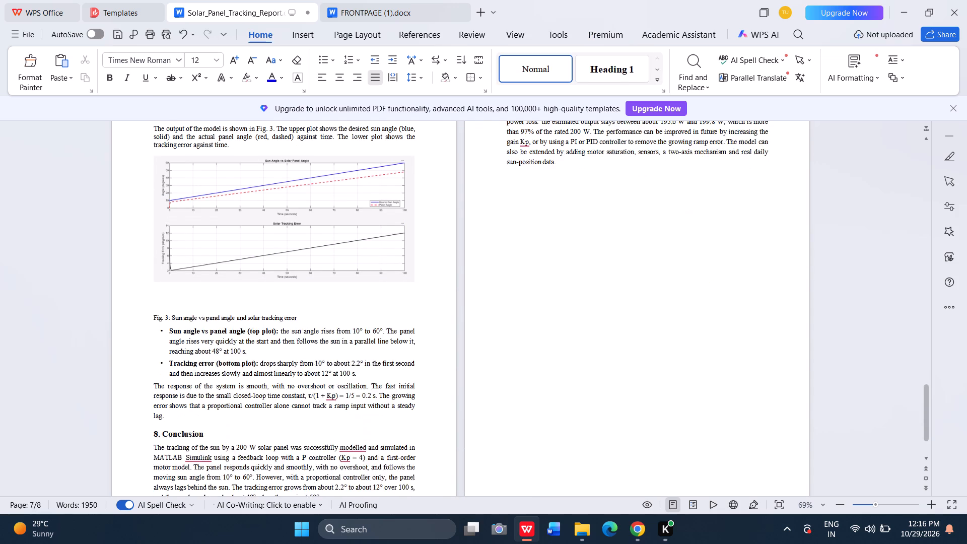
{"action": "scroll", "coordinate": [604, 222], "scroll_direction": "down", "scroll_amount": 2}
{"action": "scroll", "coordinate": [312, 323], "scroll_direction": "left", "scroll_amount": 1}
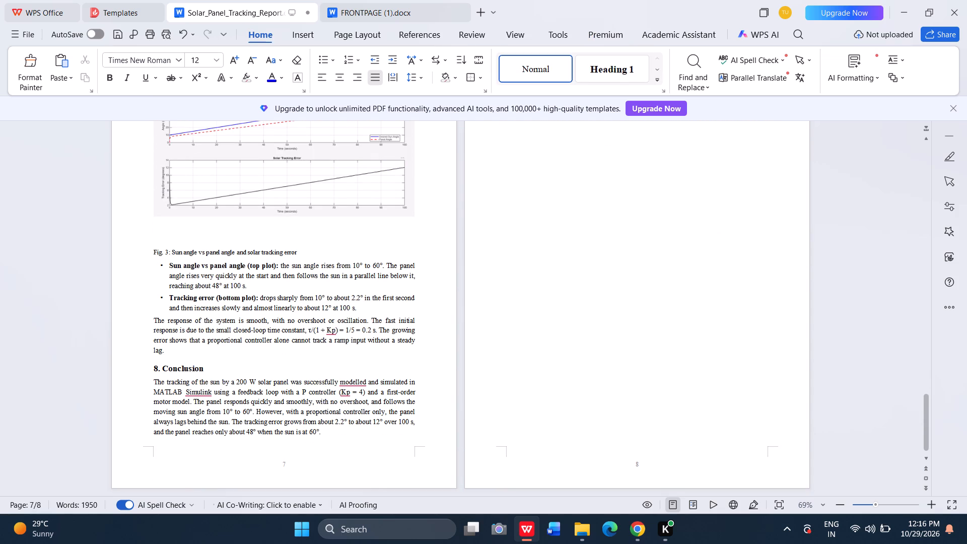
{"action": "left_click", "coordinate": [153, 253]}
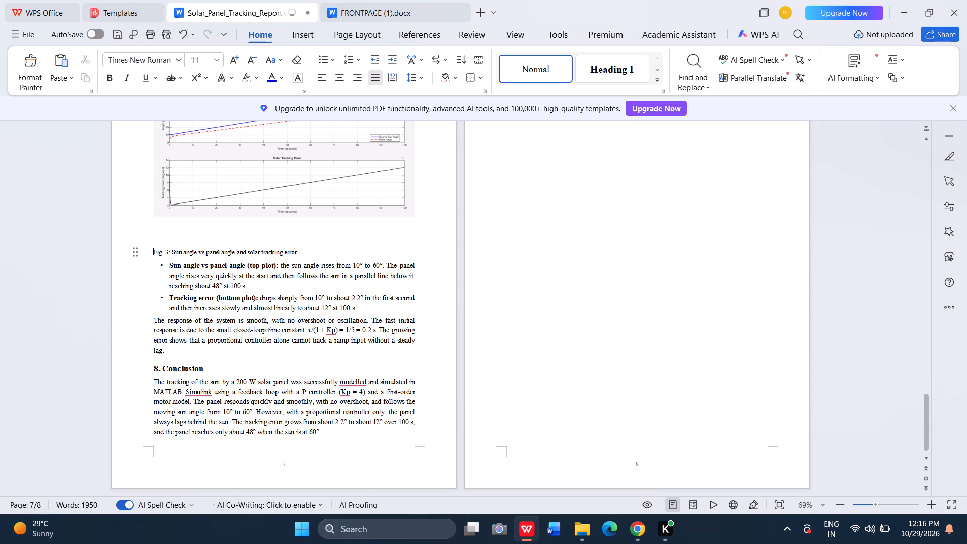
{"action": "key", "text": "space"}
{"action": "key", "text": "space"}
{"action": "key", "text": "space"}
{"action": "key", "text": "space"}
{"action": "key", "text": "space"}
{"action": "key", "text": "space"}
{"action": "key", "text": "space"}
{"action": "key", "text": "space"}
{"action": "key", "text": "space"}
{"action": "key", "text": "space"}
{"action": "key", "text": "space"}
{"action": "key", "text": "space"}
{"action": "key", "text": "space"}
{"action": "key", "text": "space"}
{"action": "key", "text": "space"}
{"action": "key", "text": "space"}
{"action": "key", "text": "space"}
{"action": "key", "text": "space"}
{"action": "key", "text": "space"}
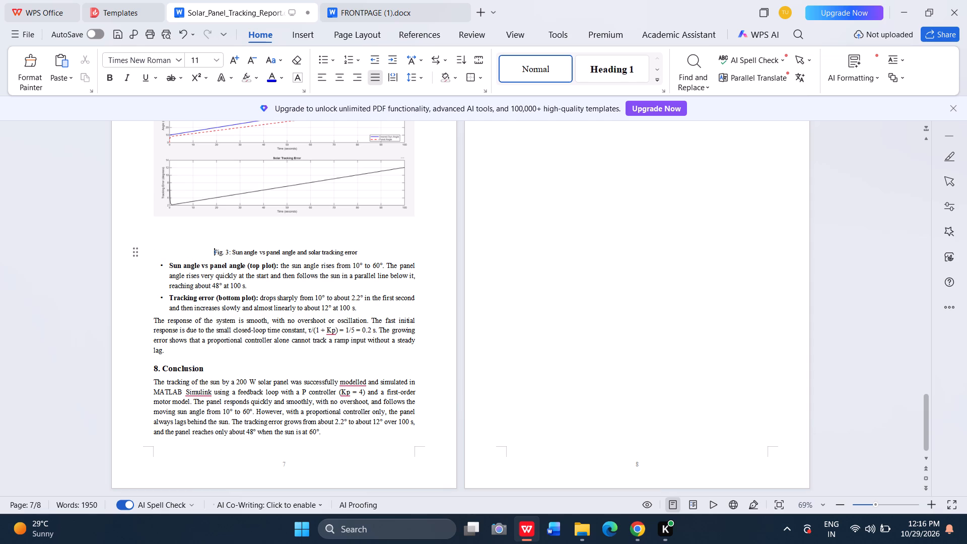
Insert four blank lines above the "8. Conclusion" heading so the section starts at the top of page 8.
{"action": "left_click", "coordinate": [150, 359]}
{"action": "key", "text": "Right"}
{"action": "key", "text": "Right"}
{"action": "key", "text": "Right"}
{"action": "key", "text": "Right"}
{"action": "key", "text": "Return"}
{"action": "key", "text": "Return"}
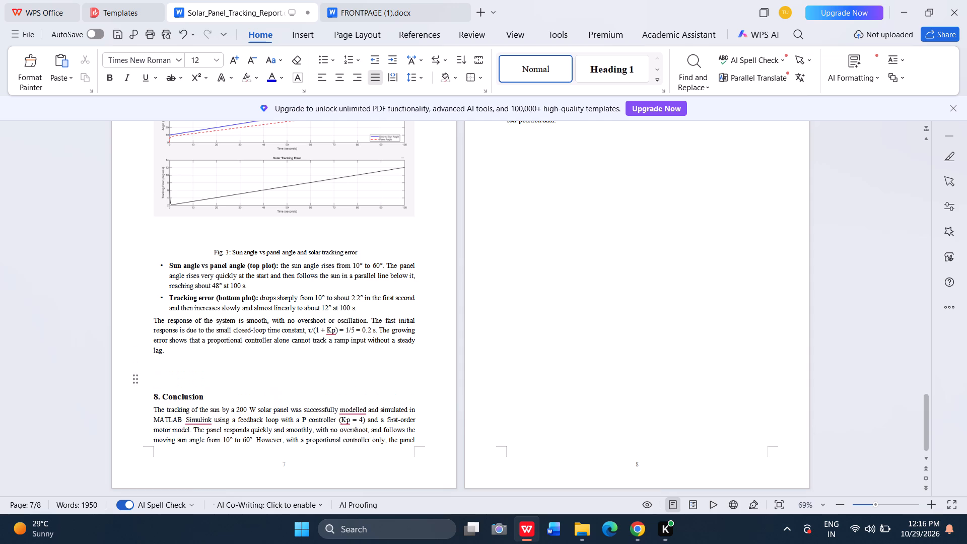
{"action": "key", "text": "Return"}
{"action": "key", "text": "Return"}
Review the report's layout from the conclusion back to the front page, checking section starts, tables and figures.
{"action": "scroll", "coordinate": [150, 359], "scroll_direction": "up", "scroll_amount": 3}
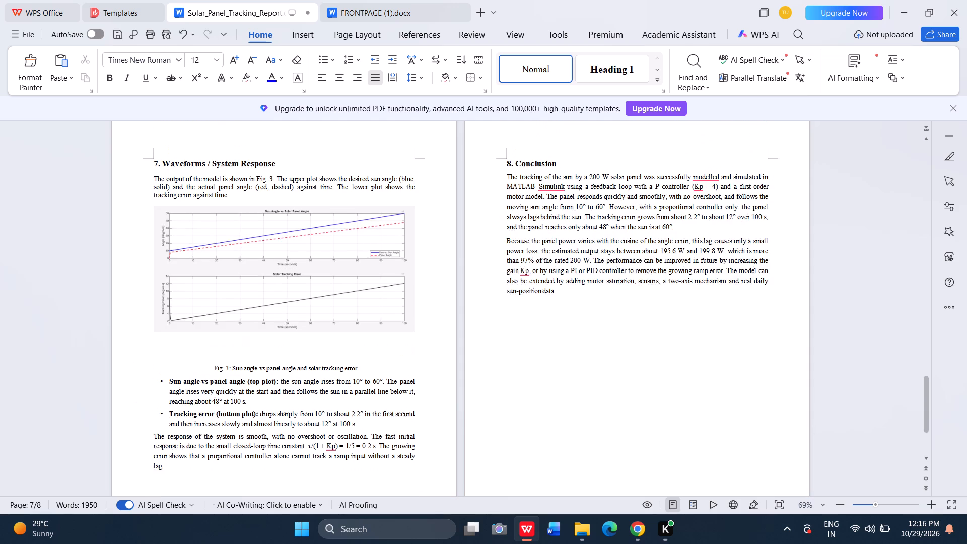
{"action": "scroll", "coordinate": [150, 359], "scroll_direction": "up", "scroll_amount": 9}
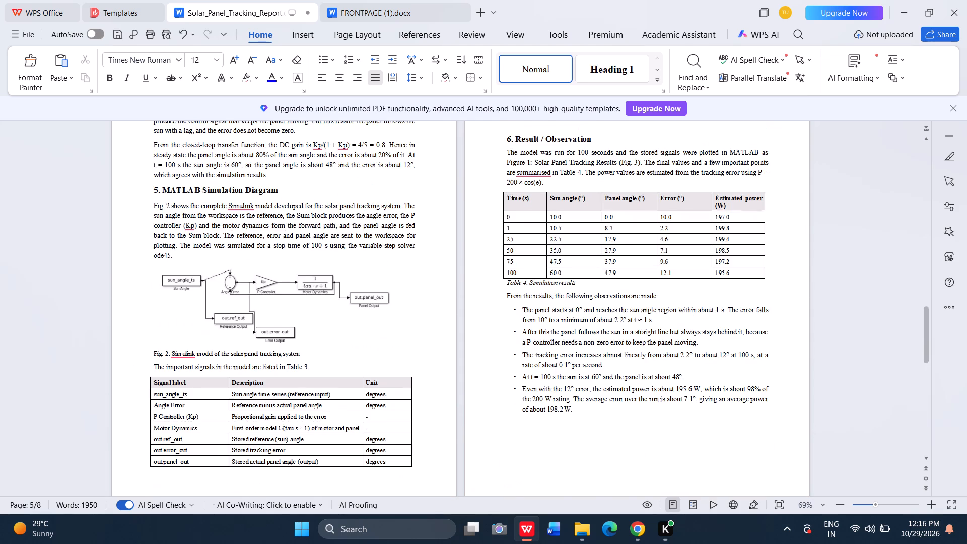
{"action": "scroll", "coordinate": [150, 359], "scroll_direction": "up", "scroll_amount": 2}
{"action": "scroll", "coordinate": [150, 359], "scroll_direction": "down", "scroll_amount": 5}
{"action": "scroll", "coordinate": [150, 359], "scroll_direction": "up", "scroll_amount": 10}
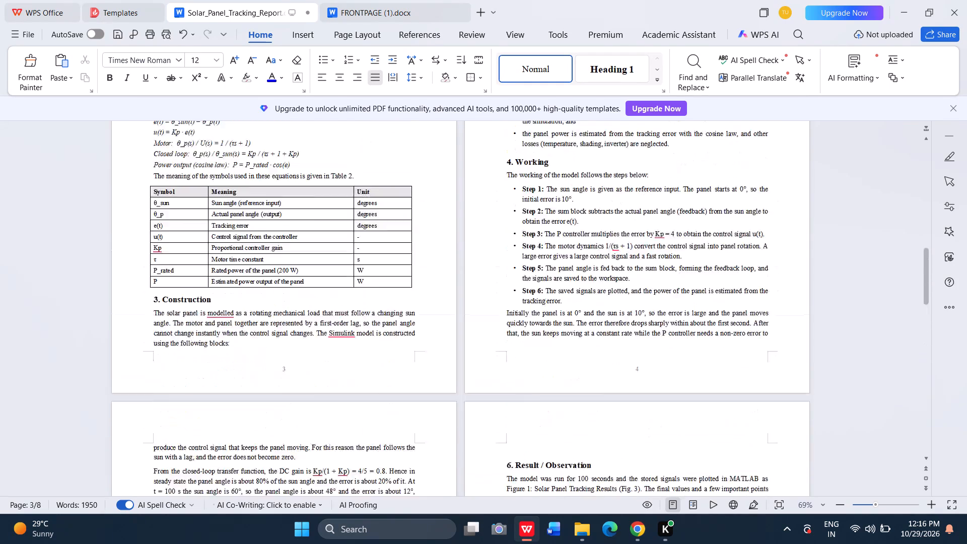
{"action": "scroll", "coordinate": [150, 359], "scroll_direction": "up", "scroll_amount": 6}
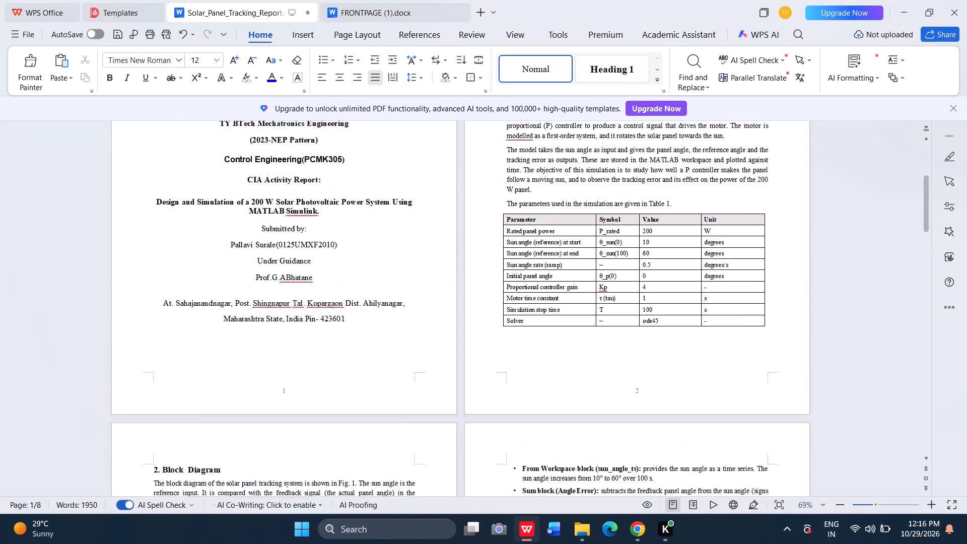
{"action": "scroll", "coordinate": [150, 359], "scroll_direction": "up", "scroll_amount": 4}
{"action": "scroll", "coordinate": [150, 359], "scroll_direction": "down", "scroll_amount": 2}
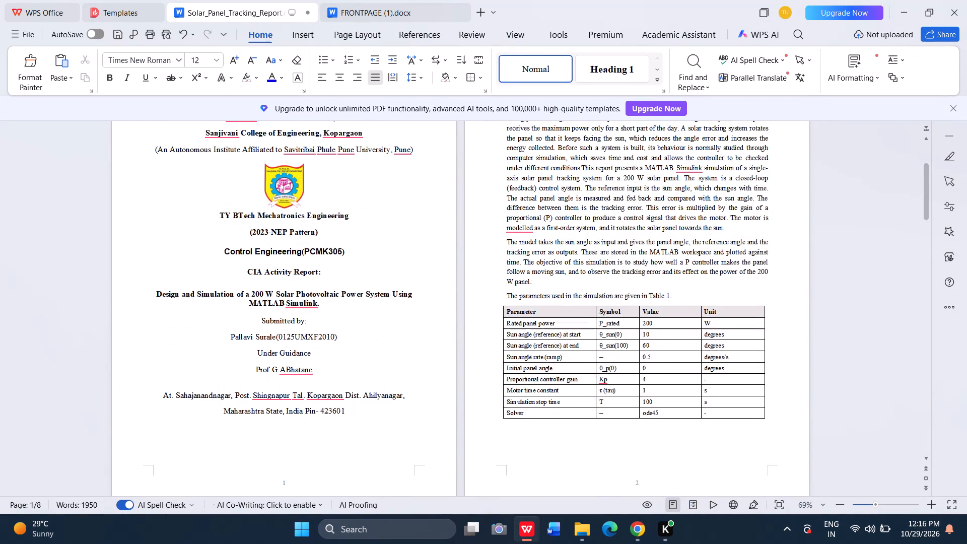
Place the text cursor at the start of the line introducing the mathematical equations, below the Fig. 1 caption on page 3.
{"action": "scroll", "coordinate": [150, 359], "scroll_direction": "down", "scroll_amount": 9}
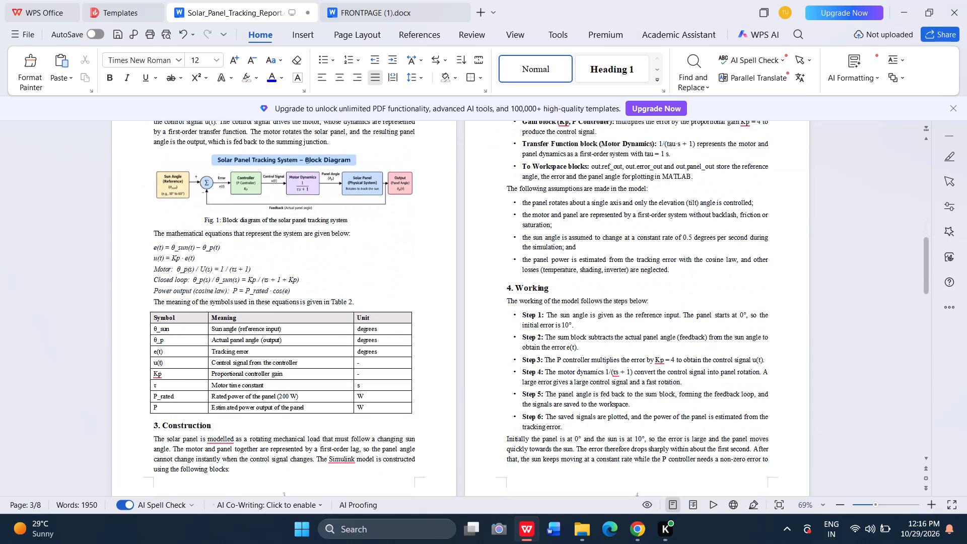
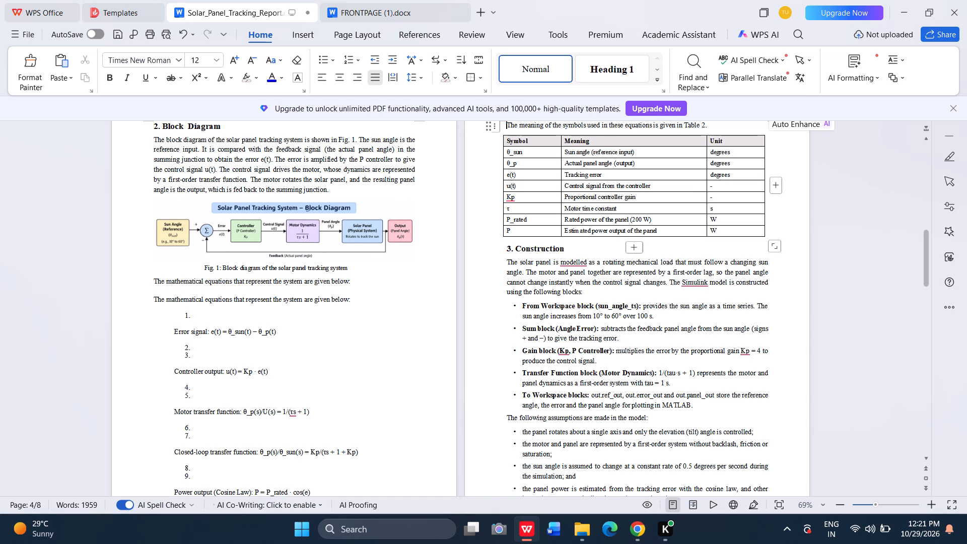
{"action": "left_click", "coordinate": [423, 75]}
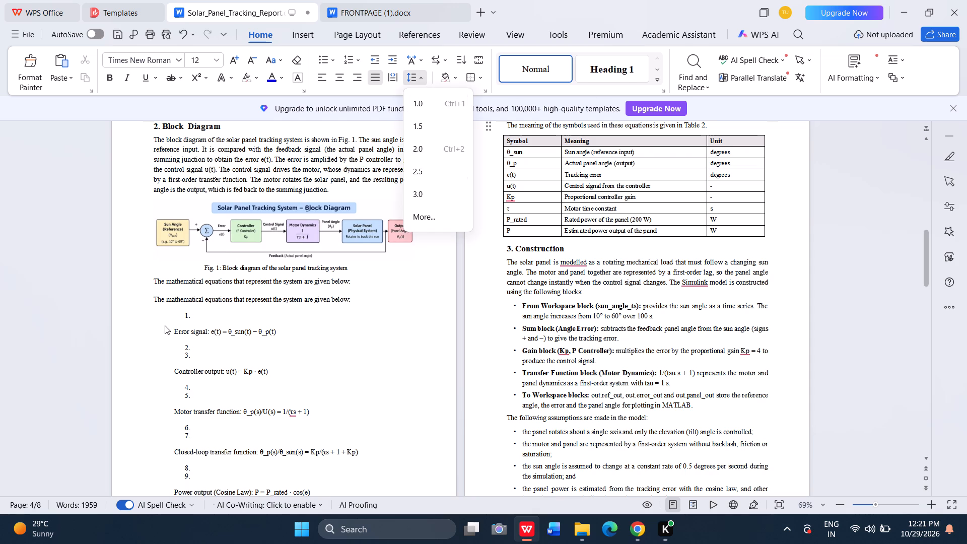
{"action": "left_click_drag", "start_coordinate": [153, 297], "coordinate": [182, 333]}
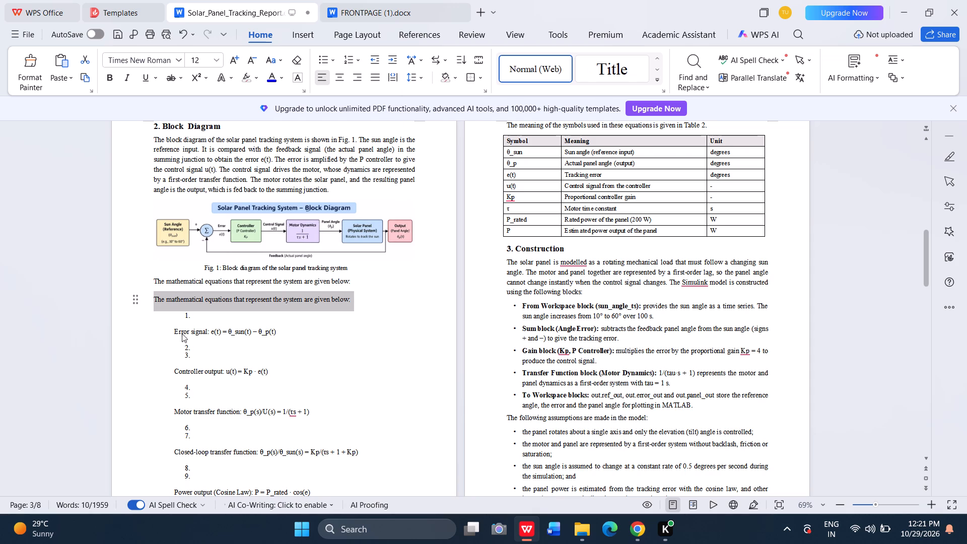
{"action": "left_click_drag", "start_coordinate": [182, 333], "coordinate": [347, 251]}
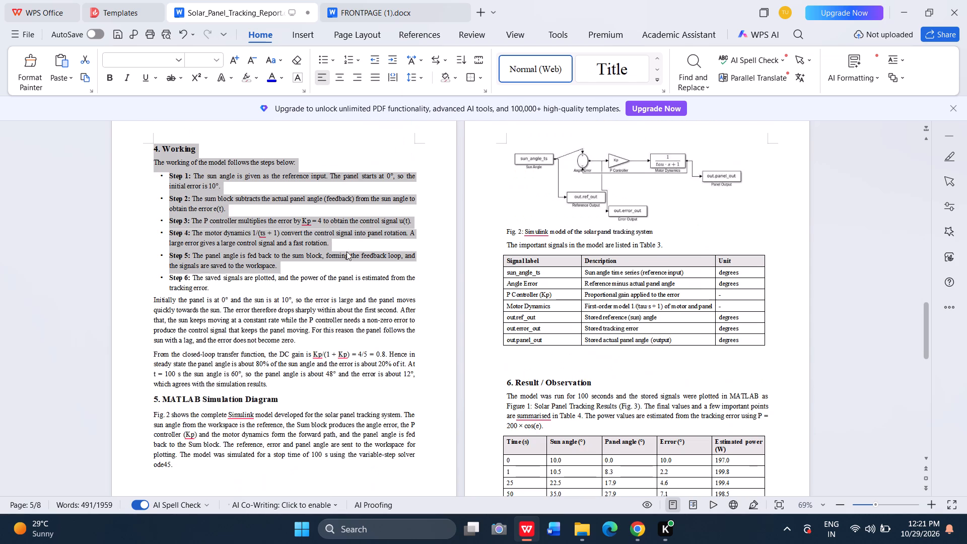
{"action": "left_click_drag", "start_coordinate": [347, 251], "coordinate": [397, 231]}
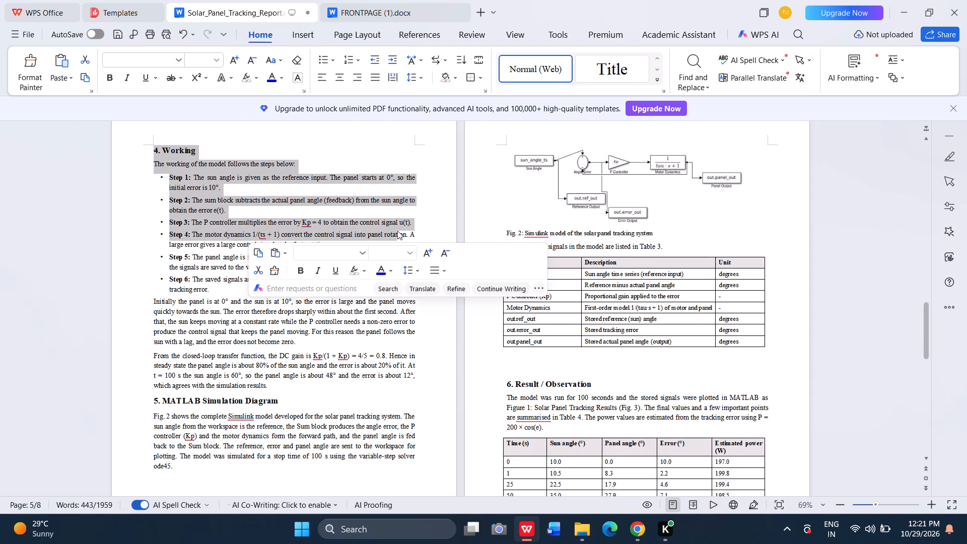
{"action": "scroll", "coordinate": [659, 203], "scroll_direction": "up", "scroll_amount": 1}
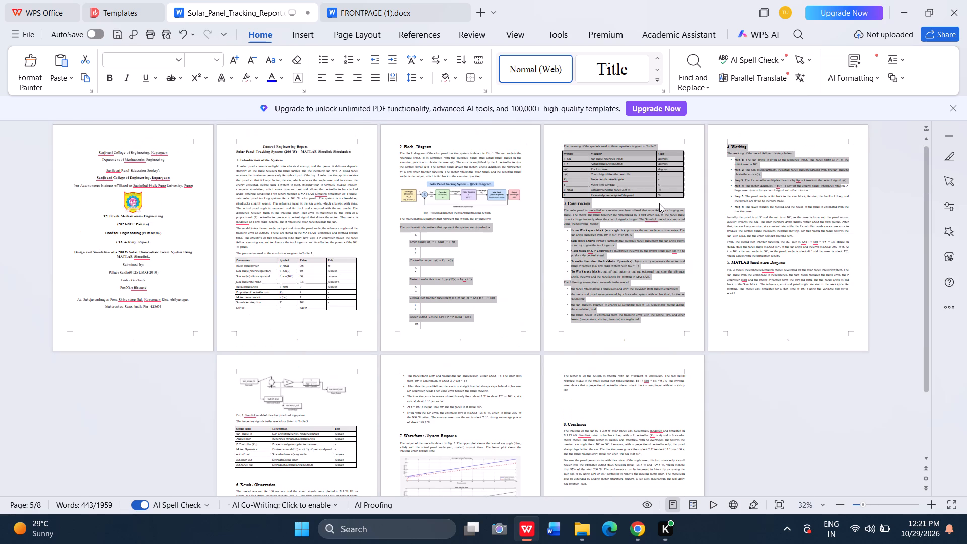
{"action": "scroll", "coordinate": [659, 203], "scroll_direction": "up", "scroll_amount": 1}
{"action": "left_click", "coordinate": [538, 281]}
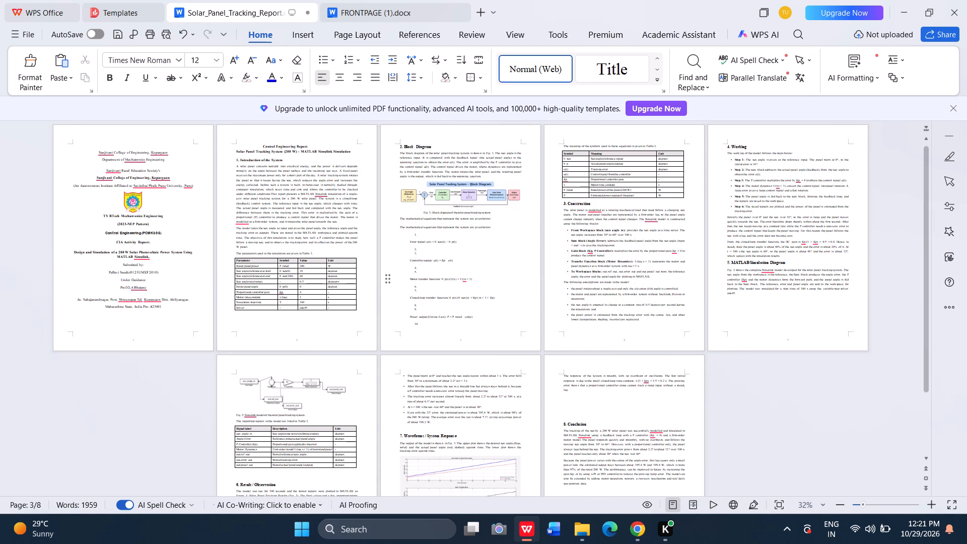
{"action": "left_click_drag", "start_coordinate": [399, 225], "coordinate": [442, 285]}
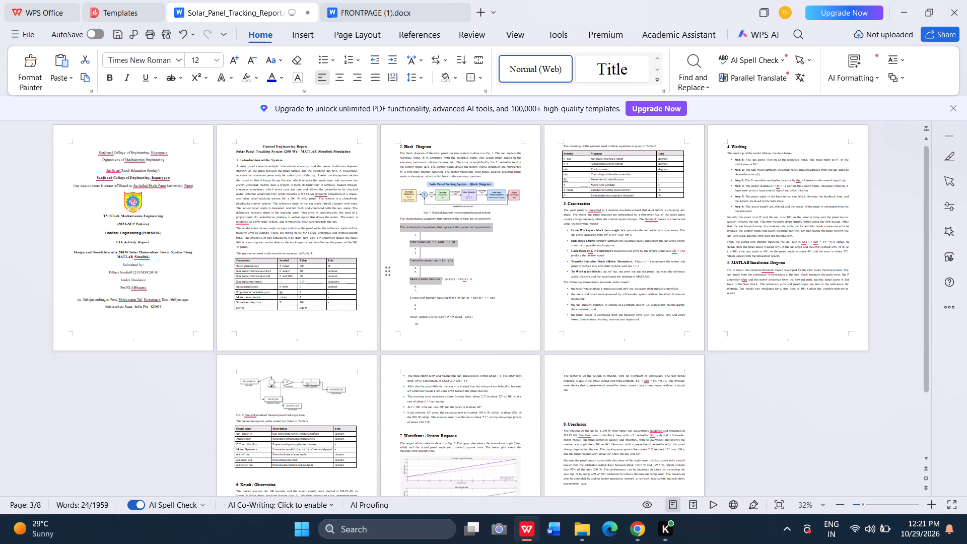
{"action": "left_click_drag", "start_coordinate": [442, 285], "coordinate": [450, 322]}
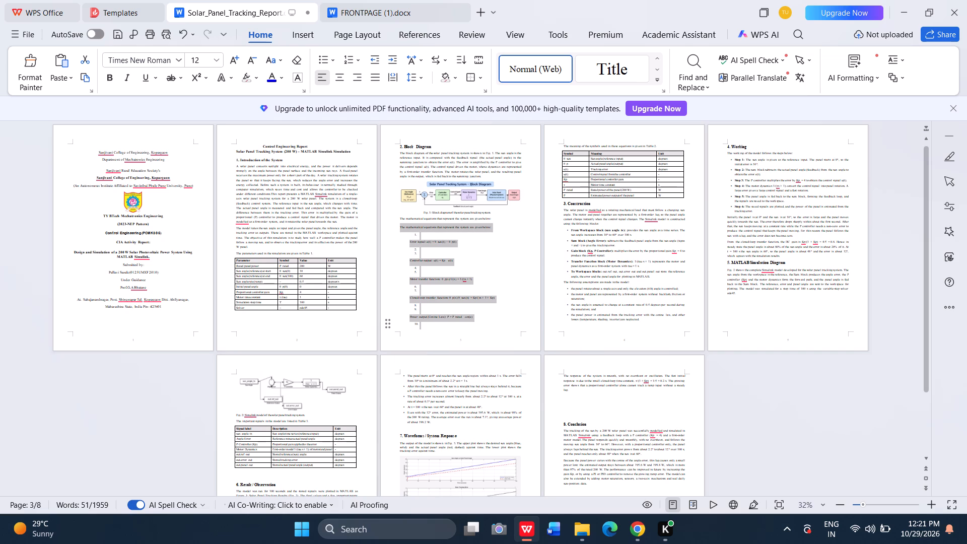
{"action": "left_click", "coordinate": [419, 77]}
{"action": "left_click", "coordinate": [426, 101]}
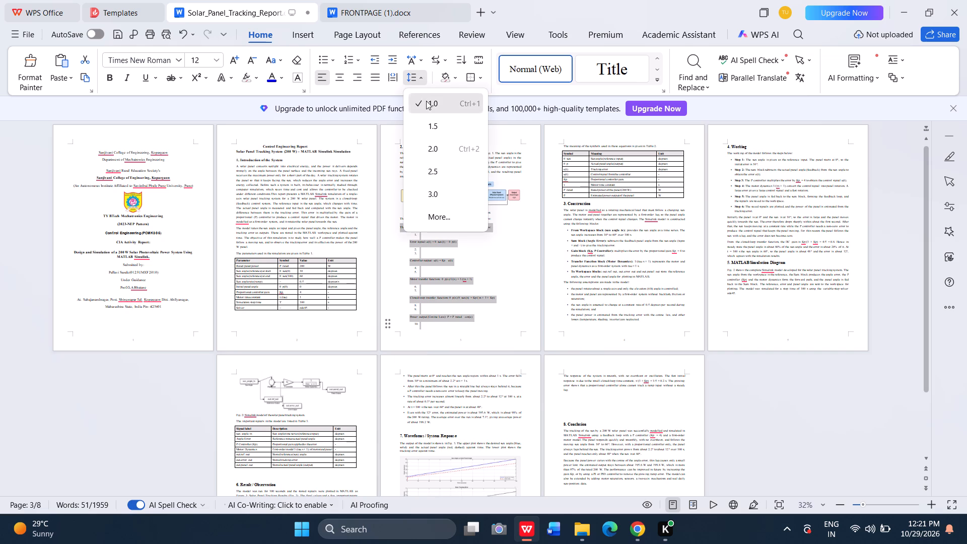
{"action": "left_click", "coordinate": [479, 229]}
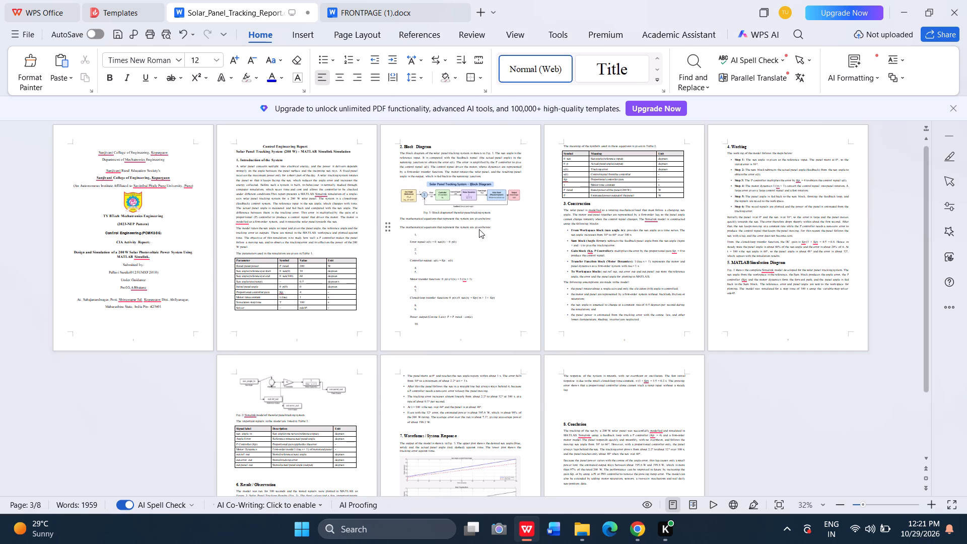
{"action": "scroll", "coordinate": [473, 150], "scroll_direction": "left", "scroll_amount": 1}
Undo the paste of the compact equations block and the replacement of the original equation lines.
{"action": "double_click", "coordinate": [178, 36]}
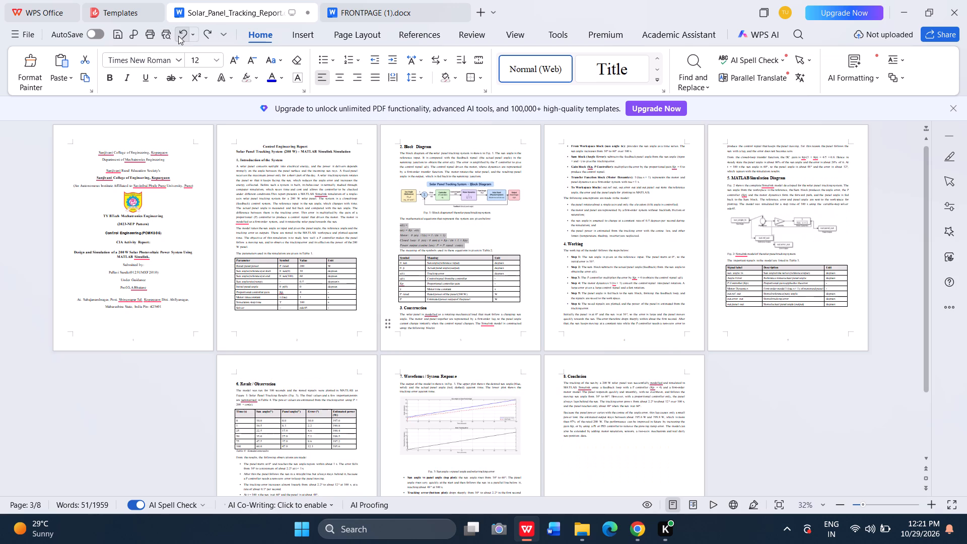
{"action": "left_click", "coordinate": [178, 36]}
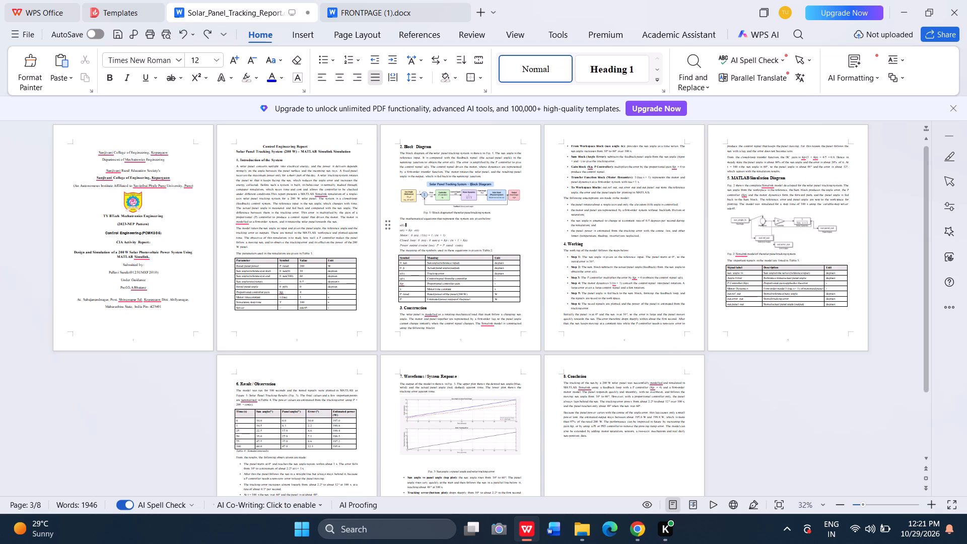
Look through the report's pages from the cover to the Conclusion and back to the equations under Fig. 1.
{"action": "scroll", "coordinate": [462, 224], "scroll_direction": "down", "scroll_amount": 2}
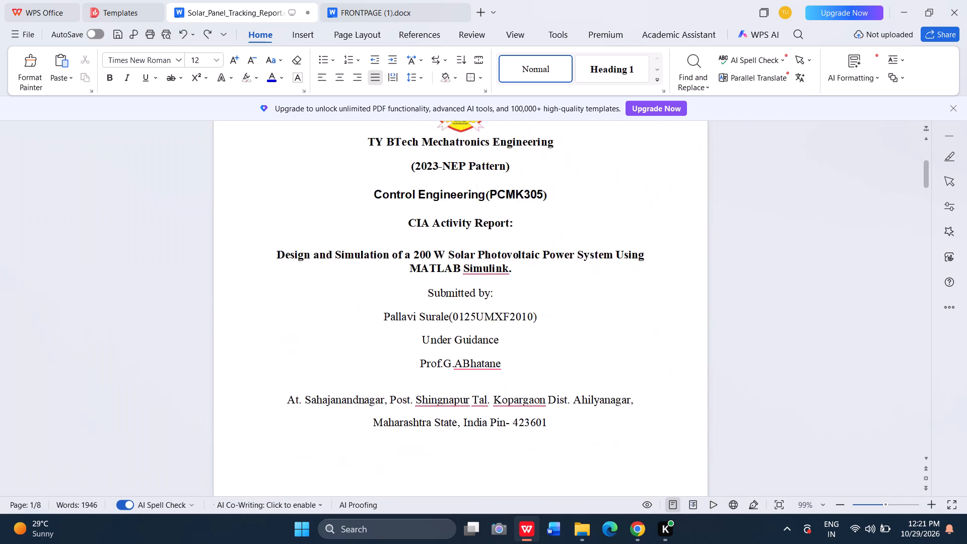
{"action": "scroll", "coordinate": [462, 224], "scroll_direction": "down", "scroll_amount": 20}
{"action": "scroll", "coordinate": [462, 224], "scroll_direction": "down", "scroll_amount": 1}
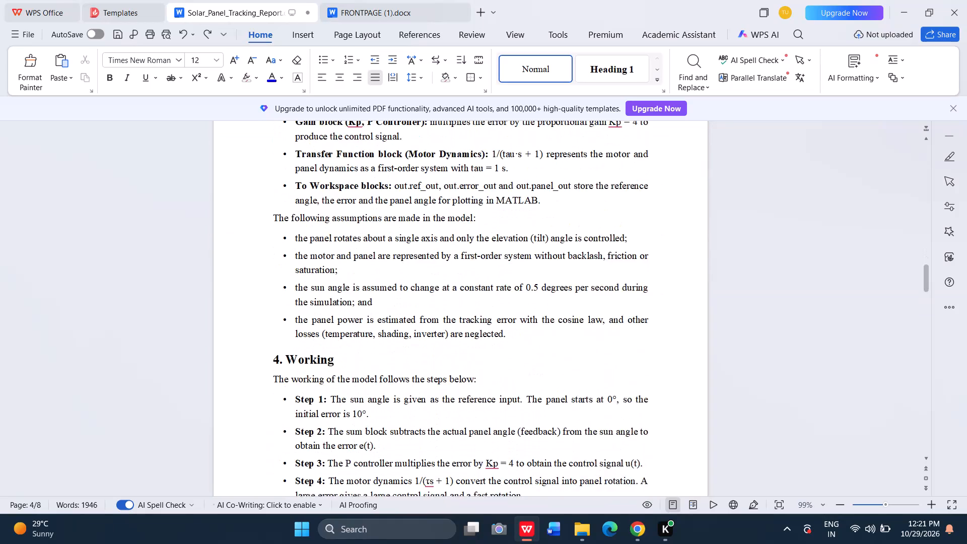
{"action": "scroll", "coordinate": [462, 224], "scroll_direction": "down", "scroll_amount": 20}
{"action": "scroll", "coordinate": [462, 224], "scroll_direction": "down", "scroll_amount": 1}
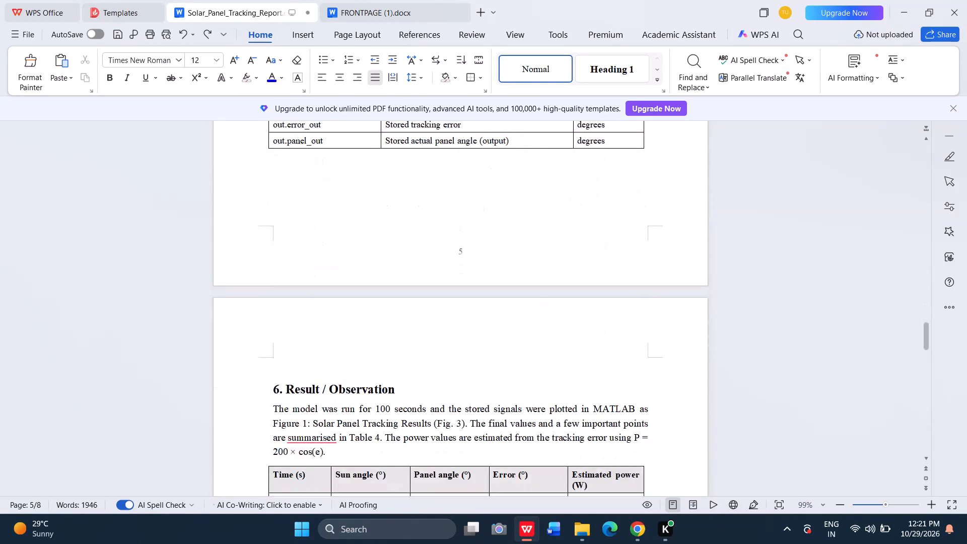
{"action": "scroll", "coordinate": [462, 224], "scroll_direction": "down", "scroll_amount": 20}
{"action": "scroll", "coordinate": [462, 224], "scroll_direction": "down", "scroll_amount": 1}
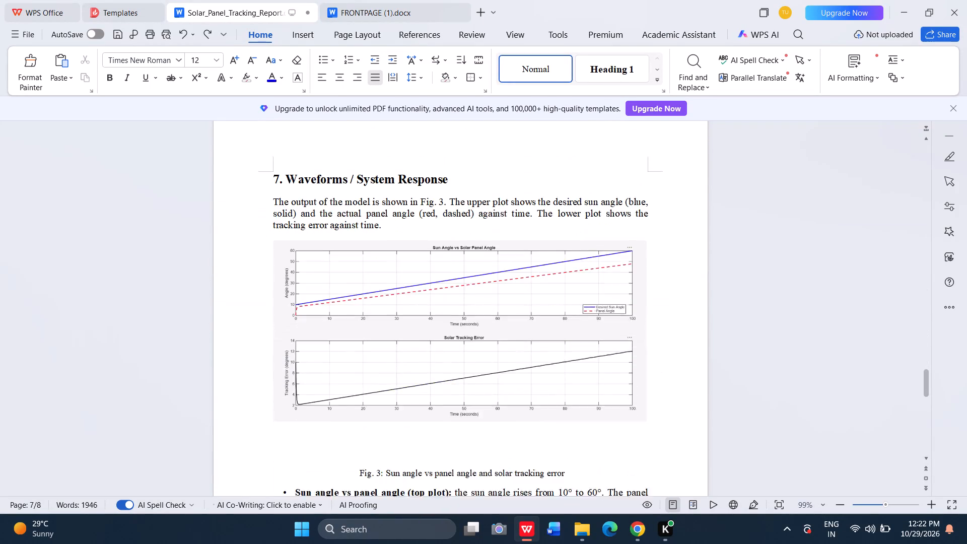
{"action": "scroll", "coordinate": [462, 224], "scroll_direction": "down", "scroll_amount": 15}
{"action": "scroll", "coordinate": [462, 224], "scroll_direction": "up", "scroll_amount": 8}
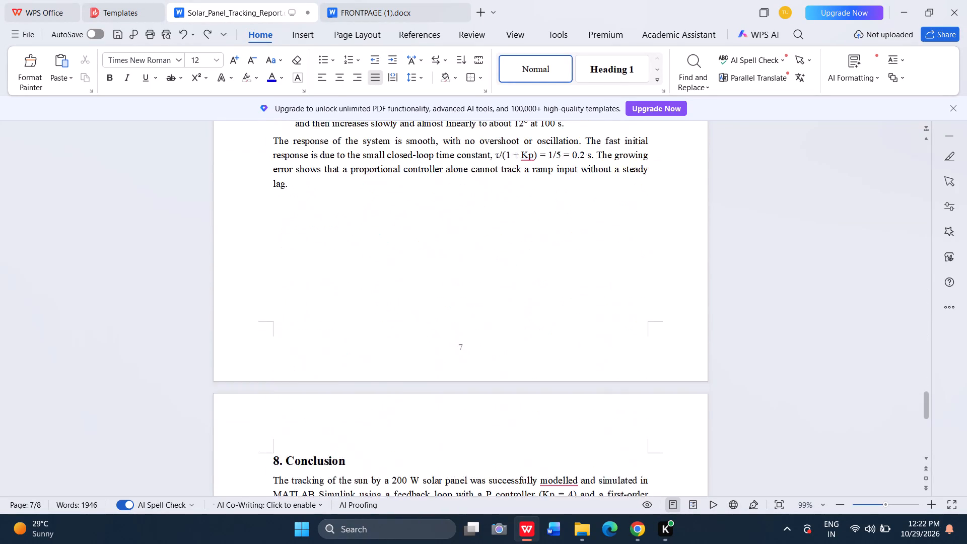
{"action": "scroll", "coordinate": [462, 224], "scroll_direction": "up", "scroll_amount": 18}
{"action": "scroll", "coordinate": [462, 224], "scroll_direction": "up", "scroll_amount": 12}
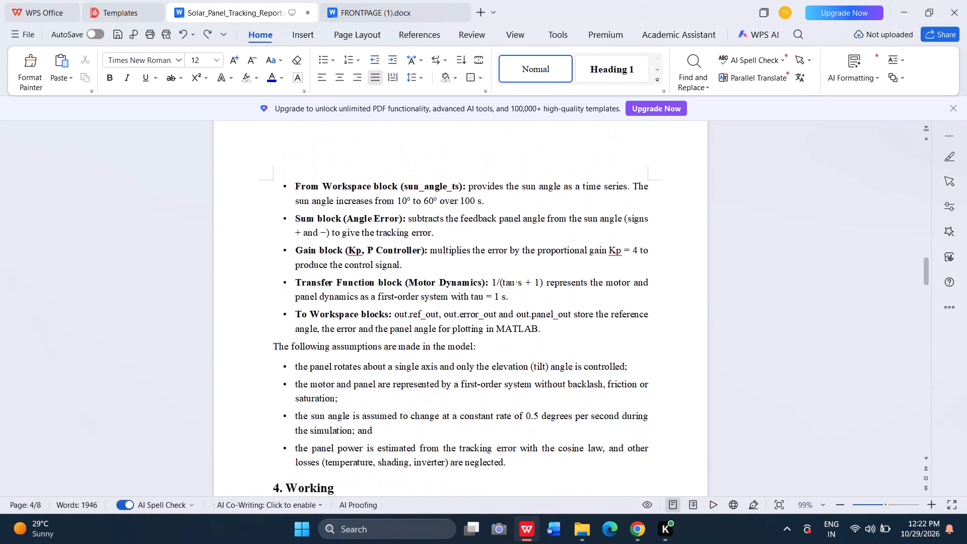
{"action": "scroll", "coordinate": [462, 224], "scroll_direction": "up", "scroll_amount": 9}
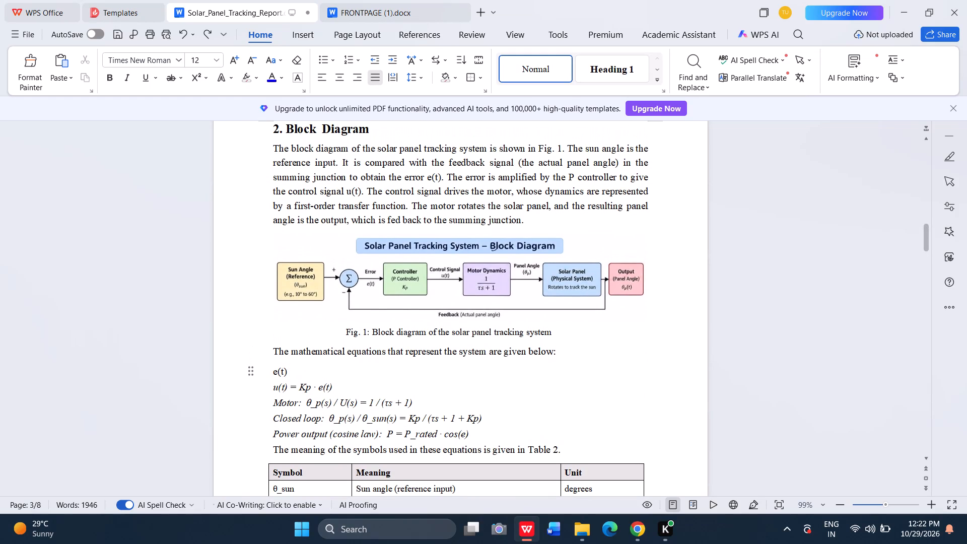
Undo the retyping and deletion of the error equation, and the line breaks inserted before the Conclusion heading.
{"action": "left_click", "coordinate": [179, 38]}
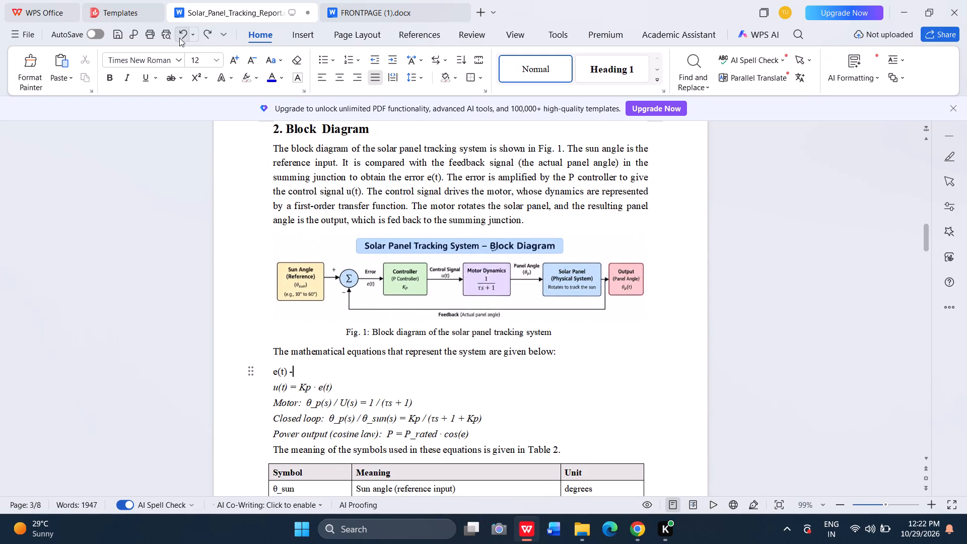
{"action": "triple_click", "coordinate": [179, 38]}
{"action": "double_click", "coordinate": [179, 38]}
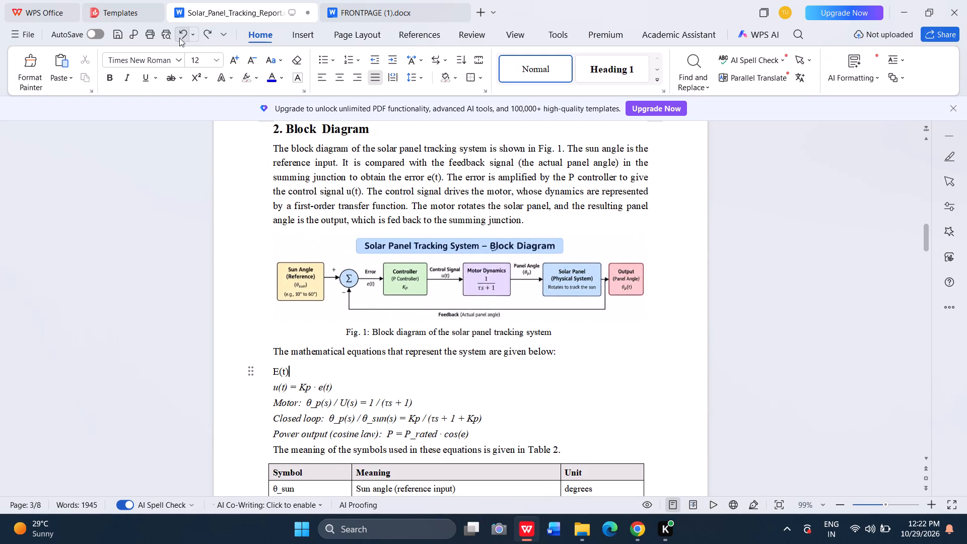
{"action": "triple_click", "coordinate": [179, 38]}
{"action": "triple_click", "coordinate": [179, 38]}
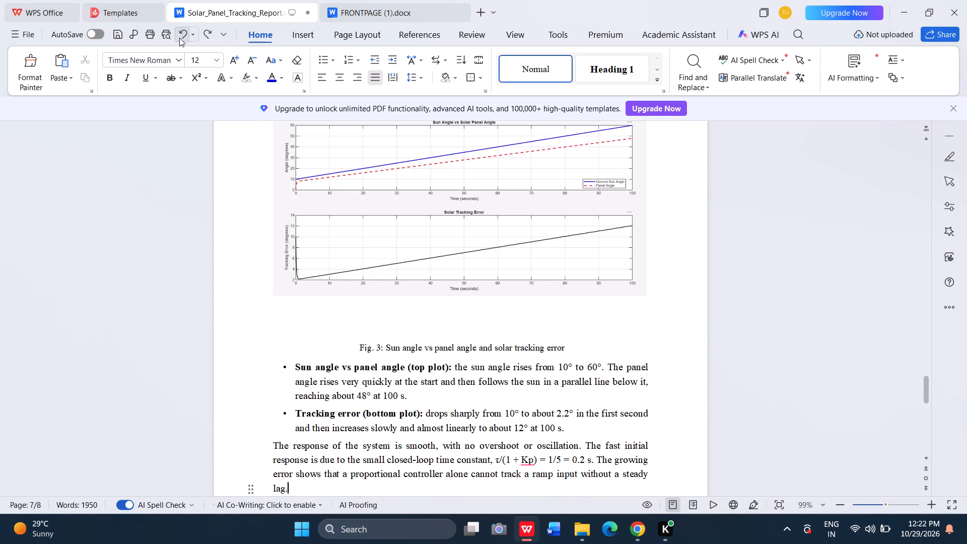
Review the layout of the Simulation Diagram, Result, Waveforms and Conclusion sections.
{"action": "scroll", "coordinate": [179, 38], "scroll_direction": "up", "scroll_amount": 13}
{"action": "scroll", "coordinate": [294, 228], "scroll_direction": "up", "scroll_amount": 4}
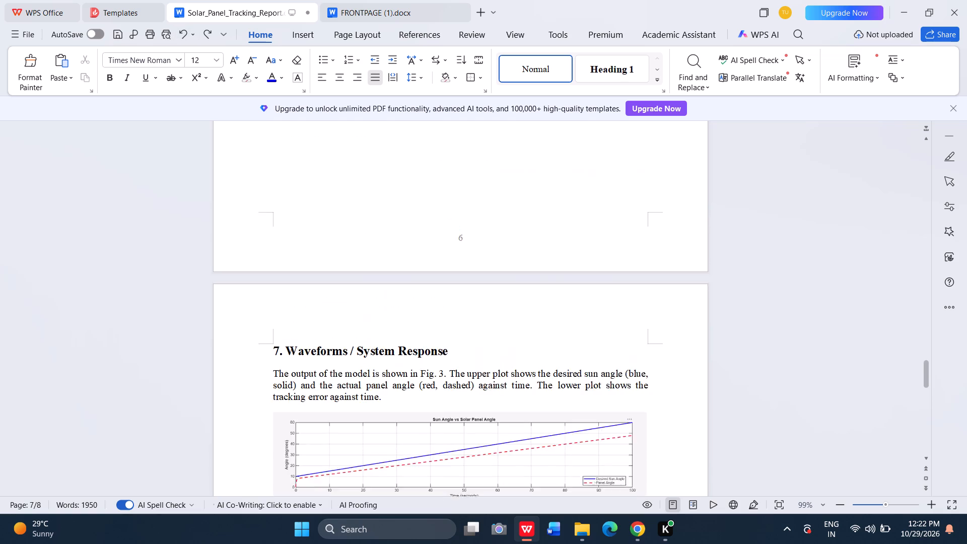
{"action": "scroll", "coordinate": [294, 228], "scroll_direction": "up", "scroll_amount": 15}
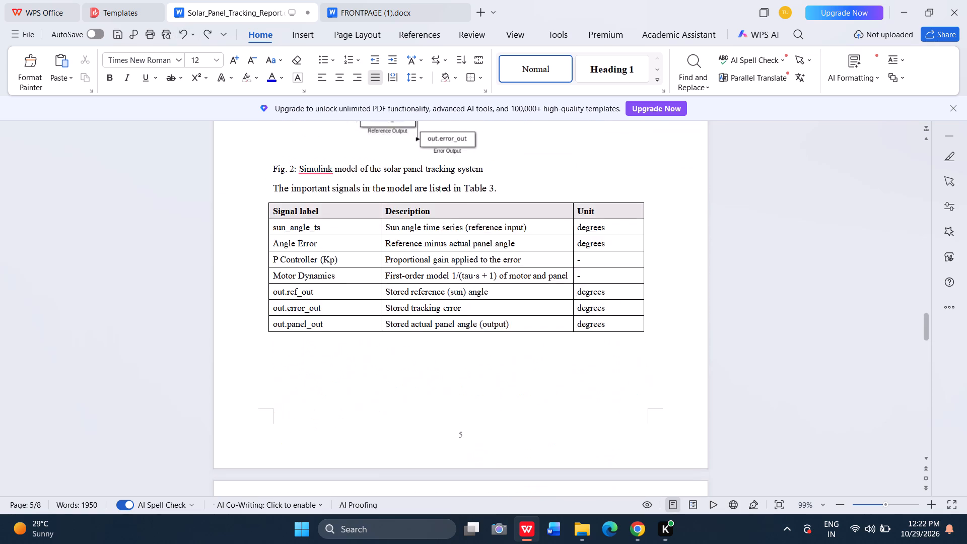
{"action": "scroll", "coordinate": [294, 228], "scroll_direction": "up", "scroll_amount": 11}
{"action": "scroll", "coordinate": [294, 228], "scroll_direction": "down", "scroll_amount": 6}
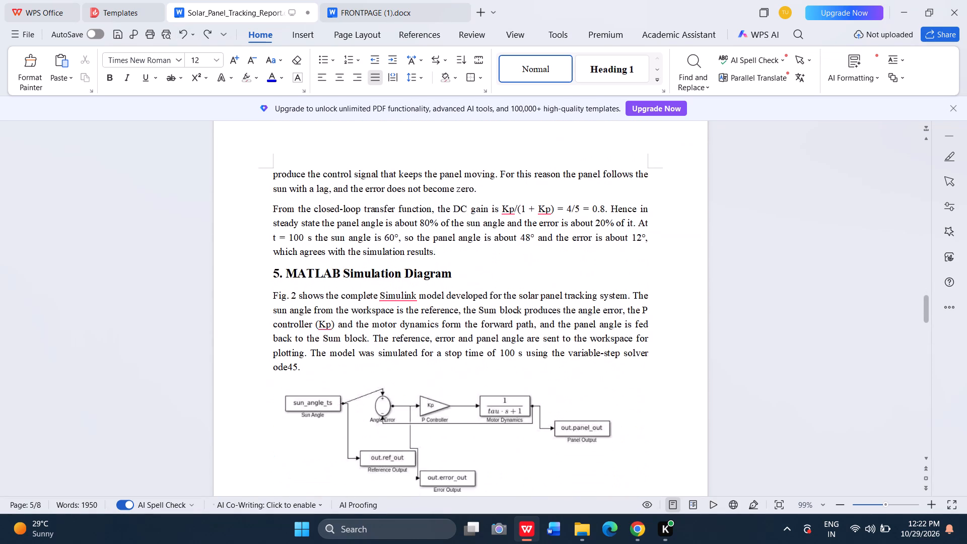
{"action": "scroll", "coordinate": [294, 228], "scroll_direction": "down", "scroll_amount": 19}
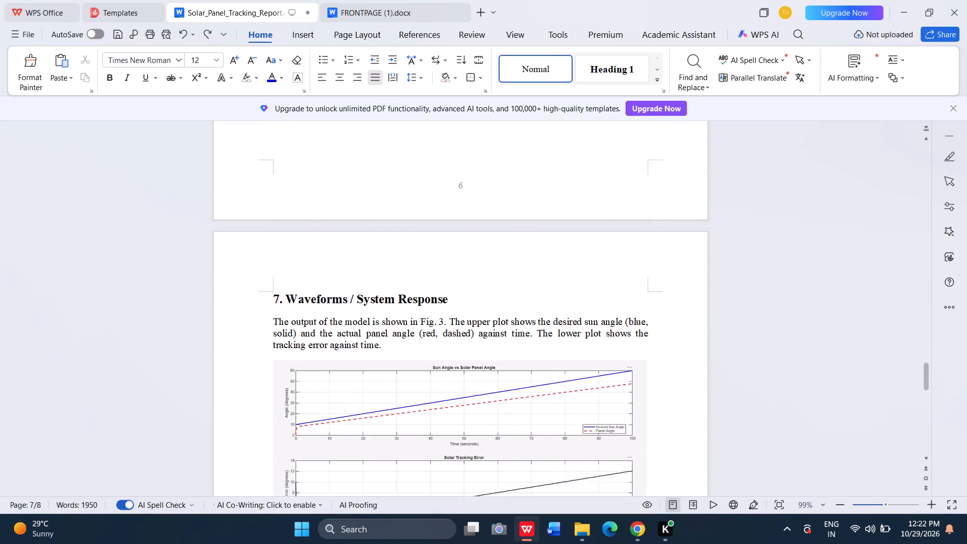
{"action": "scroll", "coordinate": [294, 228], "scroll_direction": "down", "scroll_amount": 17}
{"action": "scroll", "coordinate": [294, 228], "scroll_direction": "up", "scroll_amount": 4}
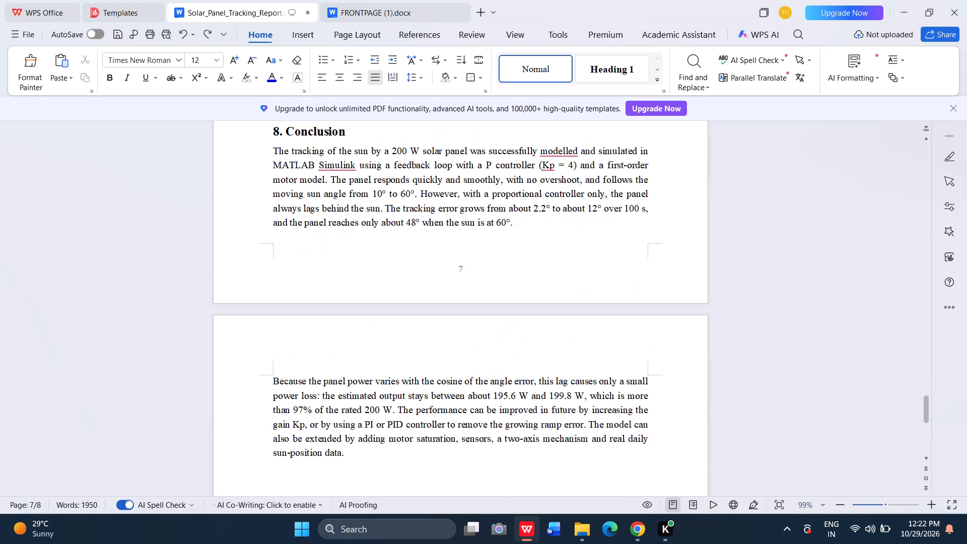
Redo the line breaks before the Conclusion heading.
{"action": "left_click", "coordinate": [210, 36]}
Delete the italic caption "Table 4: Simulation results" below the results table in section 6.
{"action": "scroll", "coordinate": [299, 166], "scroll_direction": "up", "scroll_amount": 4}
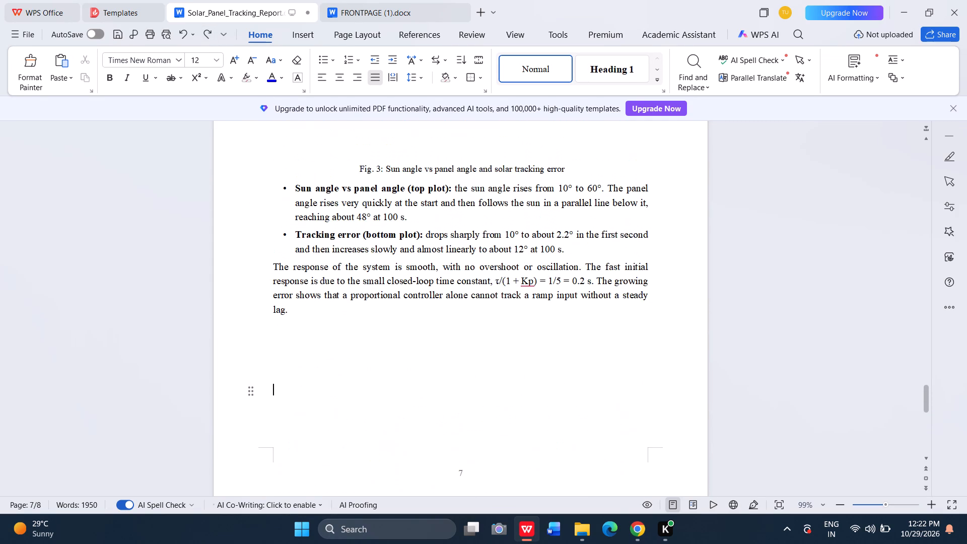
{"action": "scroll", "coordinate": [299, 166], "scroll_direction": "up", "scroll_amount": 11}
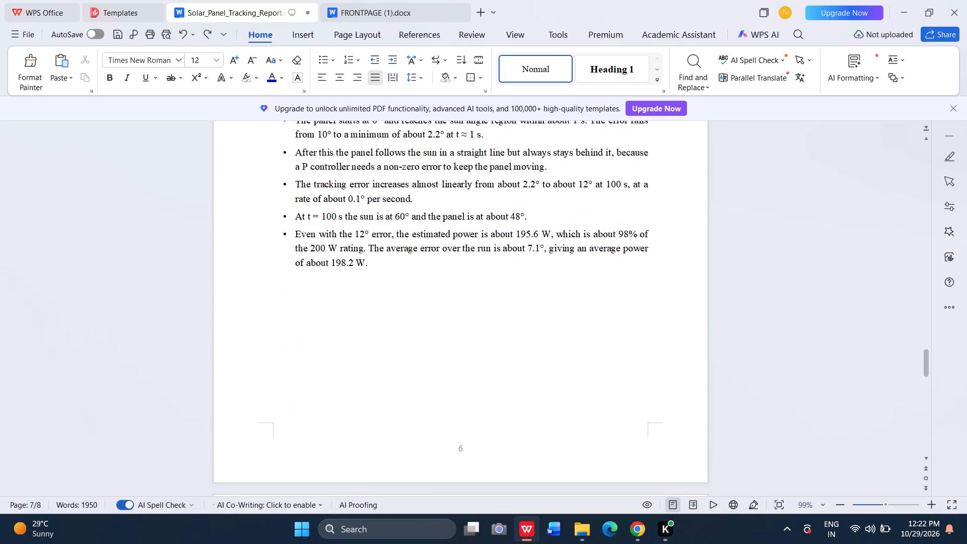
{"action": "scroll", "coordinate": [299, 166], "scroll_direction": "up", "scroll_amount": 9}
{"action": "scroll", "coordinate": [299, 166], "scroll_direction": "down", "scroll_amount": 1}
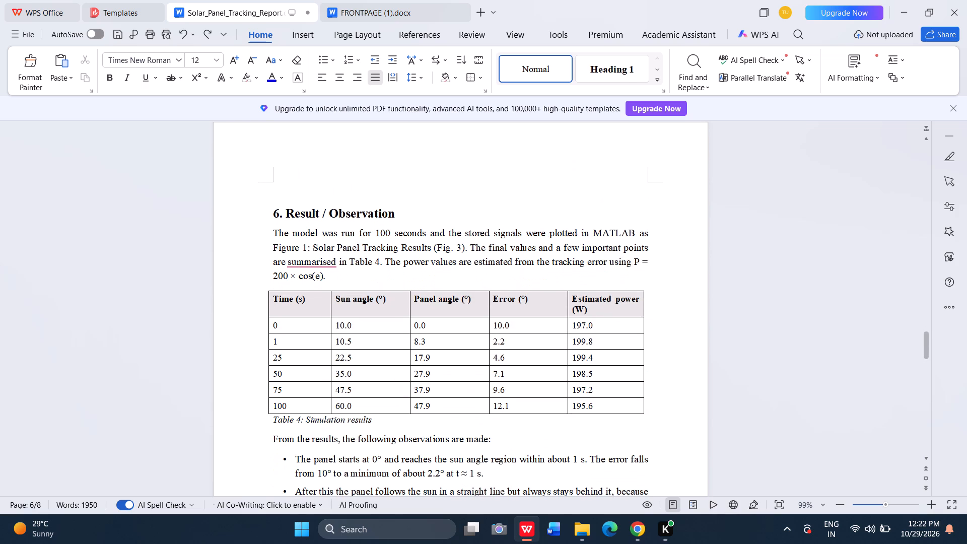
{"action": "left_click_drag", "start_coordinate": [269, 419], "coordinate": [329, 427]}
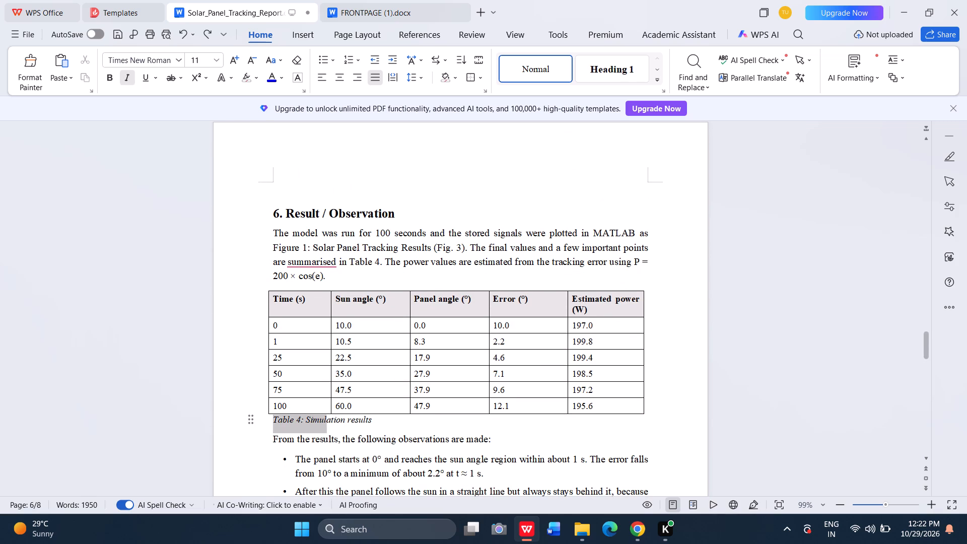
{"action": "left_click_drag", "start_coordinate": [329, 427], "coordinate": [376, 425]}
{"action": "key", "text": "BackSpace"}
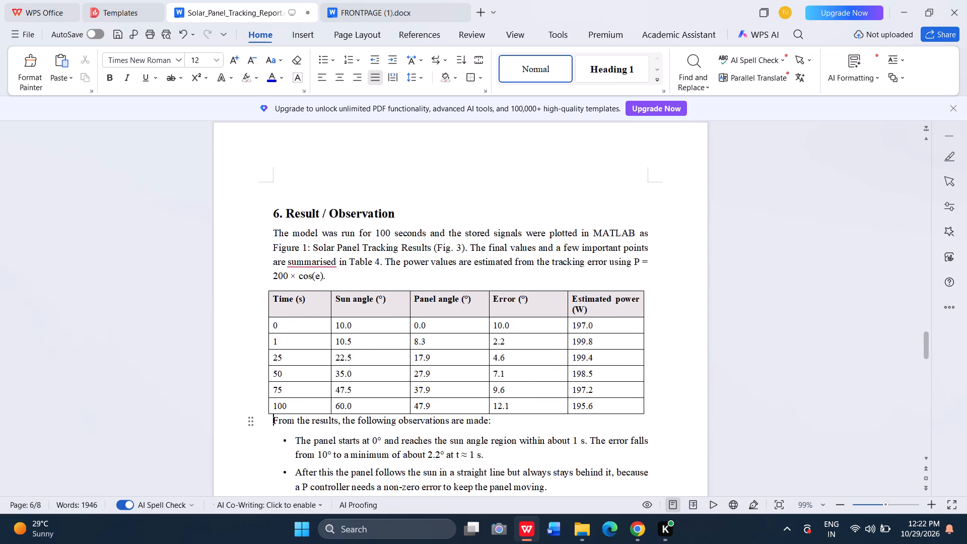
Insert a blank line between the results table in section 6 and the paragraph "From the results, the following observations are made:".
{"action": "key", "text": "Return"}
Review the layout of the report from the Result section back up to the Block Diagram section.
{"action": "scroll", "coordinate": [376, 425], "scroll_direction": "up", "scroll_amount": 2}
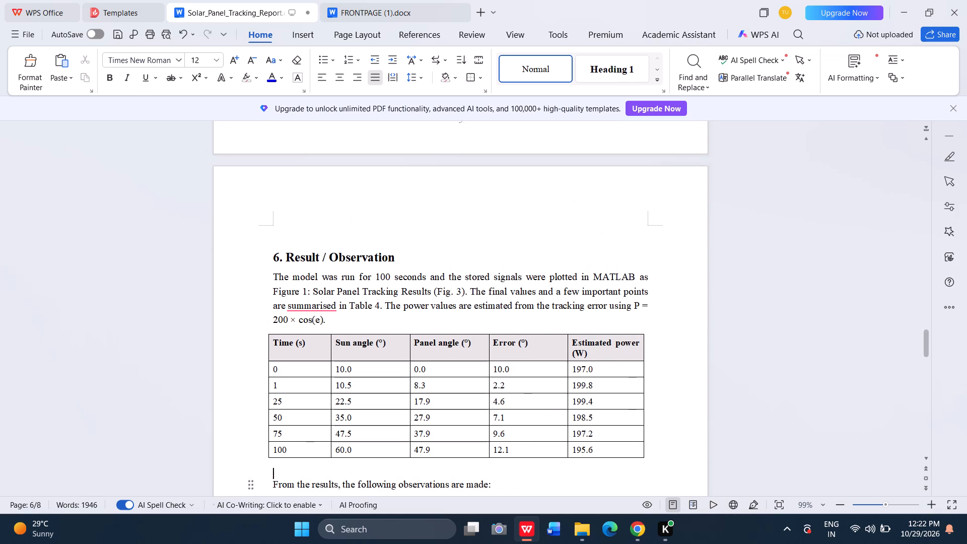
{"action": "scroll", "coordinate": [376, 425], "scroll_direction": "up", "scroll_amount": 13}
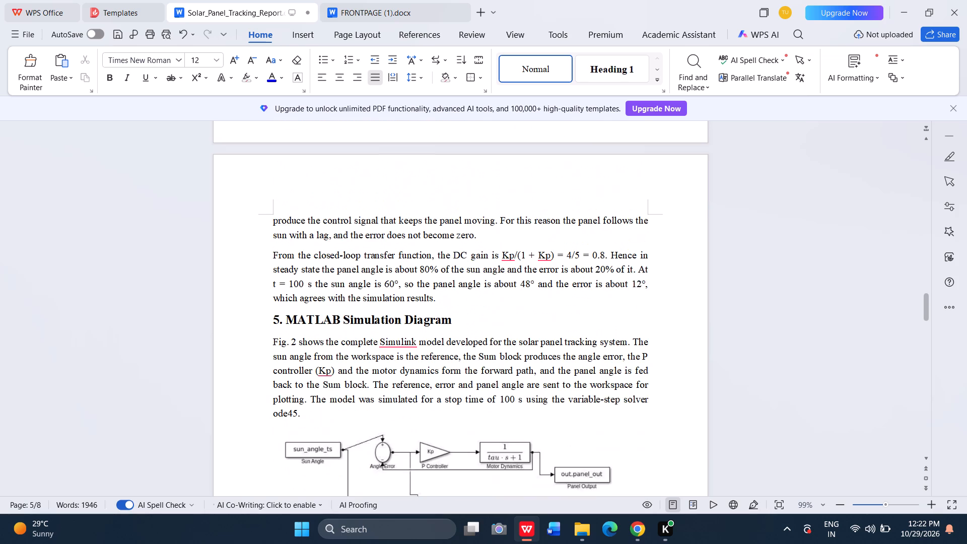
{"action": "scroll", "coordinate": [376, 425], "scroll_direction": "up", "scroll_amount": 6}
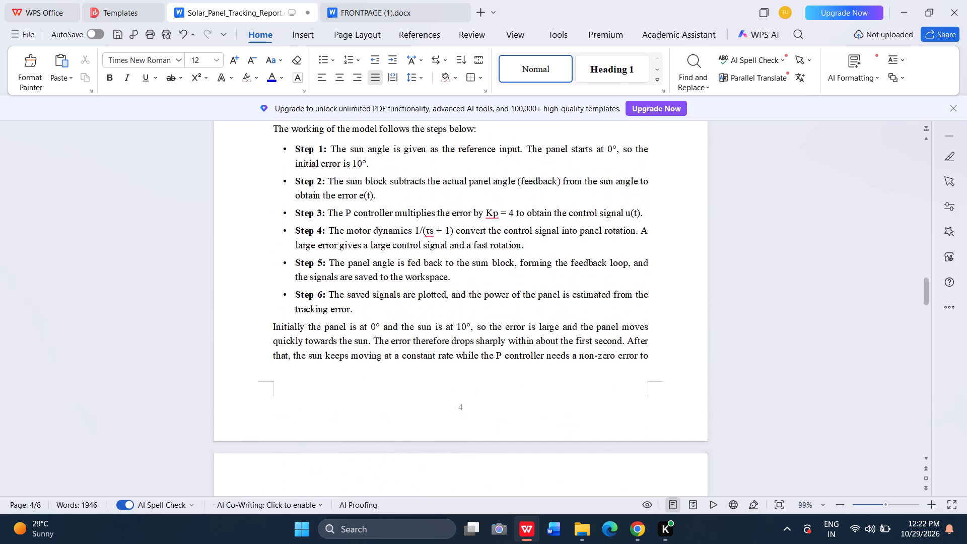
{"action": "scroll", "coordinate": [376, 425], "scroll_direction": "up", "scroll_amount": 13}
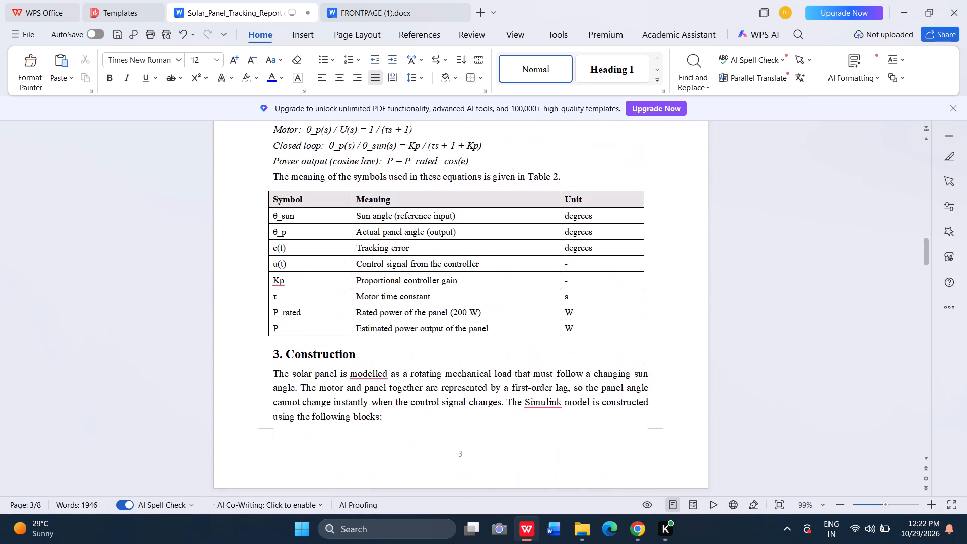
{"action": "scroll", "coordinate": [376, 425], "scroll_direction": "up", "scroll_amount": 1}
{"action": "scroll", "coordinate": [282, 349], "scroll_direction": "up", "scroll_amount": 2}
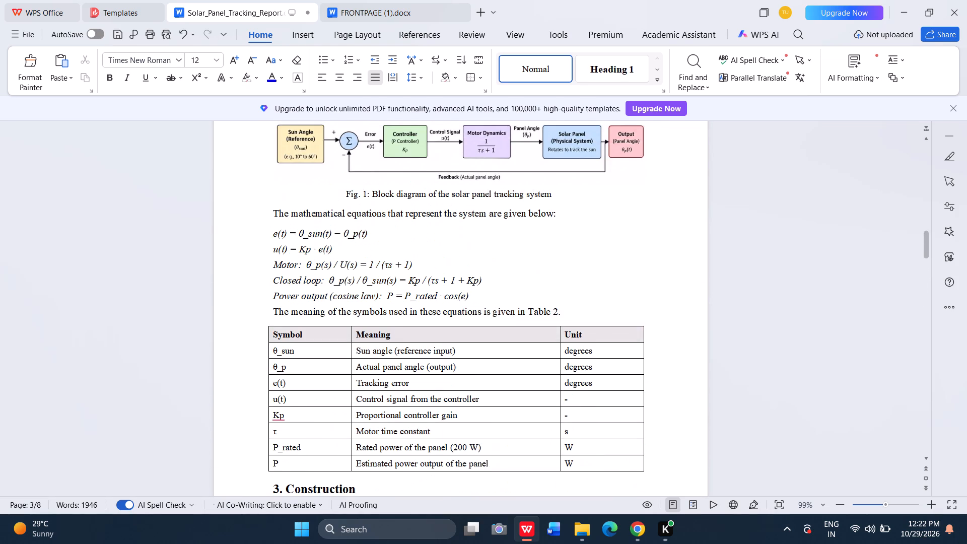
{"action": "scroll", "coordinate": [282, 349], "scroll_direction": "up", "scroll_amount": 2}
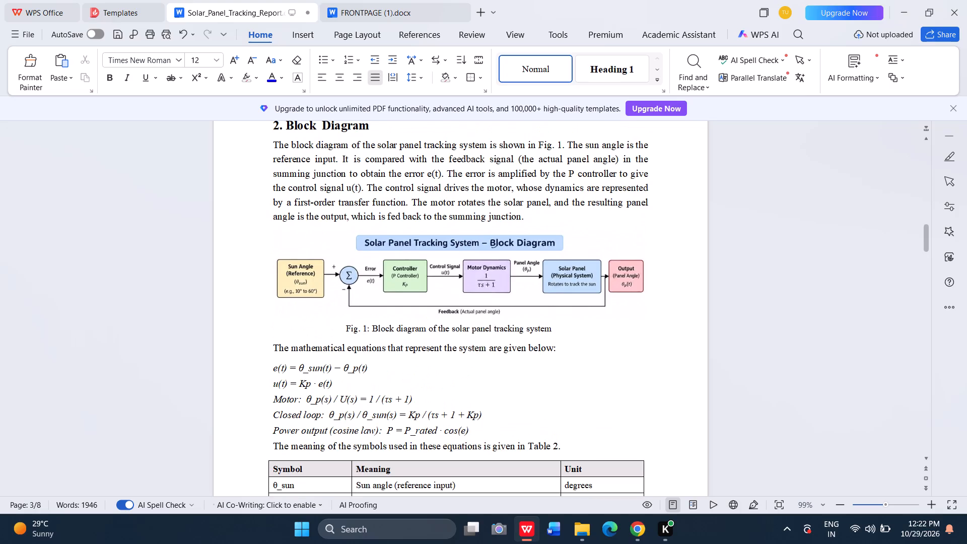
{"action": "scroll", "coordinate": [282, 349], "scroll_direction": "up", "scroll_amount": 1}
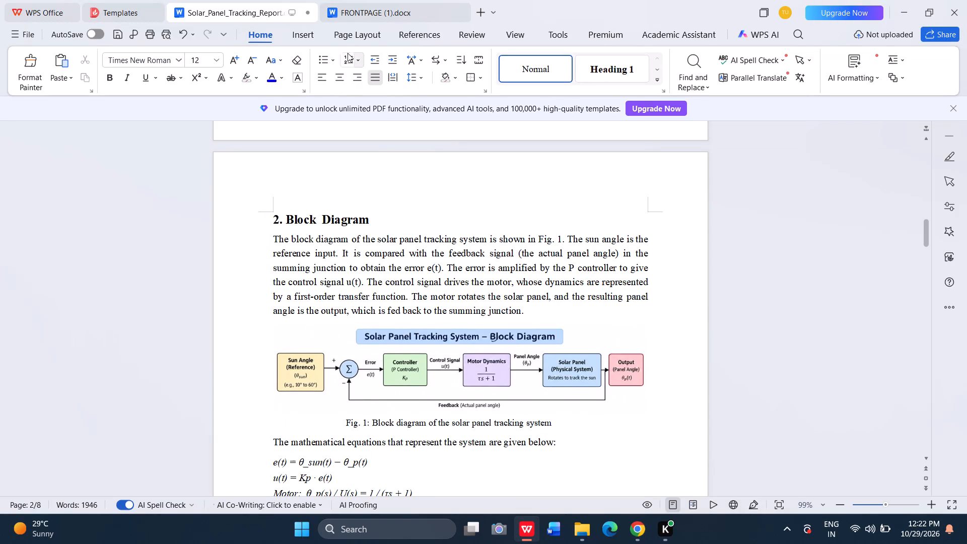
Open the page number footer for editing and dismiss the upgrade banner above the document.
{"action": "left_click", "coordinate": [351, 33]}
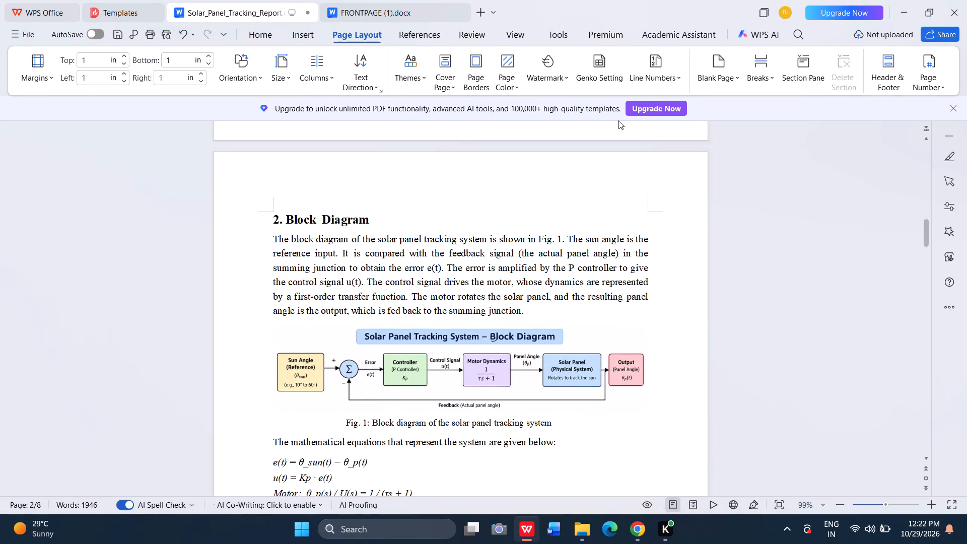
{"action": "left_click", "coordinate": [930, 67]}
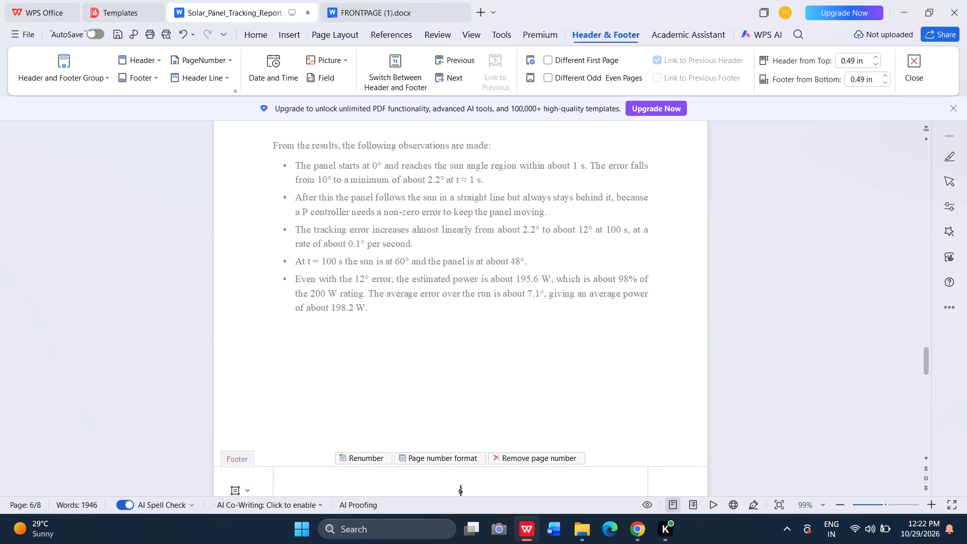
{"action": "left_click", "coordinate": [842, 220]}
{"action": "left_click", "coordinate": [952, 107]}
{"action": "left_click", "coordinate": [737, 258]}
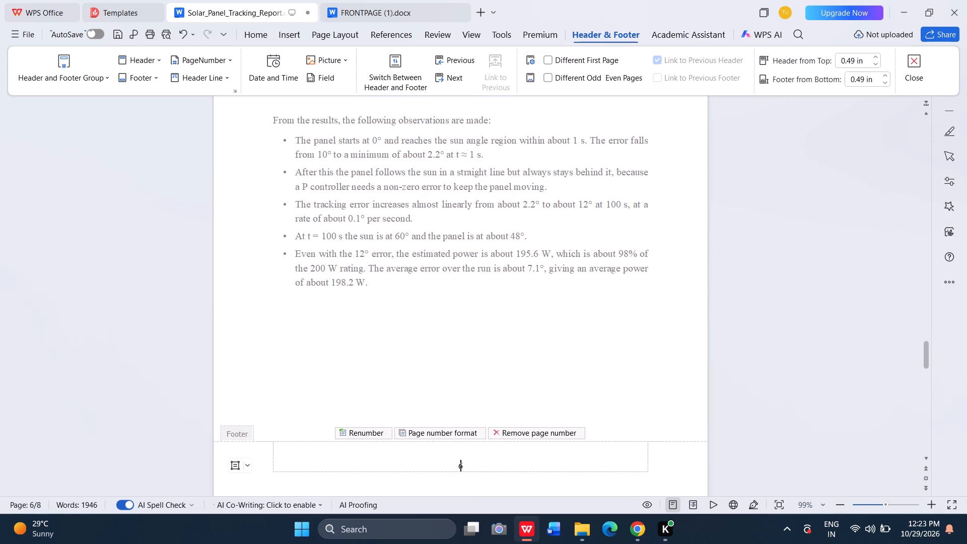
Remove the page number from the footer of the cover page, for the current page only.
{"action": "scroll", "coordinate": [523, 311], "scroll_direction": "up", "scroll_amount": 16}
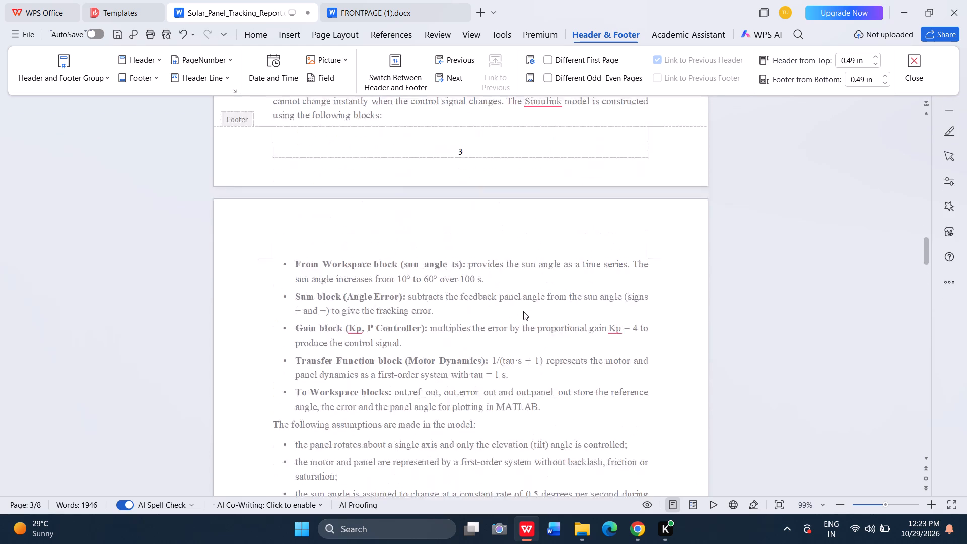
{"action": "scroll", "coordinate": [523, 311], "scroll_direction": "up", "scroll_amount": 17}
{"action": "scroll", "coordinate": [523, 311], "scroll_direction": "down", "scroll_amount": 7}
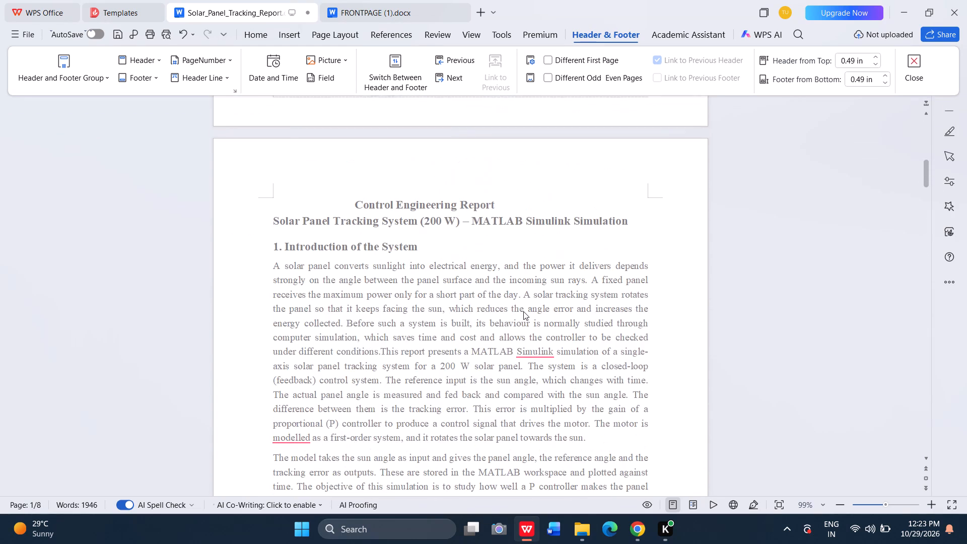
{"action": "scroll", "coordinate": [523, 311], "scroll_direction": "down", "scroll_amount": 3}
{"action": "scroll", "coordinate": [450, 246], "scroll_direction": "up", "scroll_amount": 2}
{"action": "left_click", "coordinate": [462, 274]}
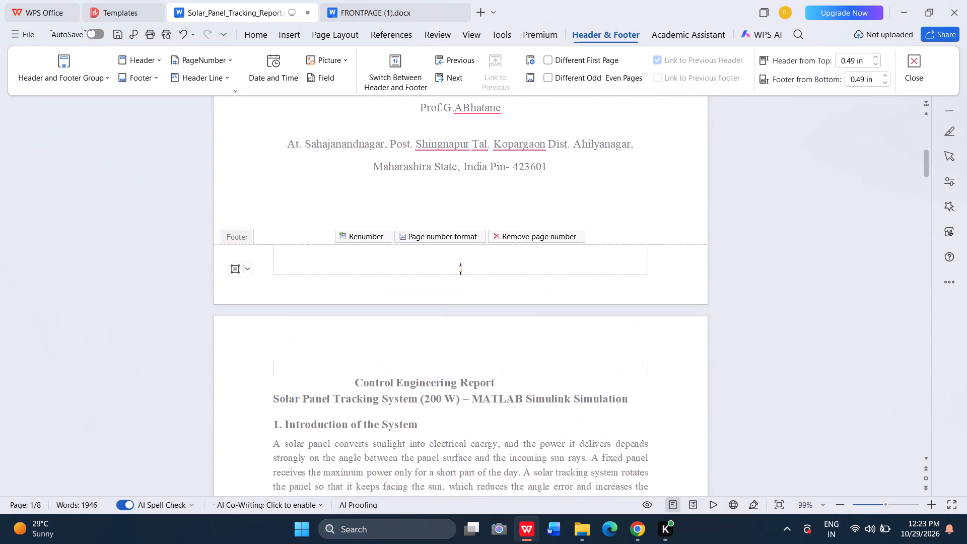
{"action": "key", "text": "BackSpace"}
{"action": "scroll", "coordinate": [445, 339], "scroll_direction": "down", "scroll_amount": 1}
{"action": "left_click", "coordinate": [468, 200]}
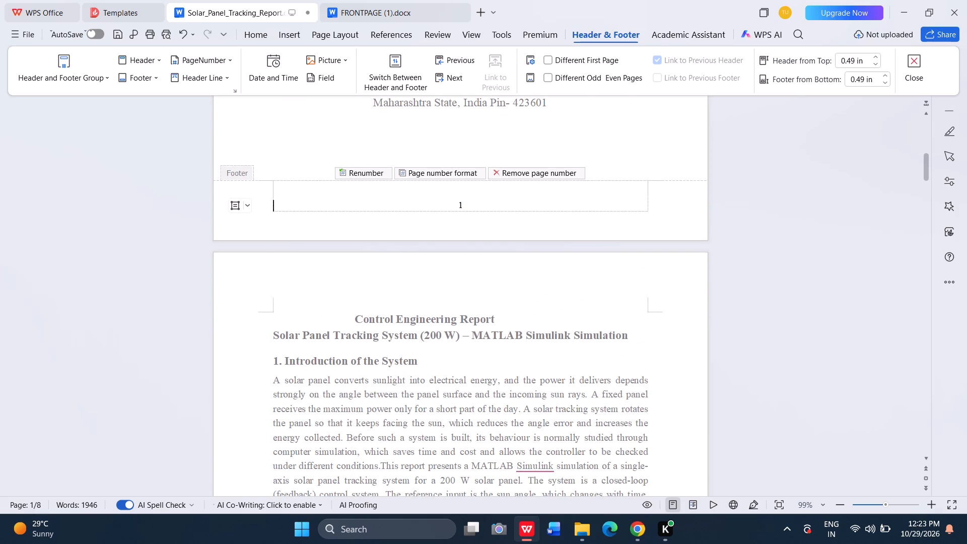
{"action": "double_click", "coordinate": [462, 205]}
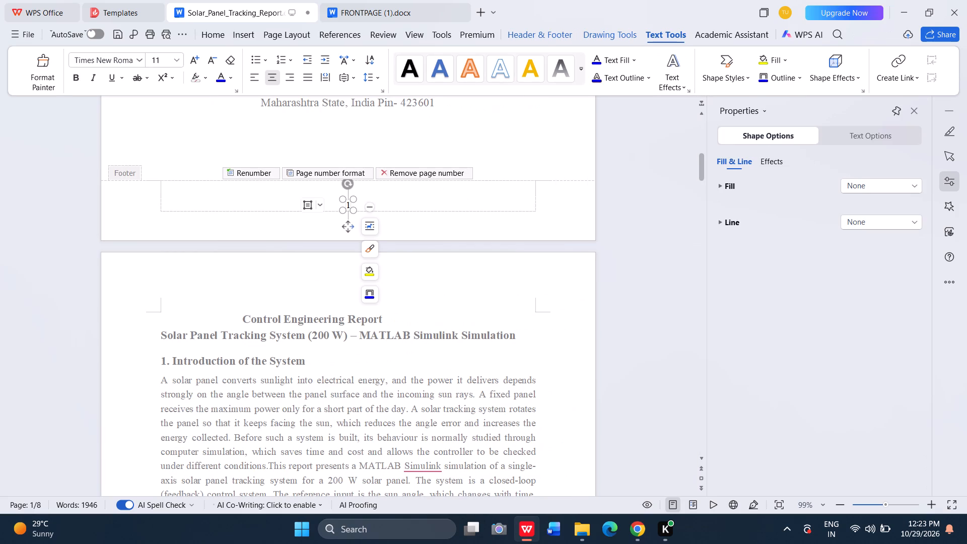
{"action": "left_click", "coordinate": [435, 176]}
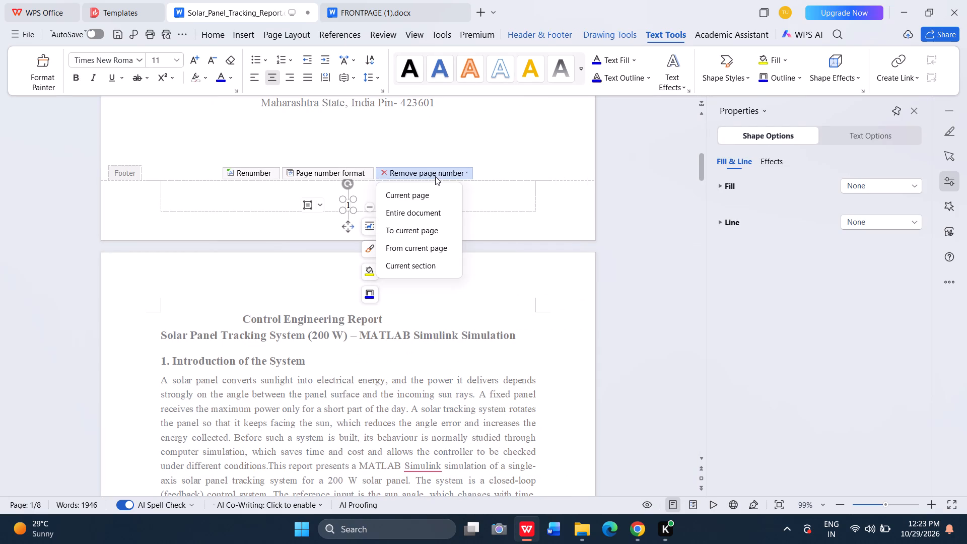
{"action": "left_click", "coordinate": [423, 191]}
Check the page numbering in the footers from the Introduction page through the last page.
{"action": "scroll", "coordinate": [423, 191], "scroll_direction": "down", "scroll_amount": 9}
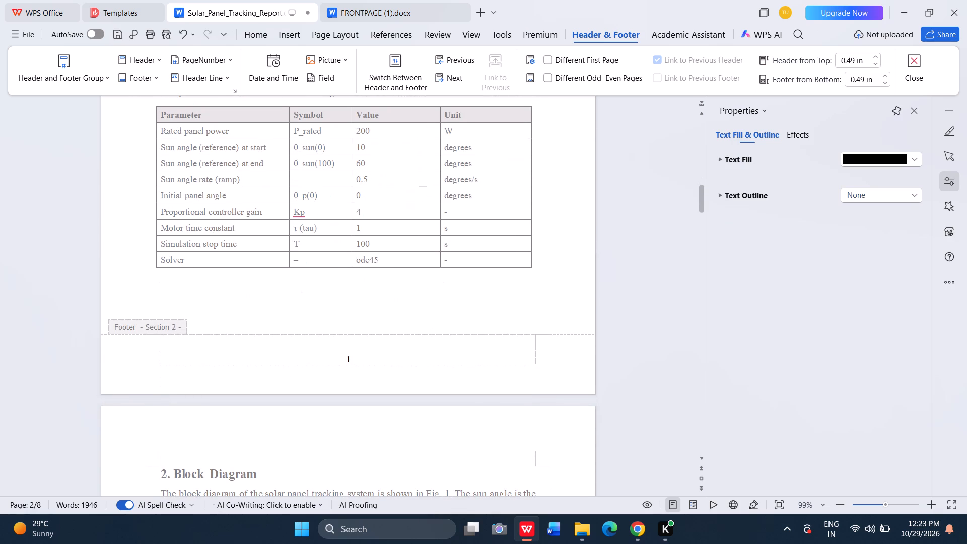
{"action": "left_click_drag", "start_coordinate": [429, 348], "coordinate": [432, 219]}
{"action": "scroll", "coordinate": [429, 348], "scroll_direction": "down", "scroll_amount": 2}
{"action": "scroll", "coordinate": [432, 219], "scroll_direction": "down", "scroll_amount": 14}
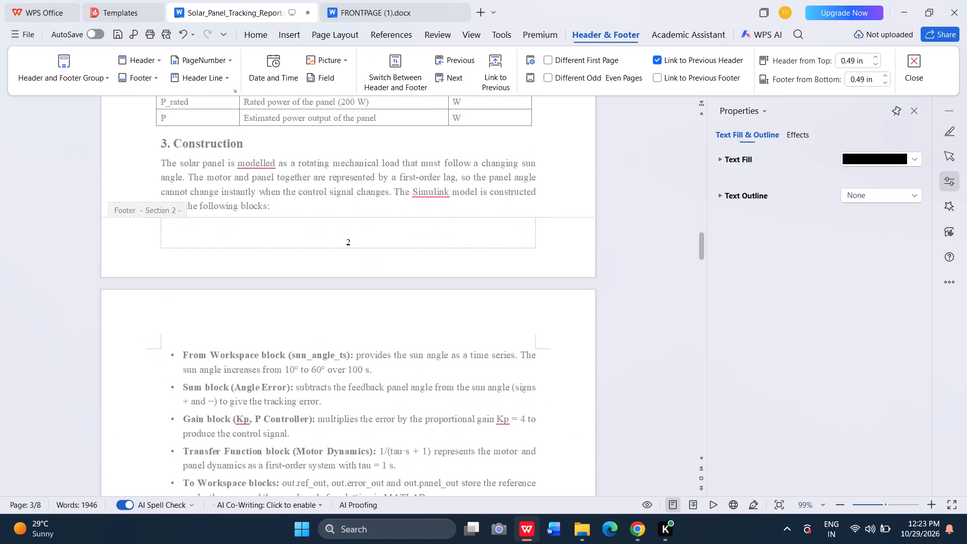
{"action": "scroll", "coordinate": [432, 219], "scroll_direction": "down", "scroll_amount": 20}
{"action": "scroll", "coordinate": [432, 219], "scroll_direction": "down", "scroll_amount": 20}
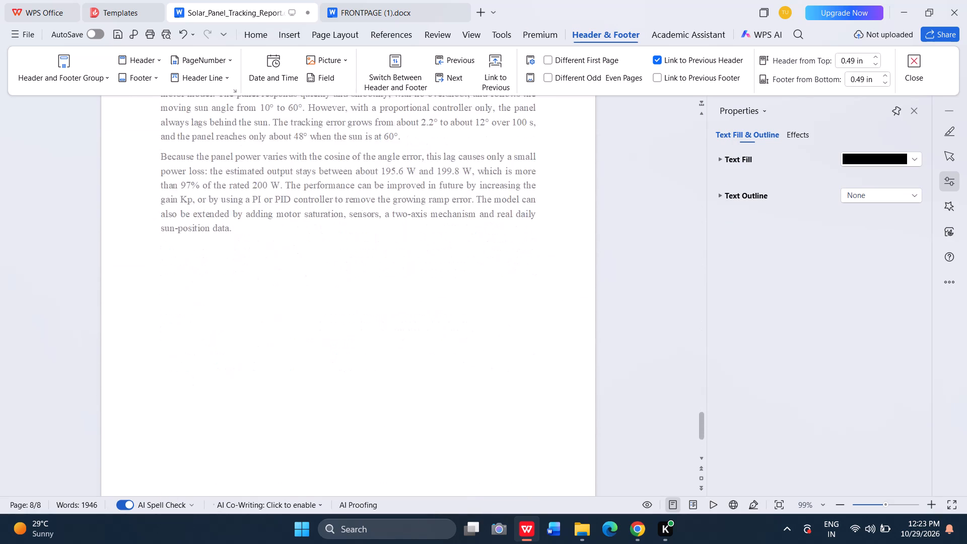
{"action": "scroll", "coordinate": [432, 219], "scroll_direction": "down", "scroll_amount": 4}
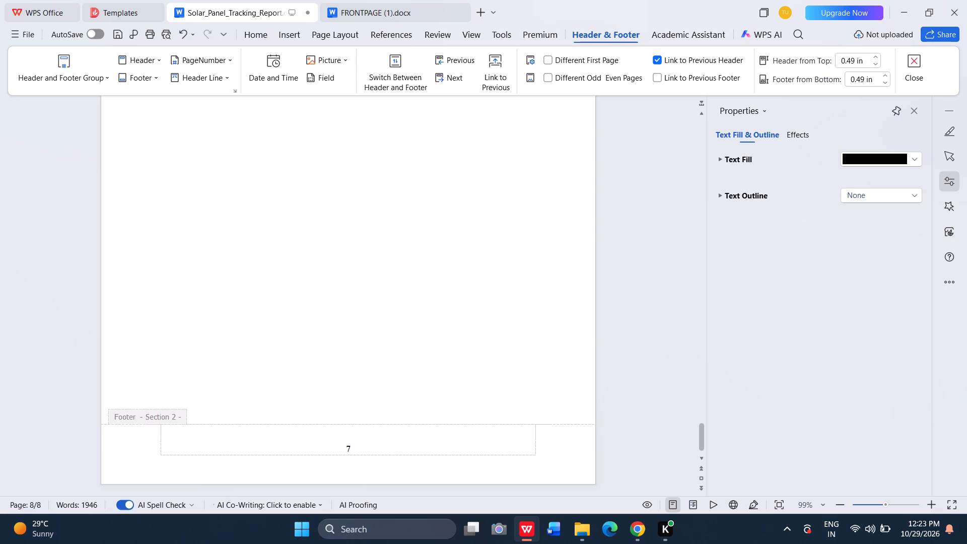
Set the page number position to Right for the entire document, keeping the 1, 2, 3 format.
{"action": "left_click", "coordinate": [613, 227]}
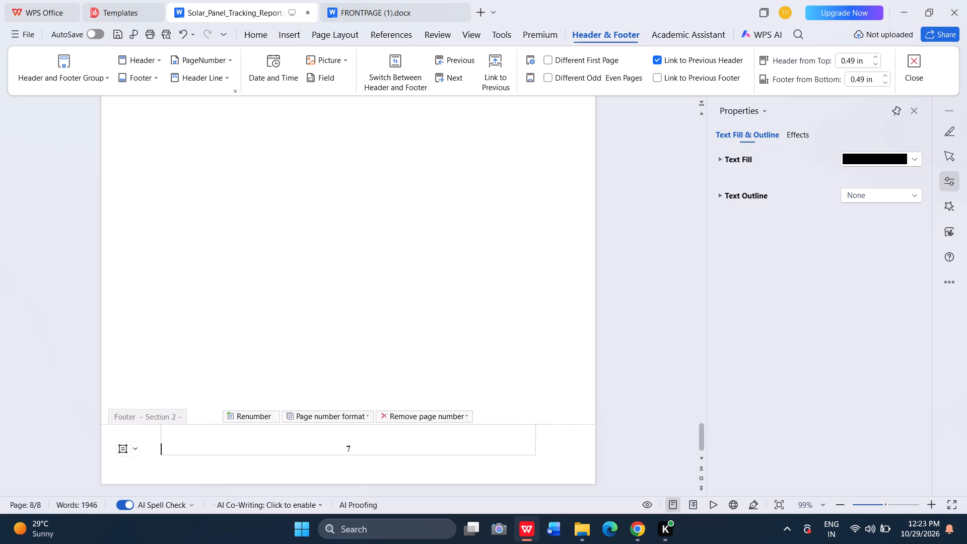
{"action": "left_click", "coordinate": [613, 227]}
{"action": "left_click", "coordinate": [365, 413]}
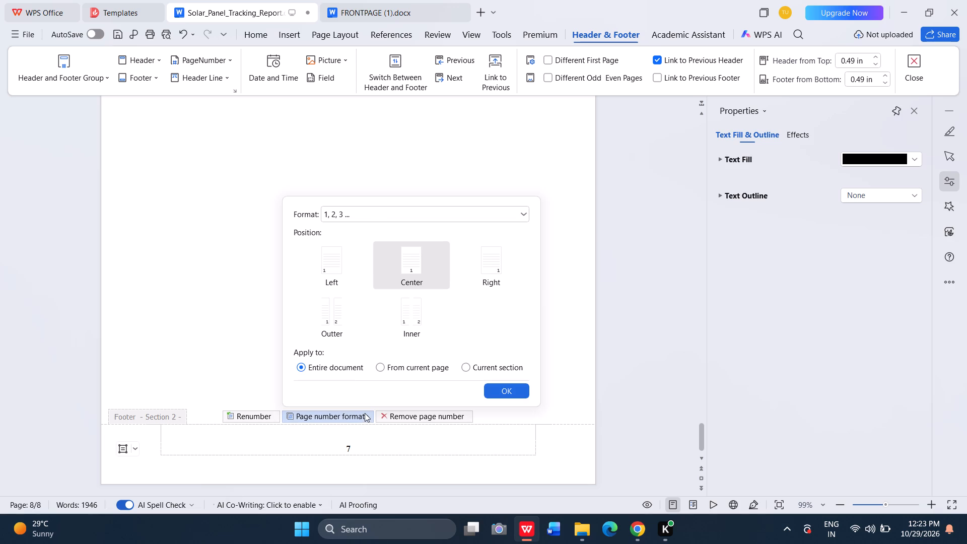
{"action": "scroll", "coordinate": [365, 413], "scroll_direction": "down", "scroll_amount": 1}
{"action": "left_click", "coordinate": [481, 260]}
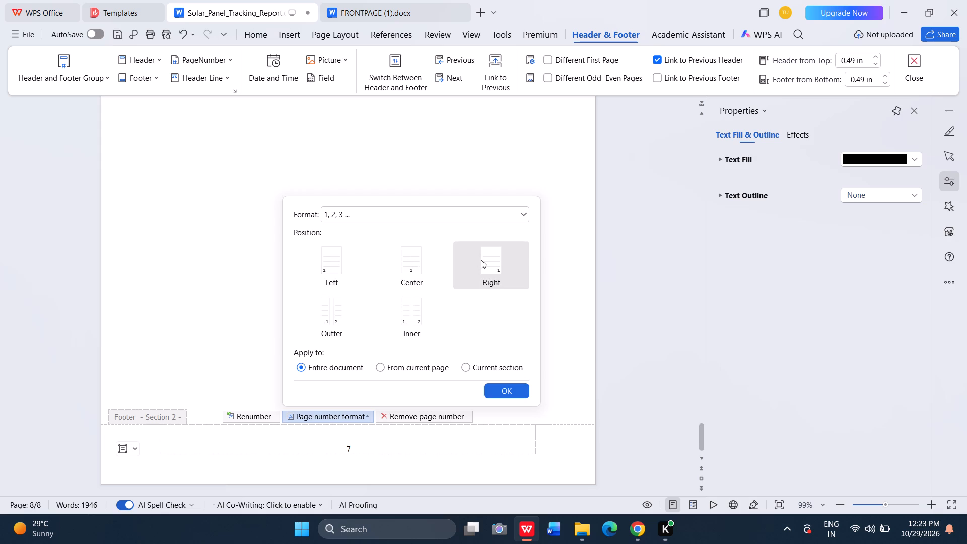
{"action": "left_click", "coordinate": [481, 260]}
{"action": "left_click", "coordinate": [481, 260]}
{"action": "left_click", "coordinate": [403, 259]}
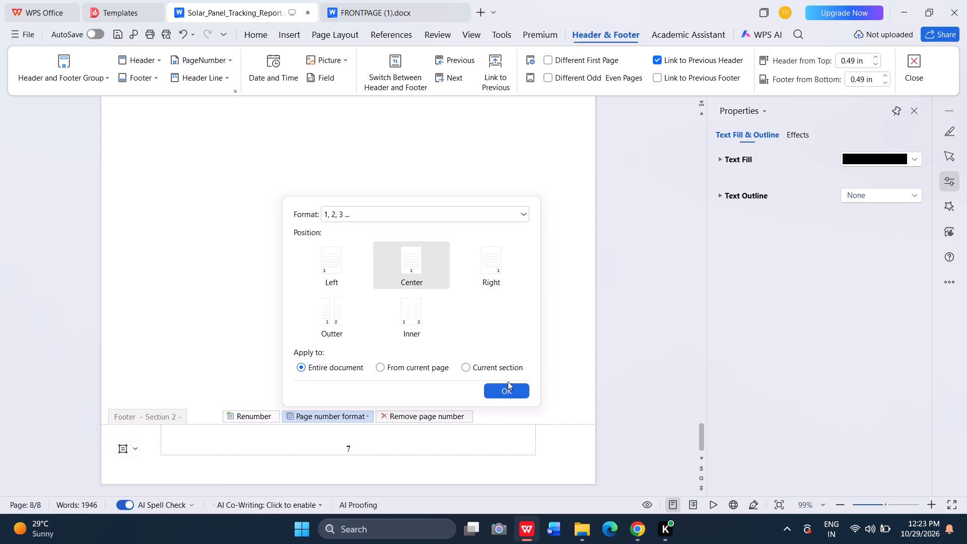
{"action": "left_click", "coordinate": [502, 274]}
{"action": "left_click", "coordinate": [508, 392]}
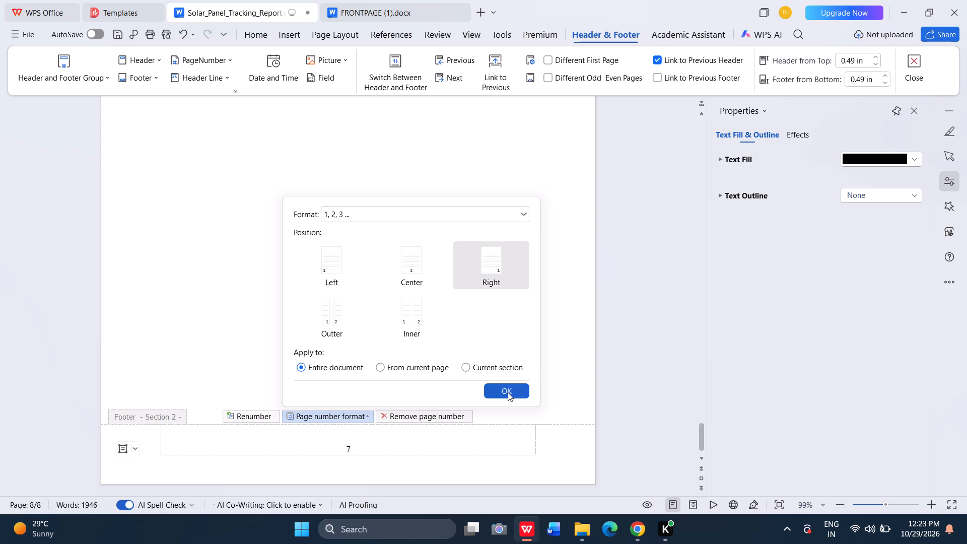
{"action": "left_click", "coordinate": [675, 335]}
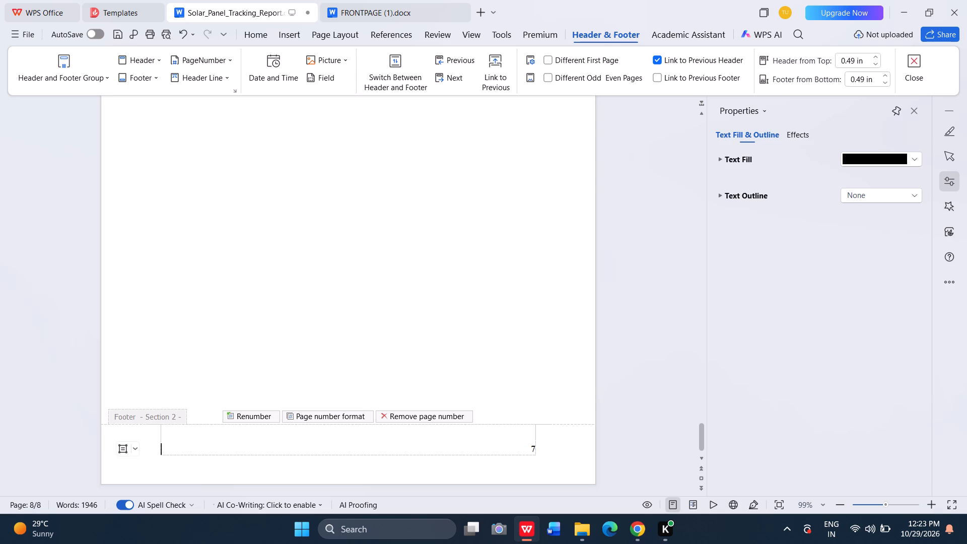
Set the page number position to Center for the entire document.
{"action": "scroll", "coordinate": [476, 387], "scroll_direction": "left", "scroll_amount": 1}
{"action": "left_click", "coordinate": [348, 415]}
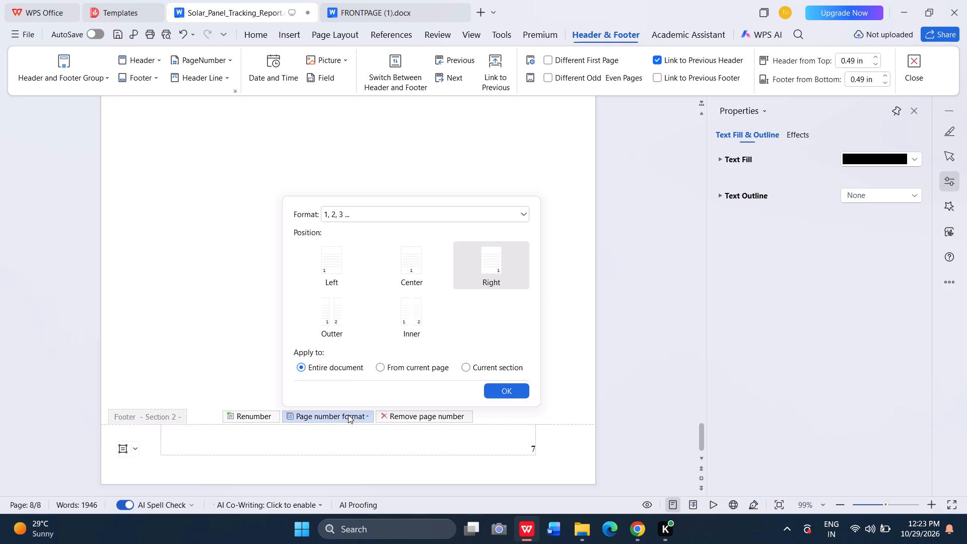
{"action": "scroll", "coordinate": [366, 409], "scroll_direction": "down", "scroll_amount": 1}
{"action": "scroll", "coordinate": [428, 323], "scroll_direction": "down", "scroll_amount": 1}
{"action": "left_click", "coordinate": [417, 277]}
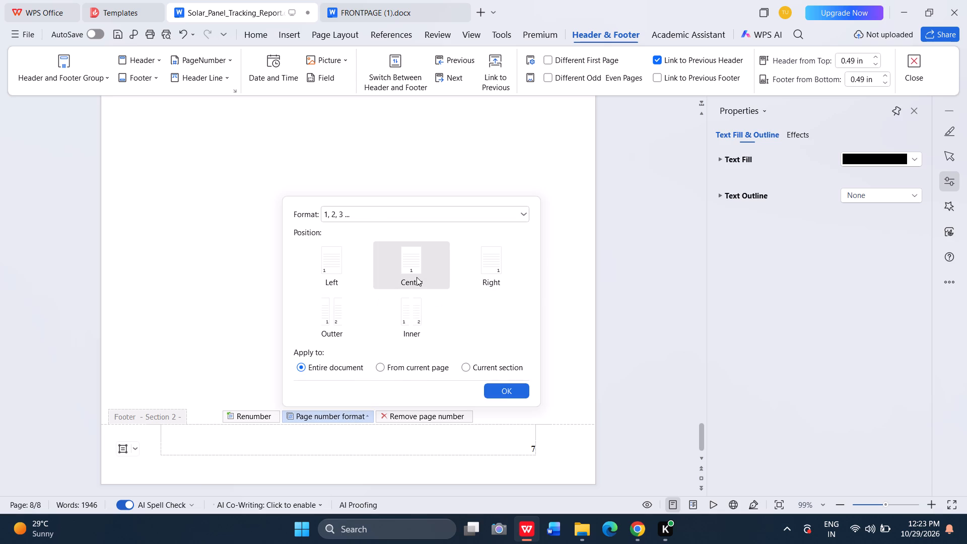
{"action": "scroll", "coordinate": [466, 319], "scroll_direction": "right", "scroll_amount": 1}
{"action": "left_click", "coordinate": [506, 387]}
{"action": "scroll", "coordinate": [506, 387], "scroll_direction": "right", "scroll_amount": 2}
{"action": "left_click", "coordinate": [682, 234]}
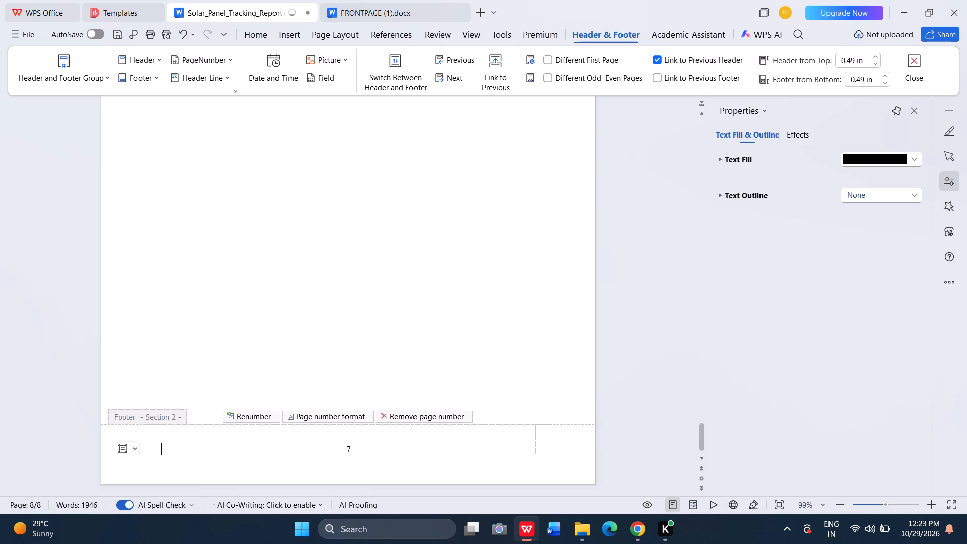
Close the Properties pane beside the report.
{"action": "left_click", "coordinate": [912, 111]}
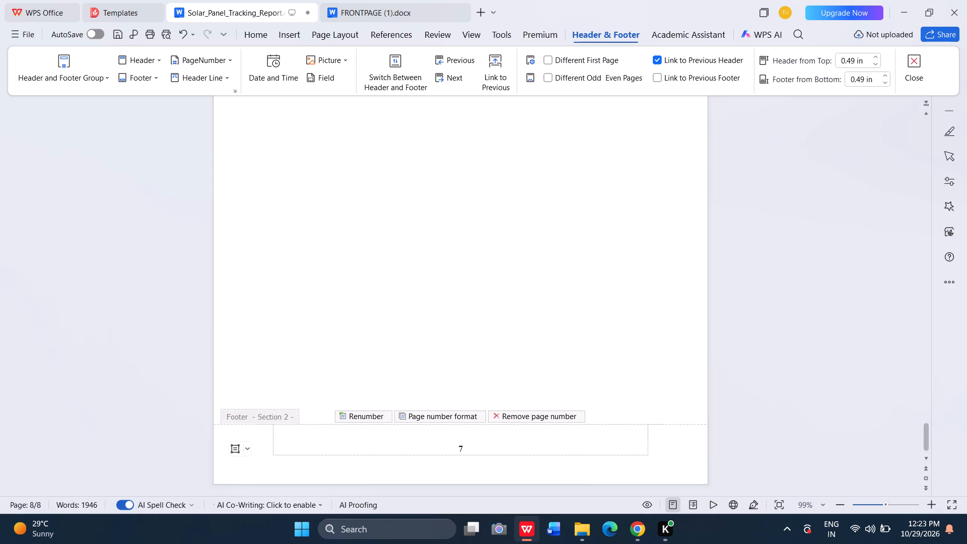
Choose a Box page border with a solid 0.5 pt line for the whole document.
{"action": "scroll", "coordinate": [559, 282], "scroll_direction": "up", "scroll_amount": 9}
{"action": "scroll", "coordinate": [559, 282], "scroll_direction": "up", "scroll_amount": 12}
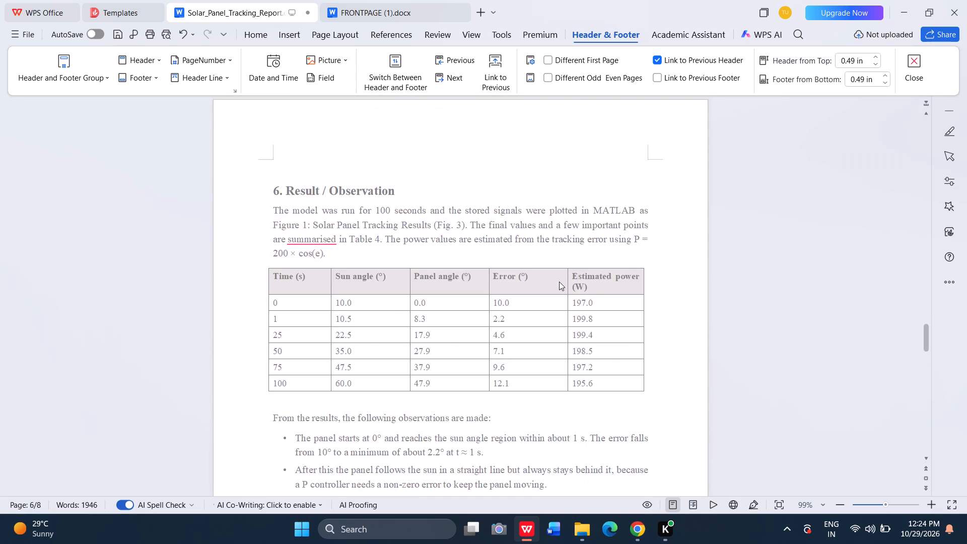
{"action": "scroll", "coordinate": [559, 282], "scroll_direction": "up", "scroll_amount": 6}
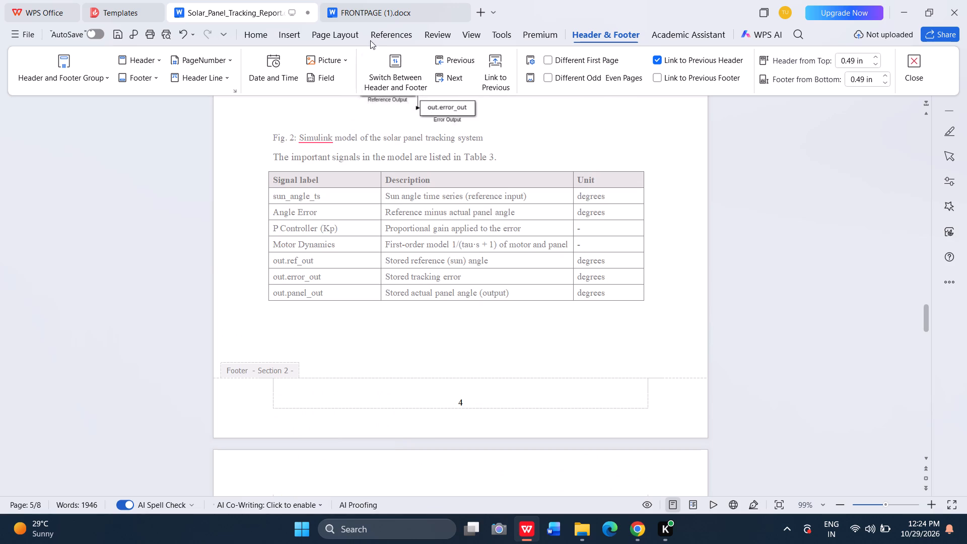
{"action": "left_click", "coordinate": [333, 35]}
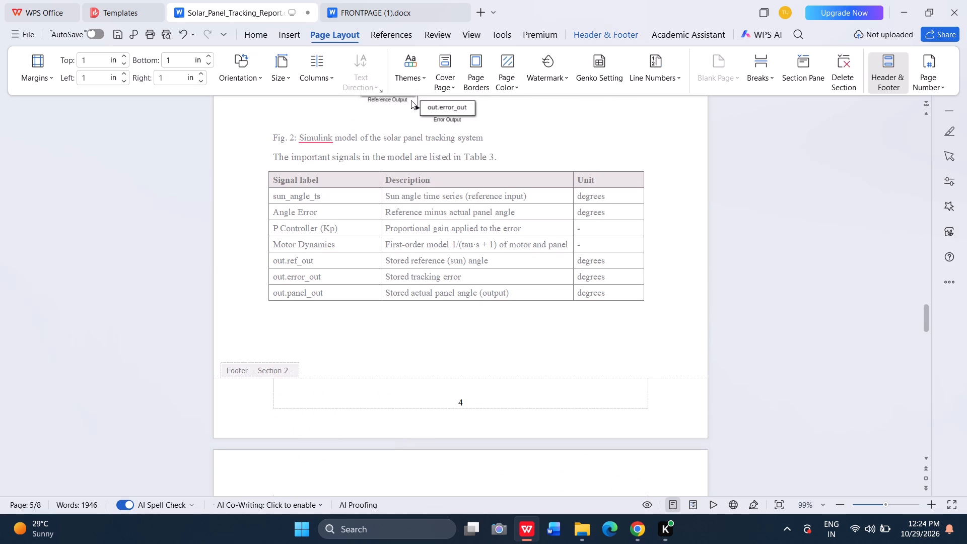
{"action": "left_click", "coordinate": [471, 60]}
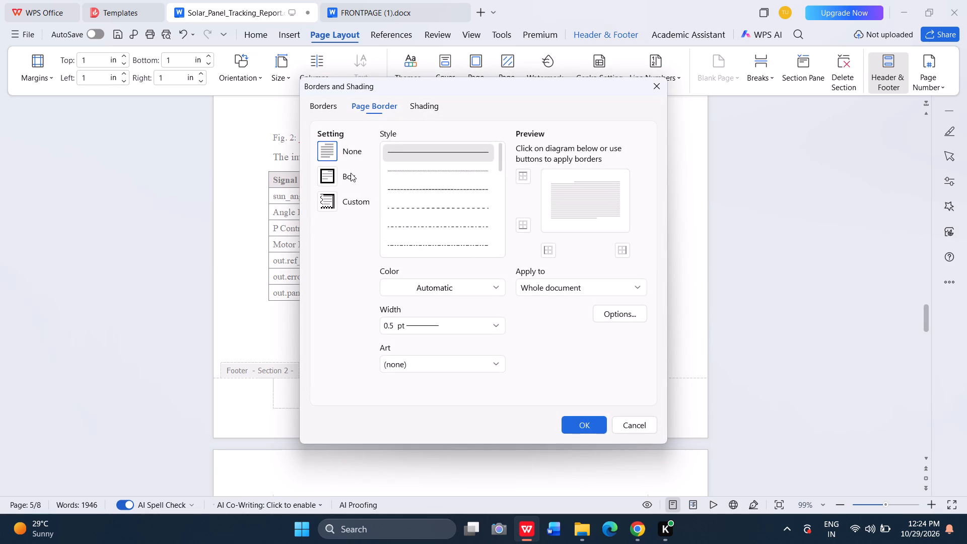
{"action": "left_click", "coordinate": [411, 154]}
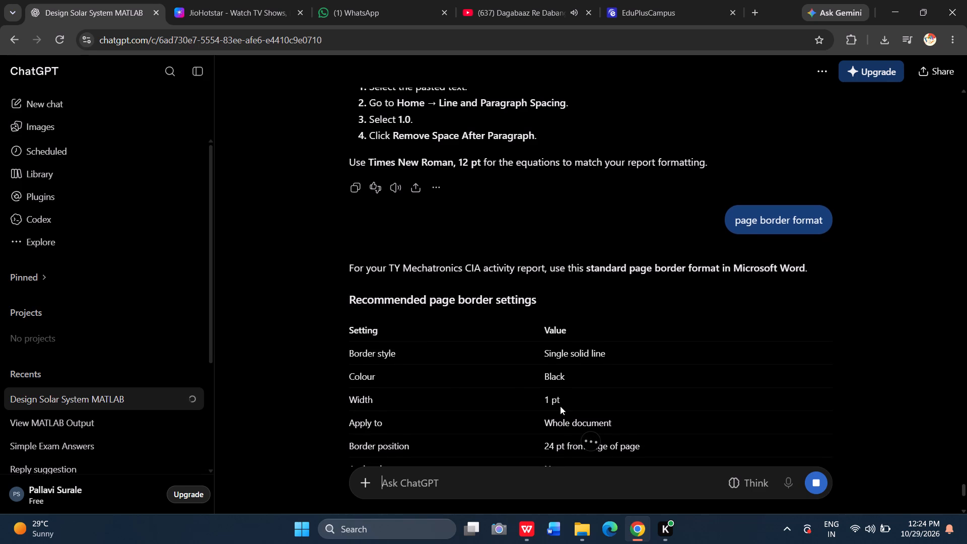
Review the recommended page border settings for the report in the ChatGPT reply.
{"action": "scroll", "coordinate": [517, 395], "scroll_direction": "down", "scroll_amount": 1}
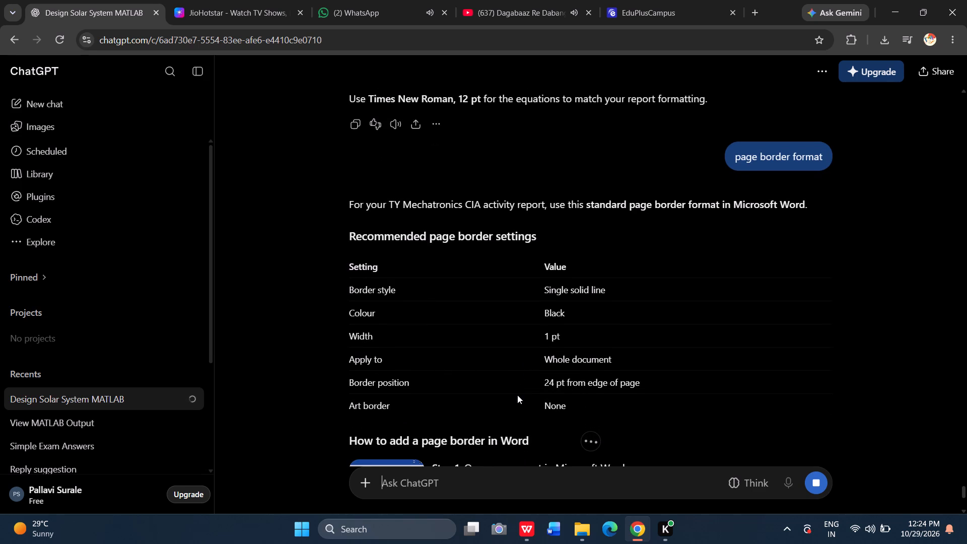
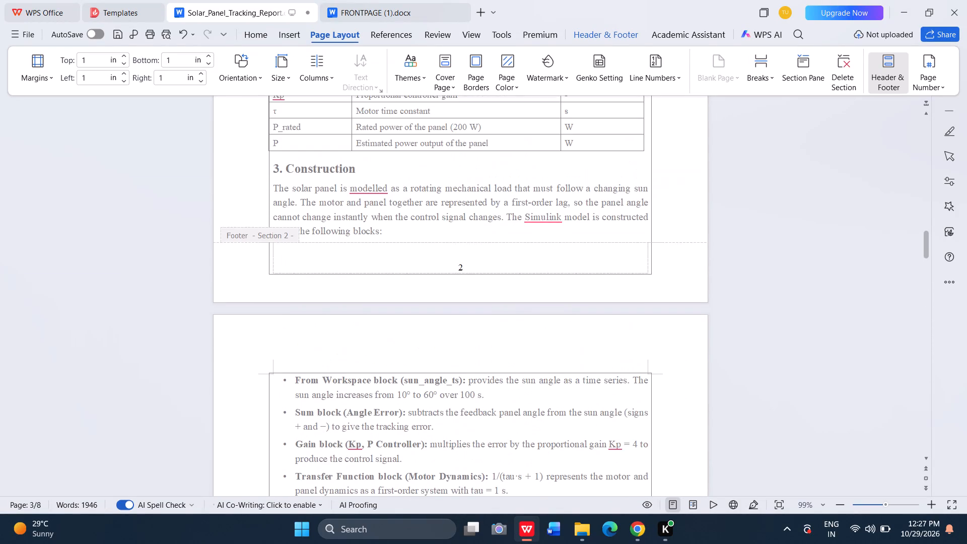
Set the width of the report's box page border to 0.5 pt, applied to the whole document.
{"action": "scroll", "coordinate": [586, 399], "scroll_direction": "up", "scroll_amount": 1}
{"action": "left_click", "coordinate": [477, 69]}
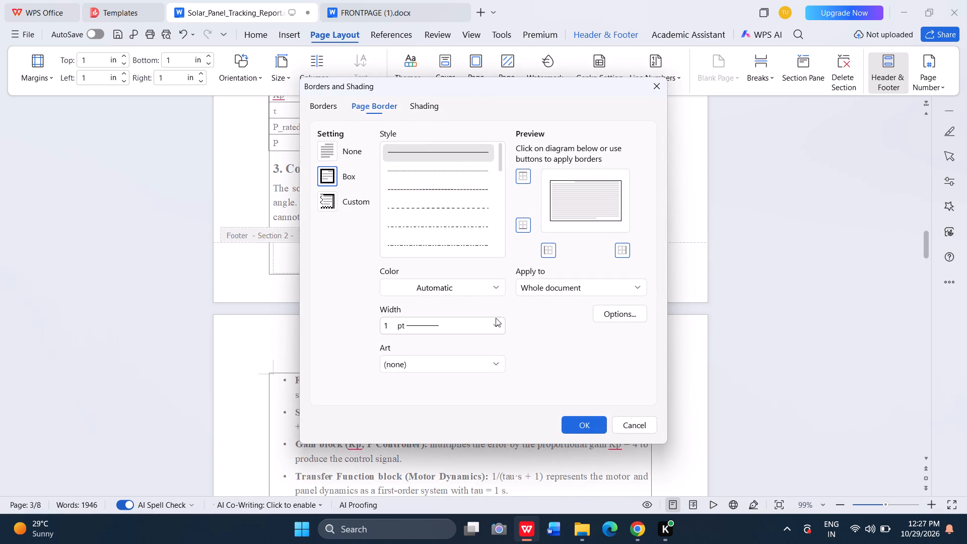
{"action": "left_click", "coordinate": [501, 321]}
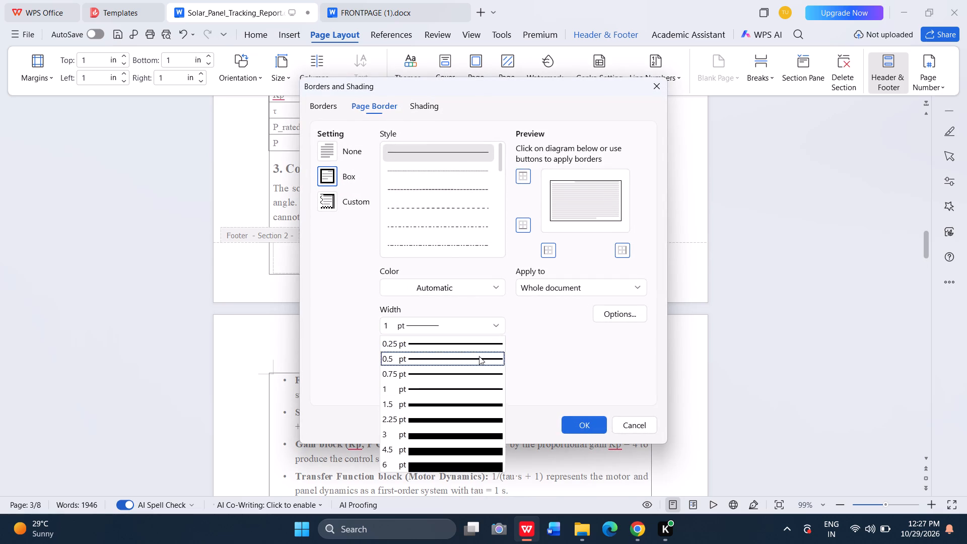
{"action": "left_click", "coordinate": [461, 363]}
{"action": "left_click", "coordinate": [590, 419]}
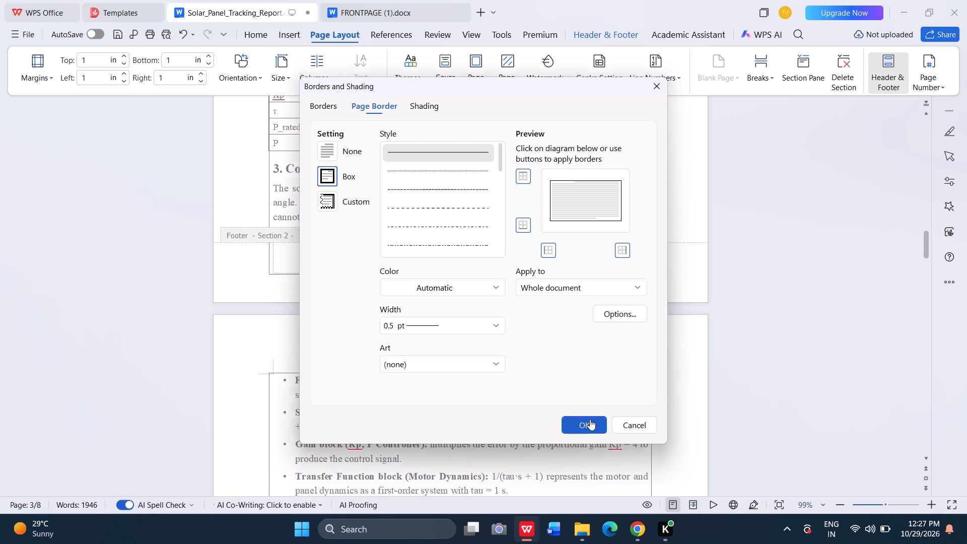
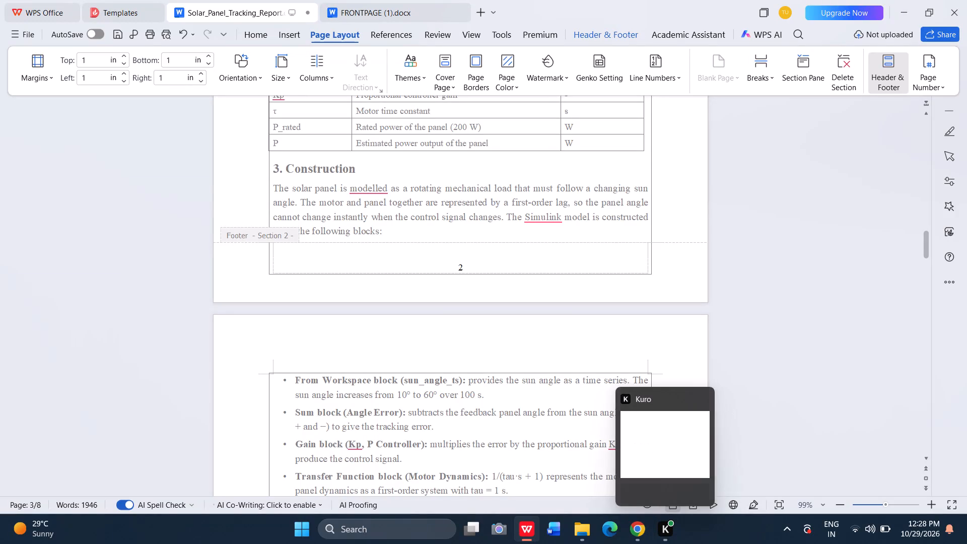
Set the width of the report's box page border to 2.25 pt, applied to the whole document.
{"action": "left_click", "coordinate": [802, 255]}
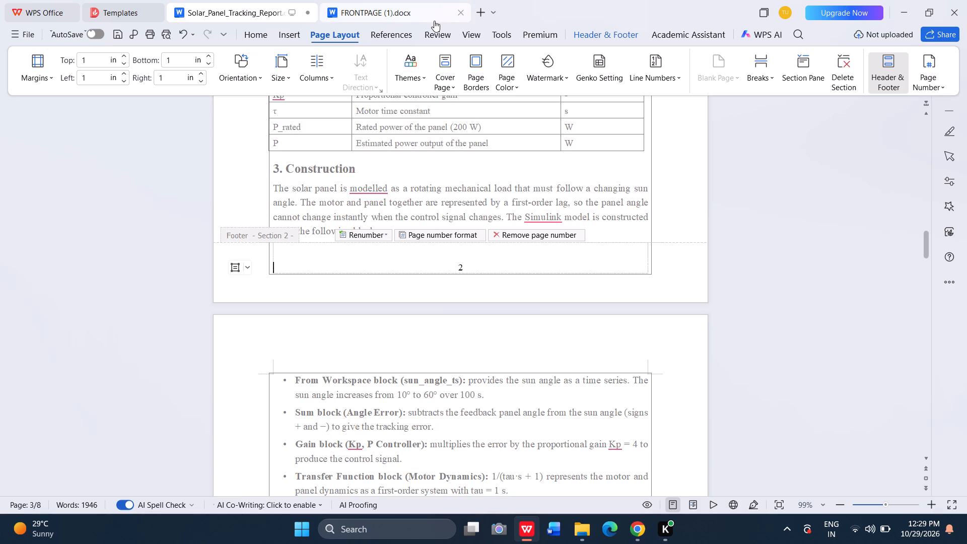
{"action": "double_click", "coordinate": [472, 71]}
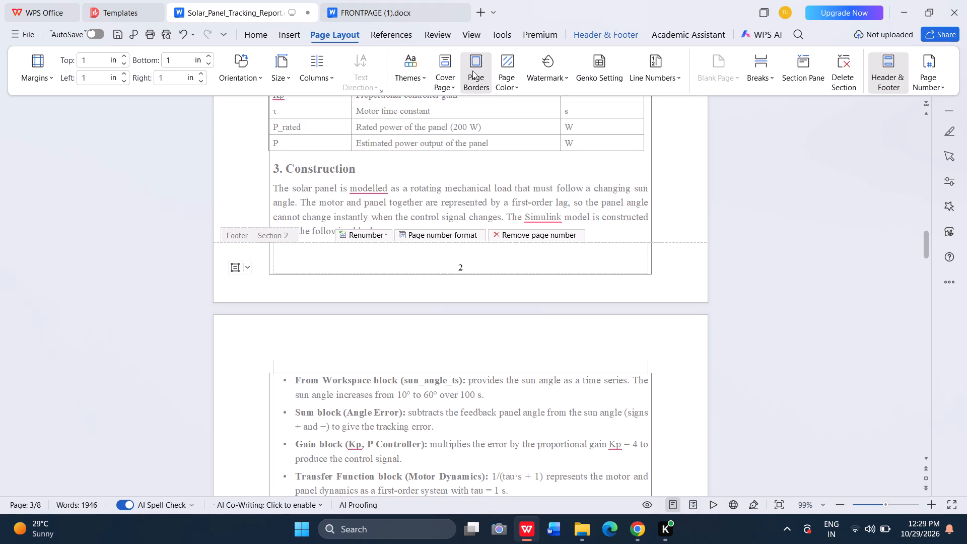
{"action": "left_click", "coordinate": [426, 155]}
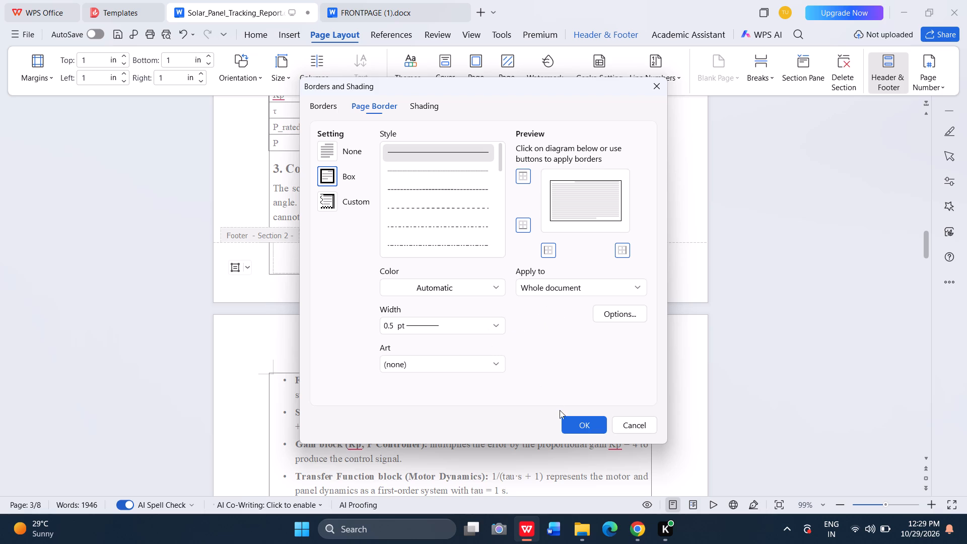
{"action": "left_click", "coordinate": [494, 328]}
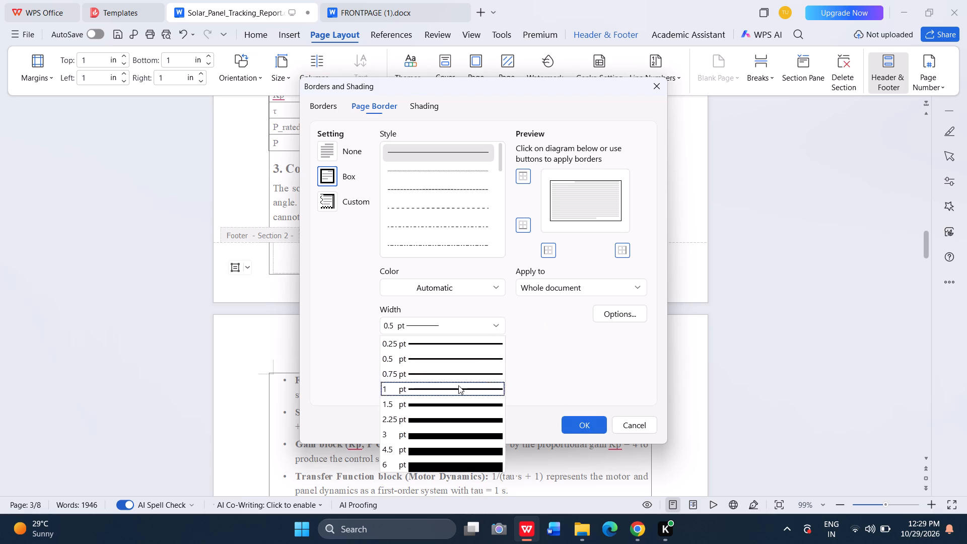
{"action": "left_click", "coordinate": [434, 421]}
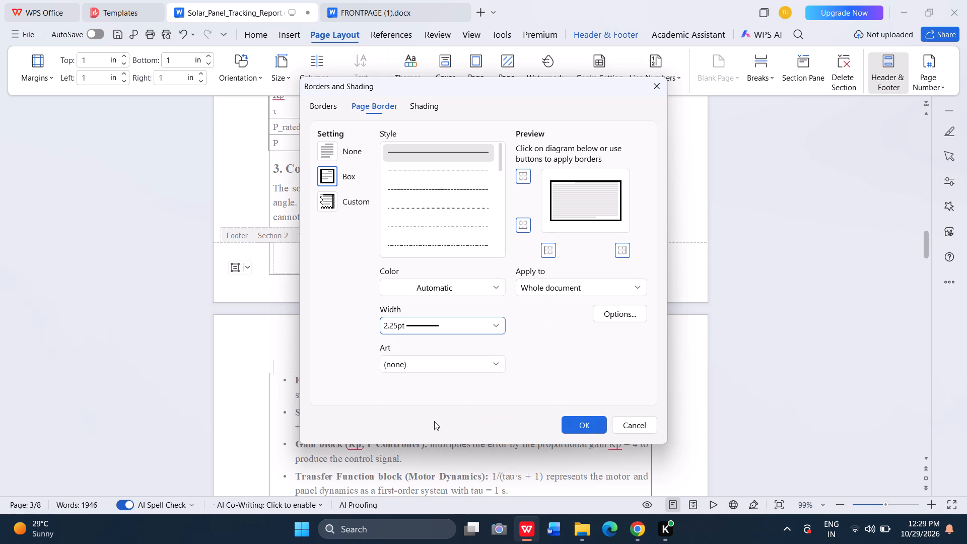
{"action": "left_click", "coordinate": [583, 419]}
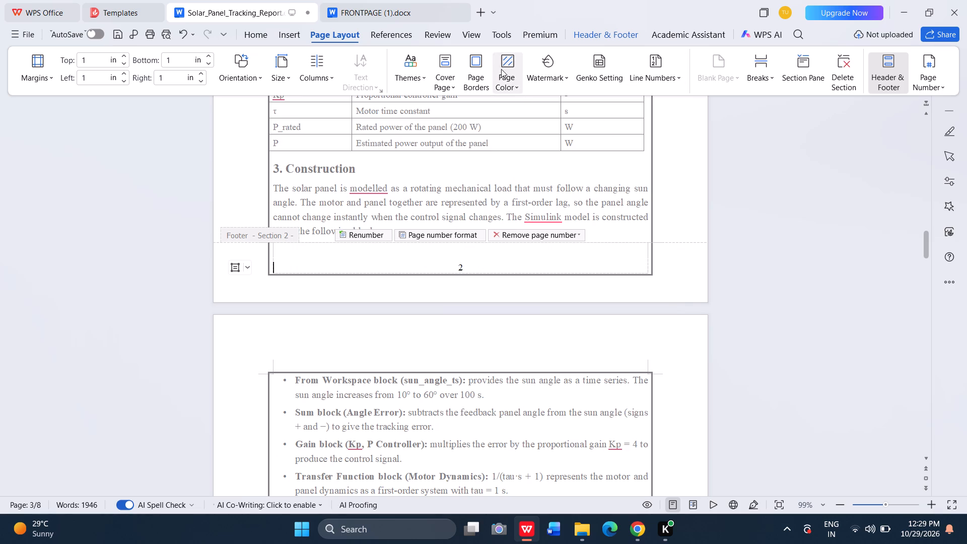
Set the width of the report's box page border to 1 pt, applied to the whole document.
{"action": "left_click", "coordinate": [471, 62]}
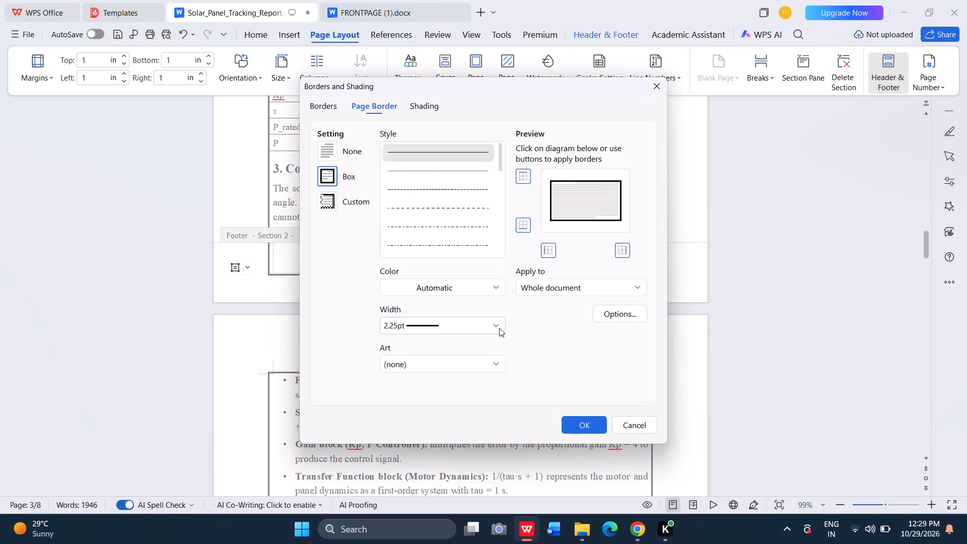
{"action": "left_click", "coordinate": [498, 323]}
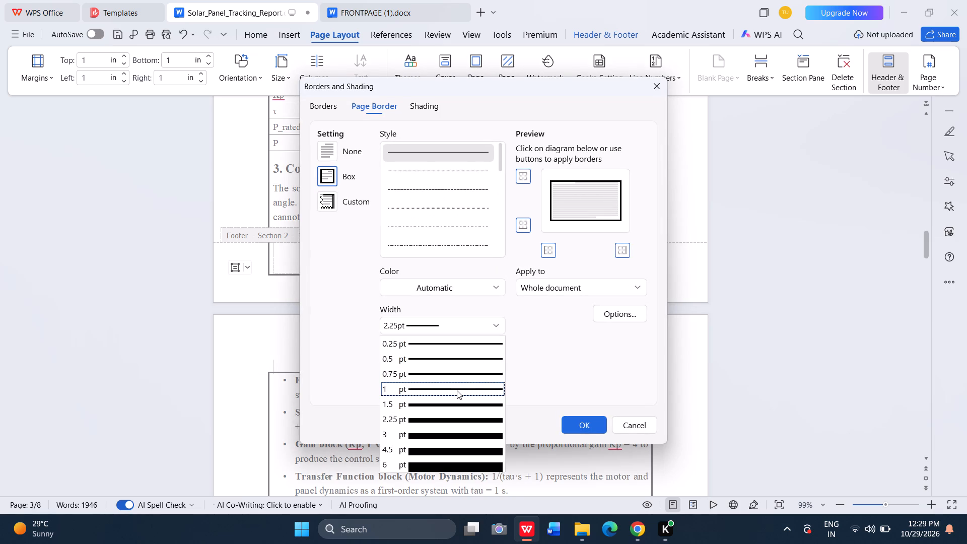
{"action": "left_click", "coordinate": [456, 390]}
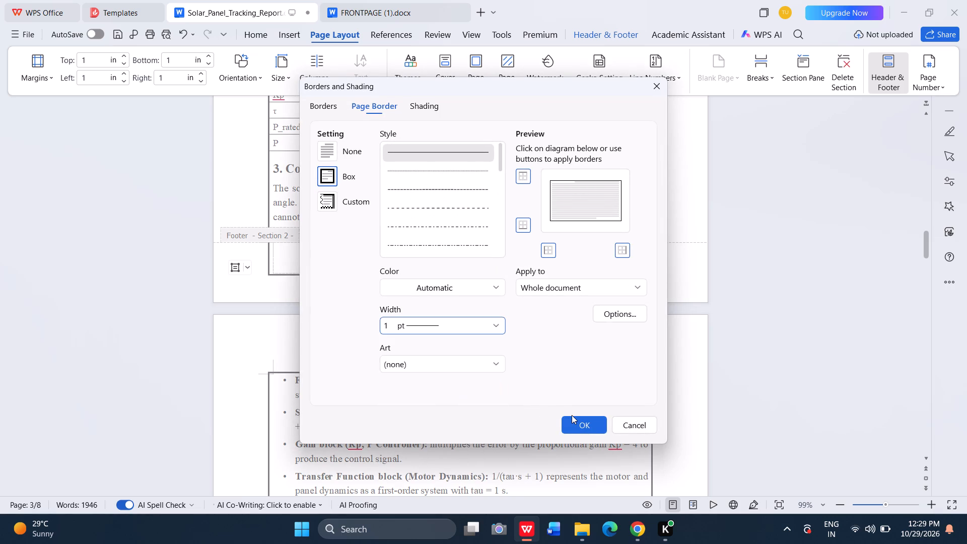
{"action": "left_click", "coordinate": [572, 415]}
{"action": "left_click", "coordinate": [585, 422]}
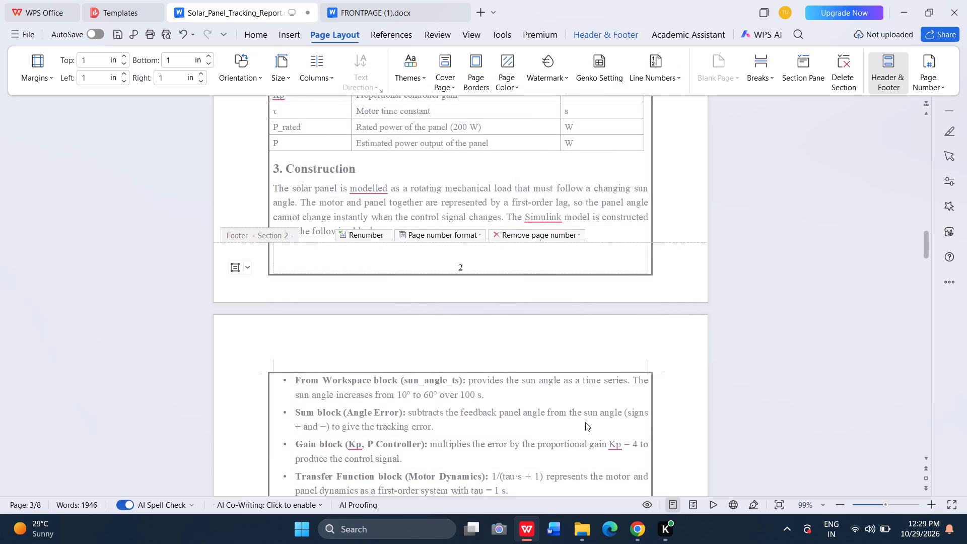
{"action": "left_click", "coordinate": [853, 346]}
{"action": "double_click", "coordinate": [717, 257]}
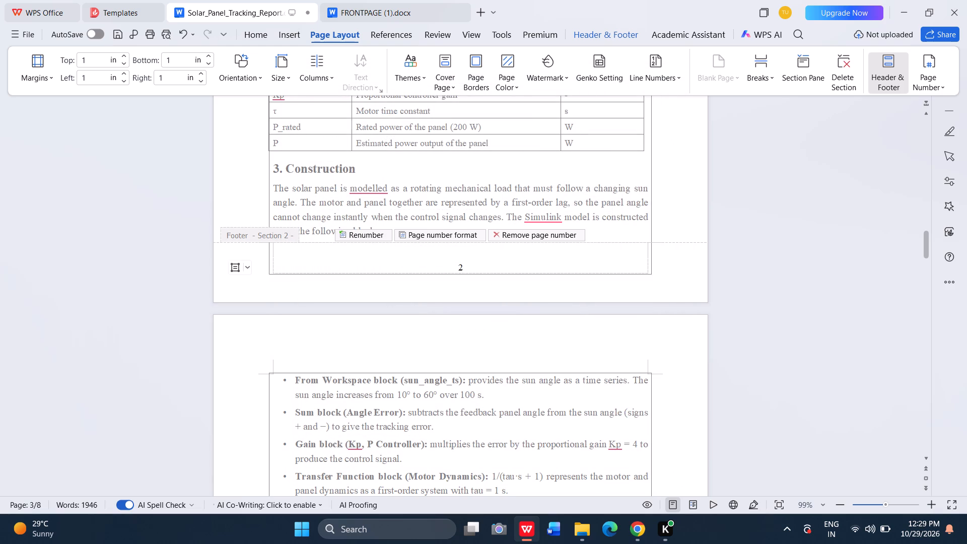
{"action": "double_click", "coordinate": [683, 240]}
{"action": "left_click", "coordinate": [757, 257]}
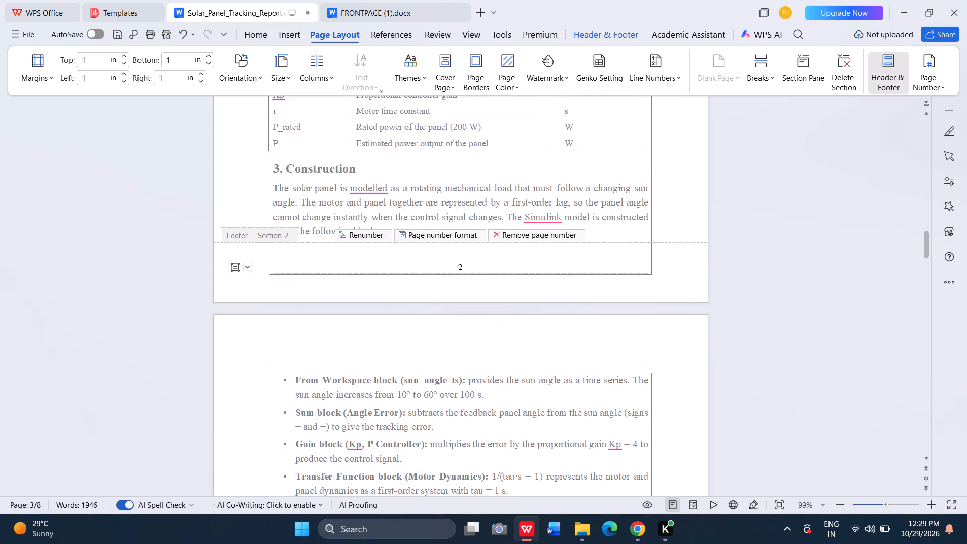
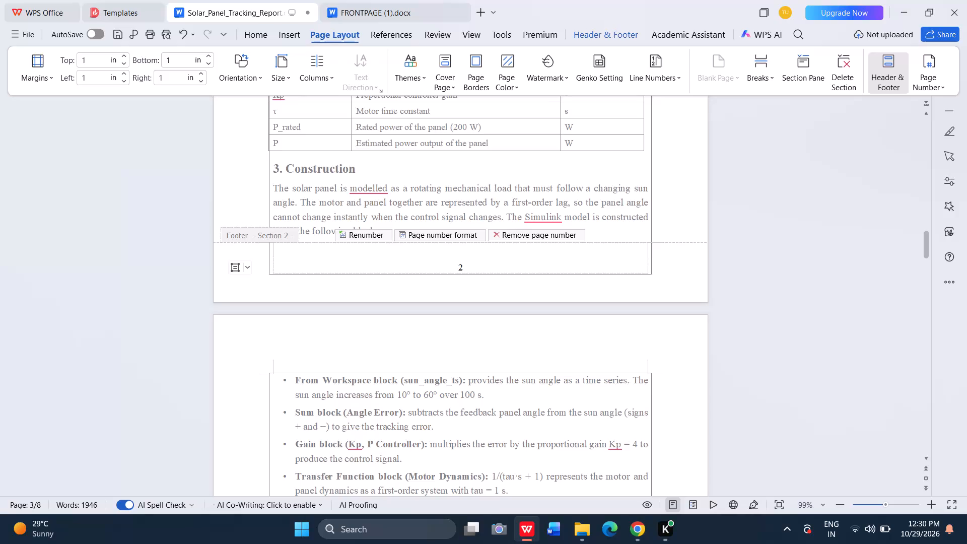
Exit footer editing by returning to the cover page's body text, and review the cover's layout and page border.
{"action": "scroll", "coordinate": [824, 177], "scroll_direction": "up", "scroll_amount": 6}
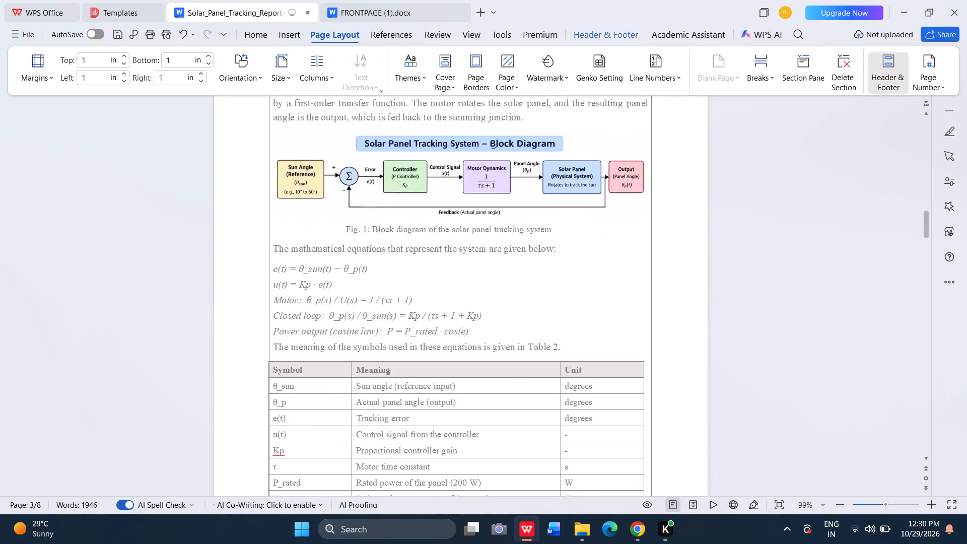
{"action": "scroll", "coordinate": [824, 177], "scroll_direction": "up", "scroll_amount": 18}
{"action": "left_click", "coordinate": [575, 192]}
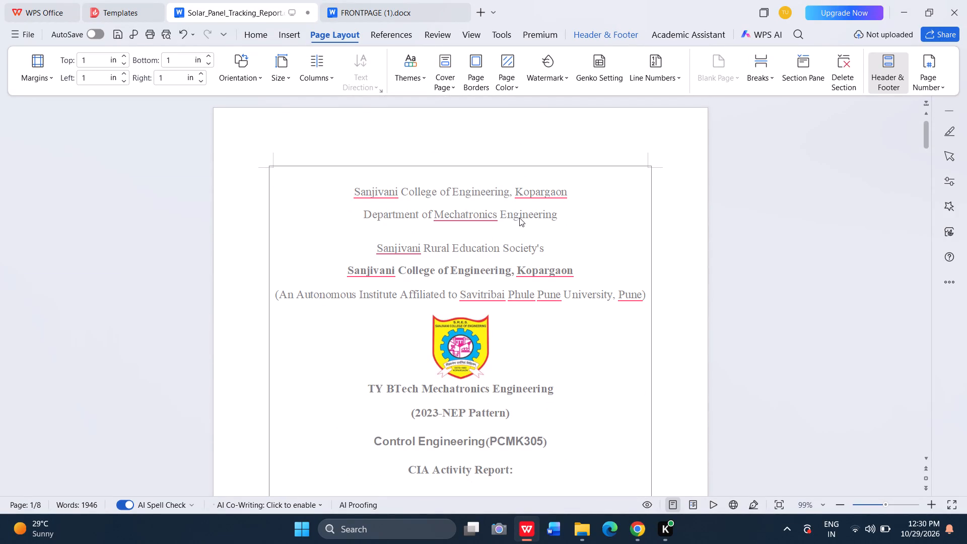
{"action": "double_click", "coordinate": [466, 273]}
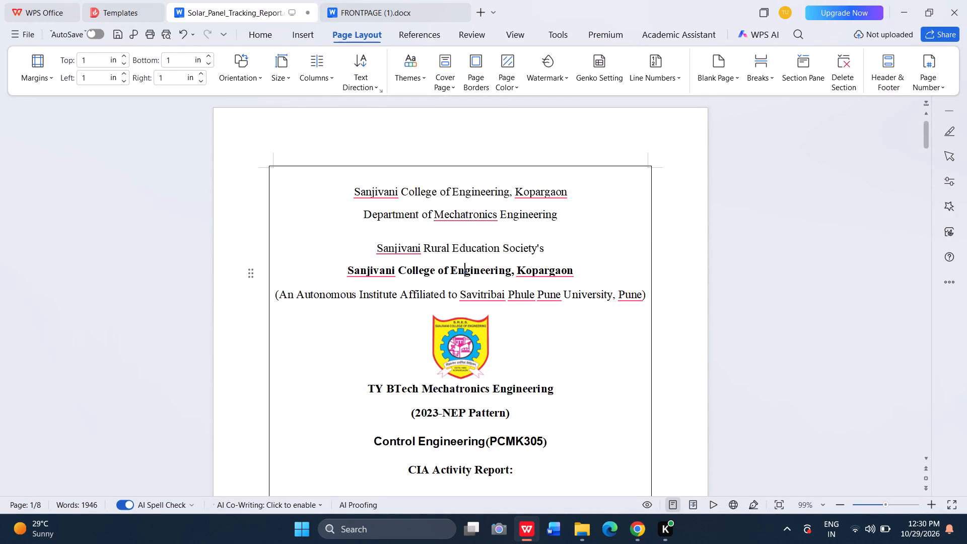
{"action": "scroll", "coordinate": [667, 248], "scroll_direction": "down", "scroll_amount": 8}
{"action": "scroll", "coordinate": [667, 248], "scroll_direction": "up", "scroll_amount": 2}
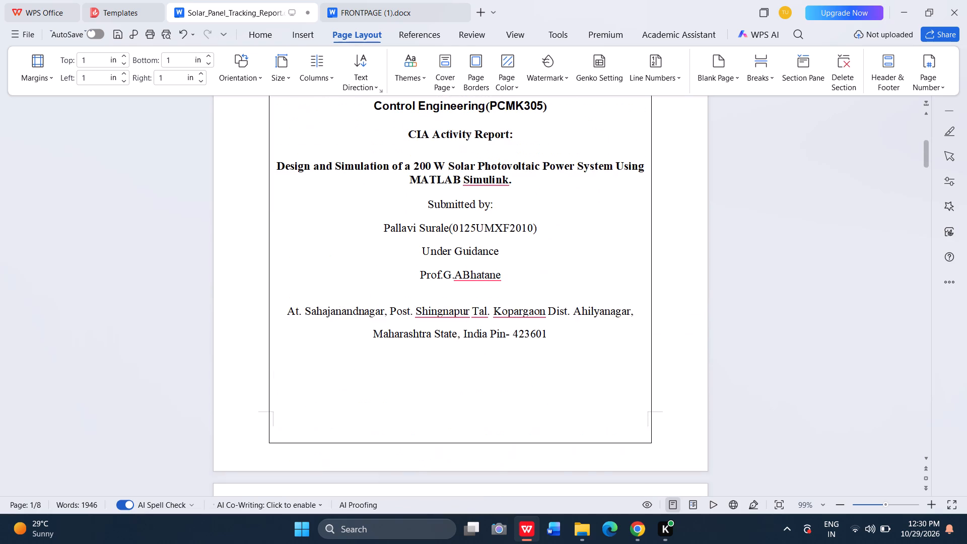
{"action": "scroll", "coordinate": [667, 248], "scroll_direction": "up", "scroll_amount": 3}
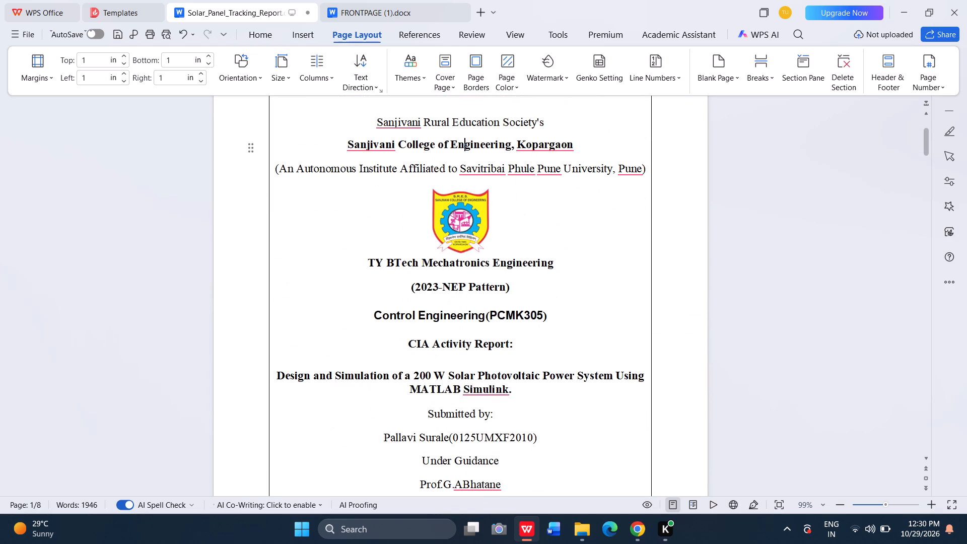
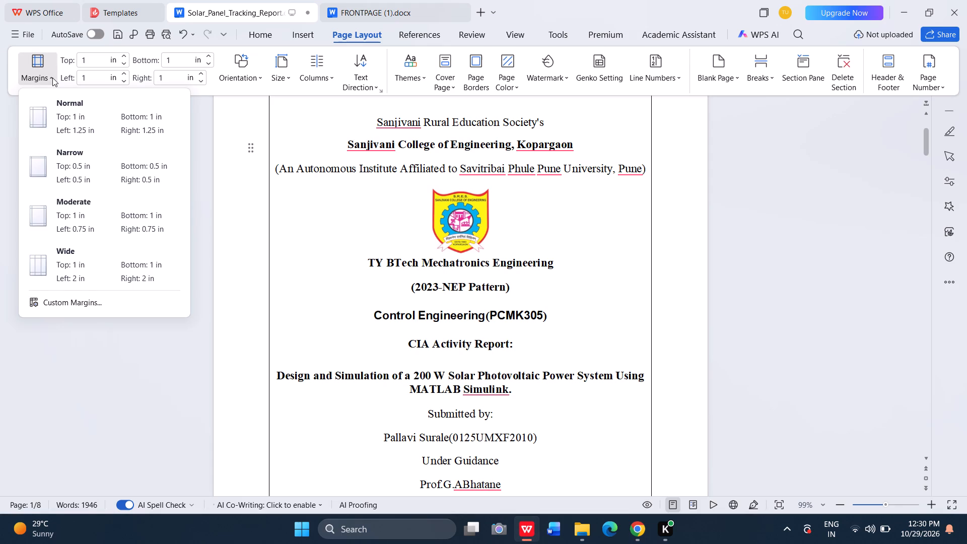
{"action": "left_click", "coordinate": [91, 126]}
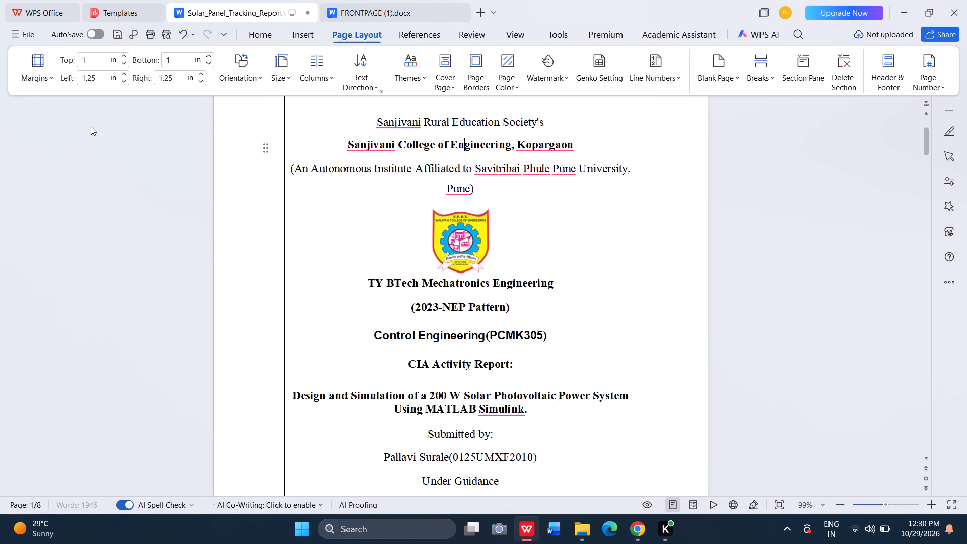
{"action": "left_click", "coordinate": [38, 64]}
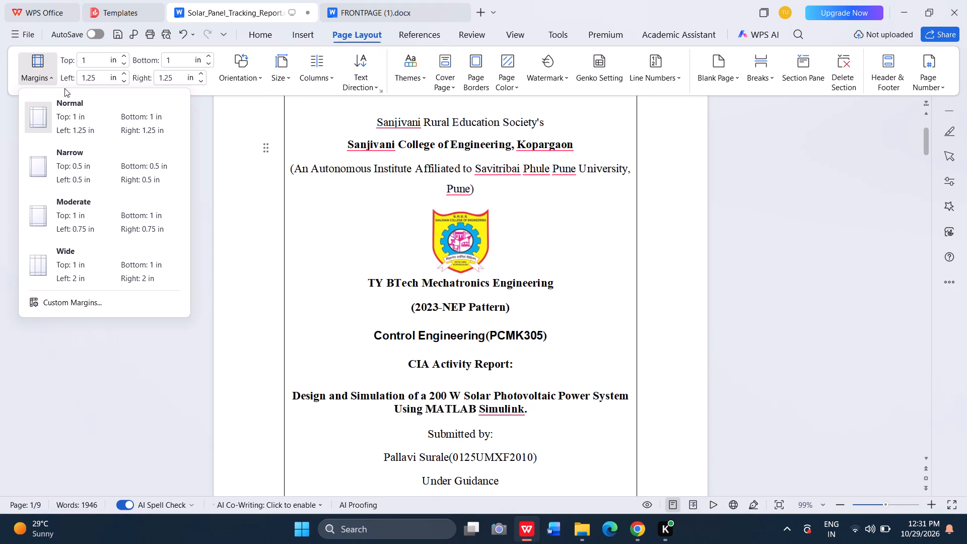
{"action": "left_click", "coordinate": [67, 155]}
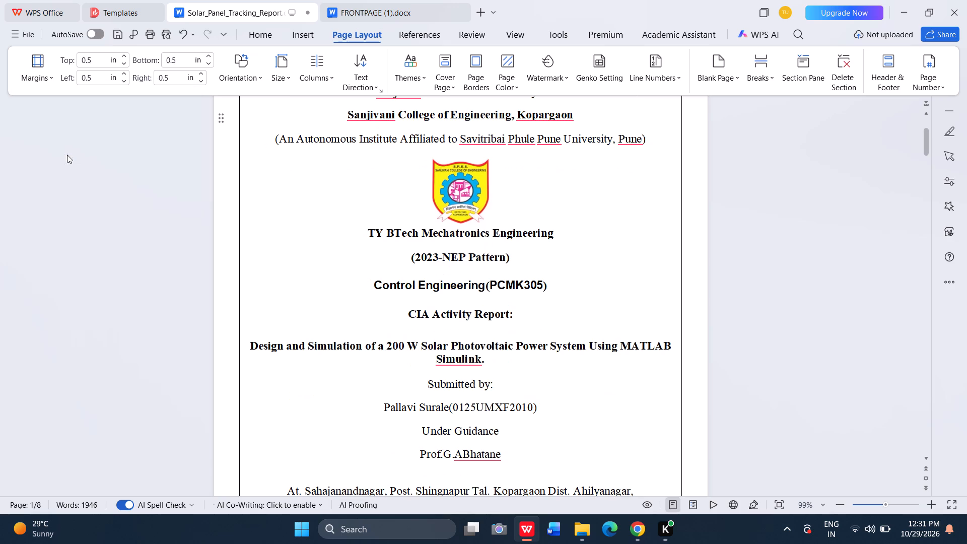
{"action": "scroll", "coordinate": [321, 250], "scroll_direction": "down", "scroll_amount": 6}
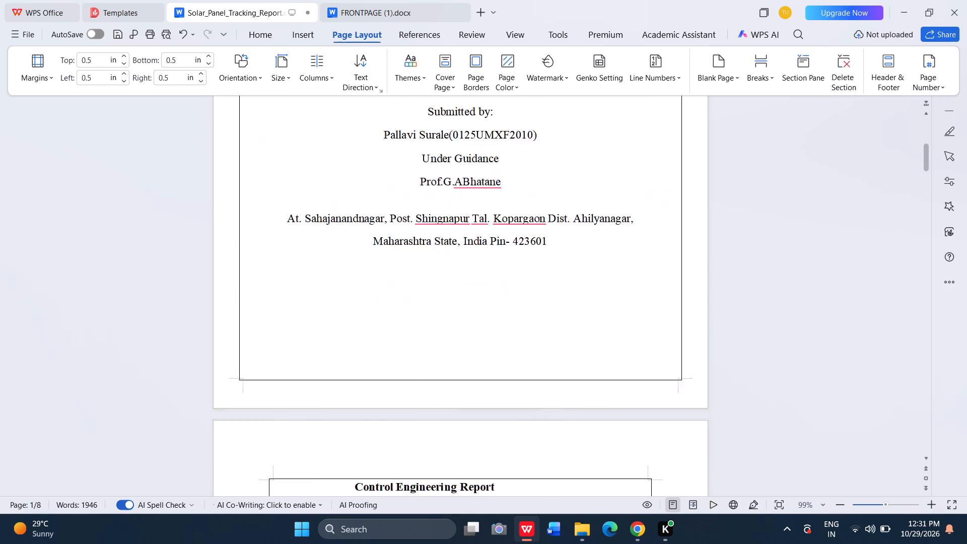
{"action": "scroll", "coordinate": [321, 250], "scroll_direction": "down", "scroll_amount": 6}
{"action": "scroll", "coordinate": [321, 250], "scroll_direction": "up", "scroll_amount": 5}
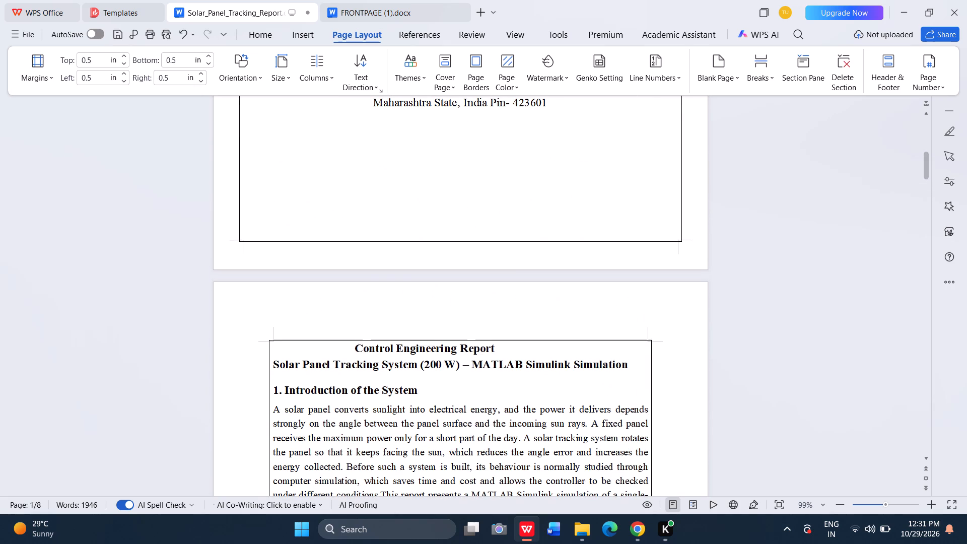
{"action": "scroll", "coordinate": [302, 338], "scroll_direction": "down", "scroll_amount": 2}
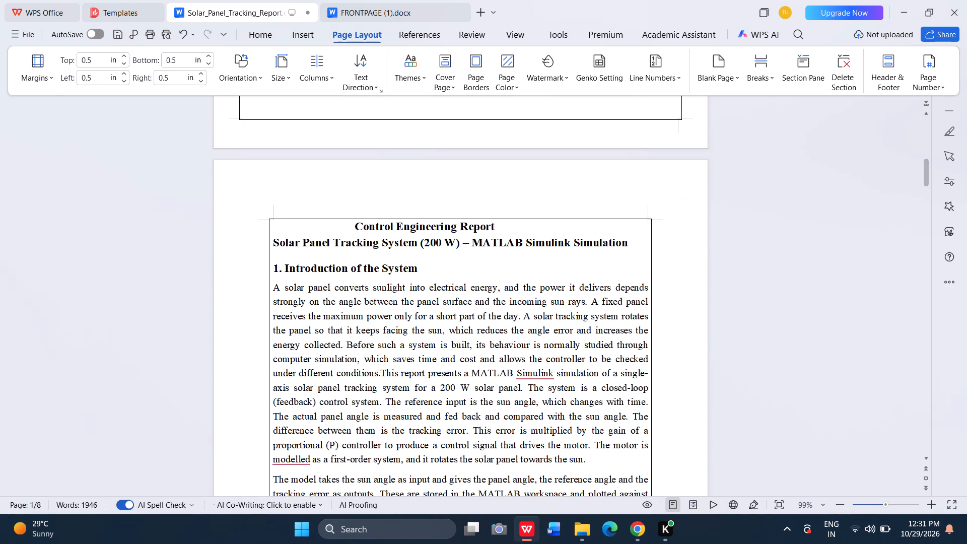
Apply the Narrow margin preset, 0.5 in on every side, to the report body section starting at the Control Engineering Report page.
{"action": "left_click", "coordinate": [52, 79]}
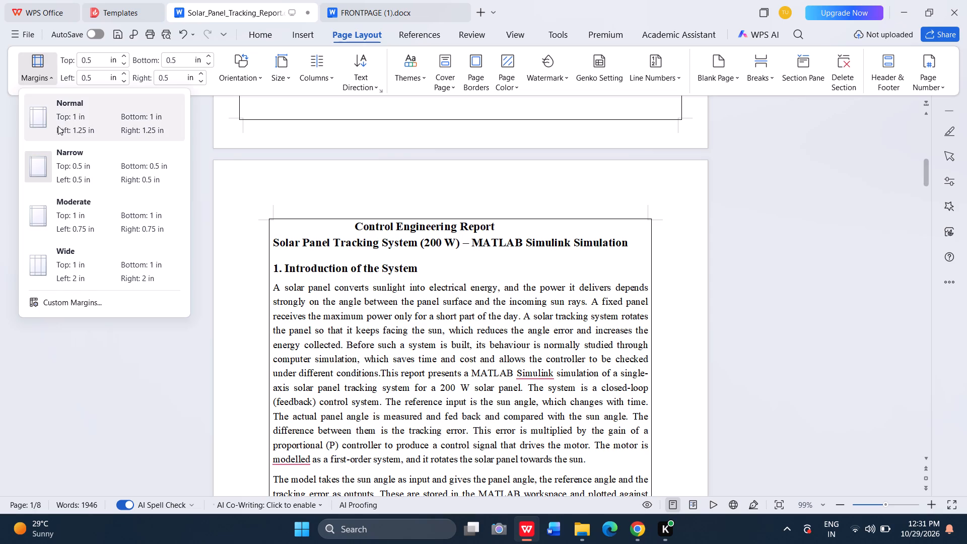
{"action": "left_click", "coordinate": [53, 156]}
{"action": "left_click", "coordinate": [242, 255]}
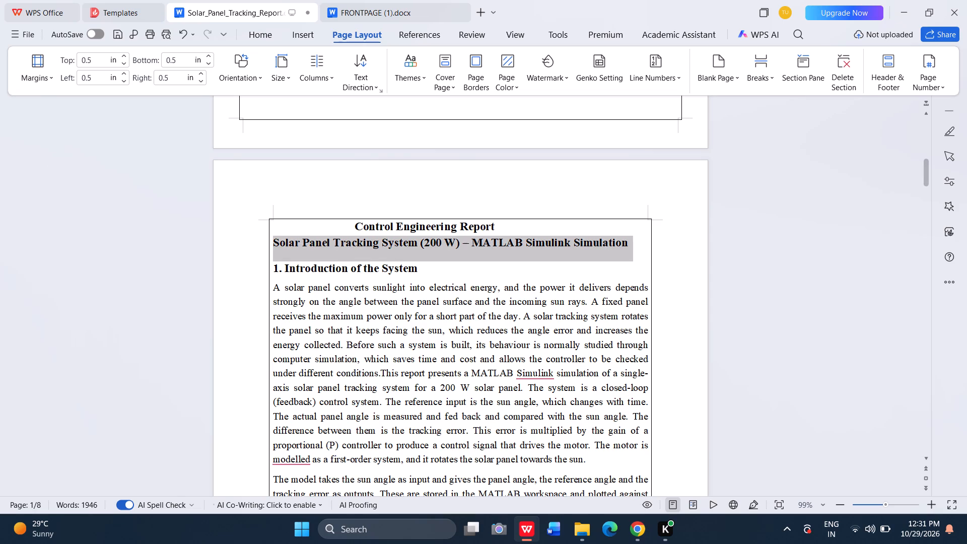
{"action": "scroll", "coordinate": [242, 255], "scroll_direction": "down", "scroll_amount": 2}
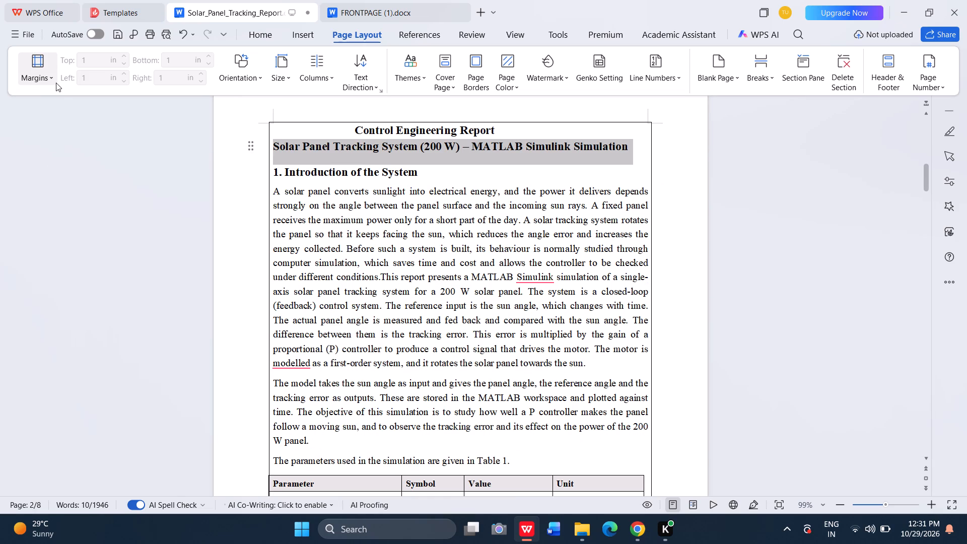
{"action": "left_click", "coordinate": [50, 79]}
{"action": "left_click", "coordinate": [72, 183]}
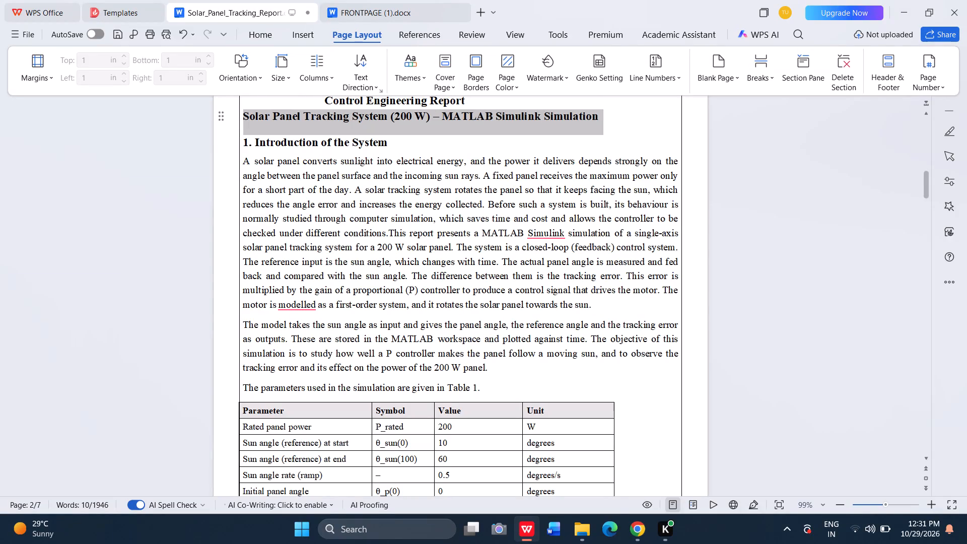
Add a space after θ_sun(0) in the Symbol column of the simulation parameter table.
{"action": "scroll", "coordinate": [293, 243], "scroll_direction": "down", "scroll_amount": 2}
{"action": "left_click", "coordinate": [265, 294]}
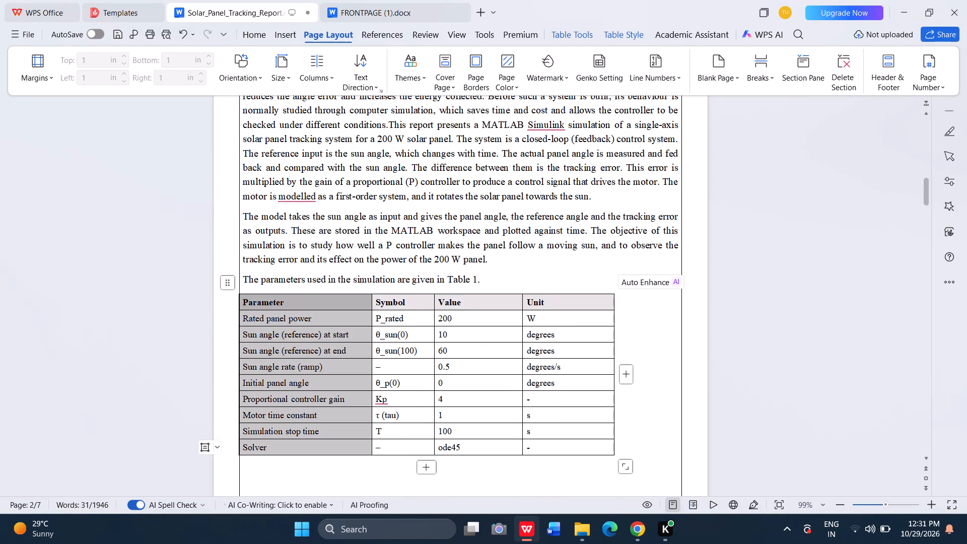
{"action": "left_click", "coordinate": [560, 270]}
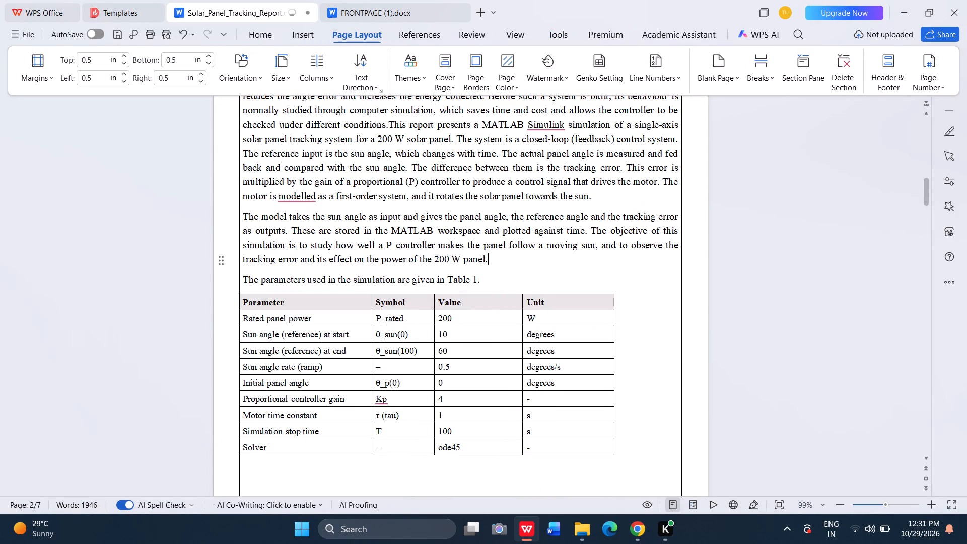
{"action": "left_click", "coordinate": [413, 337]}
{"action": "key", "text": "space"}
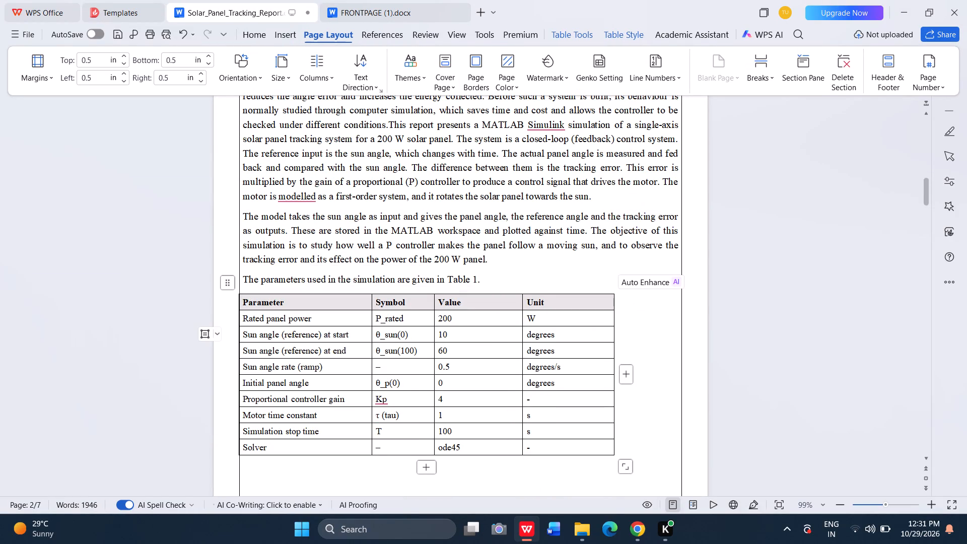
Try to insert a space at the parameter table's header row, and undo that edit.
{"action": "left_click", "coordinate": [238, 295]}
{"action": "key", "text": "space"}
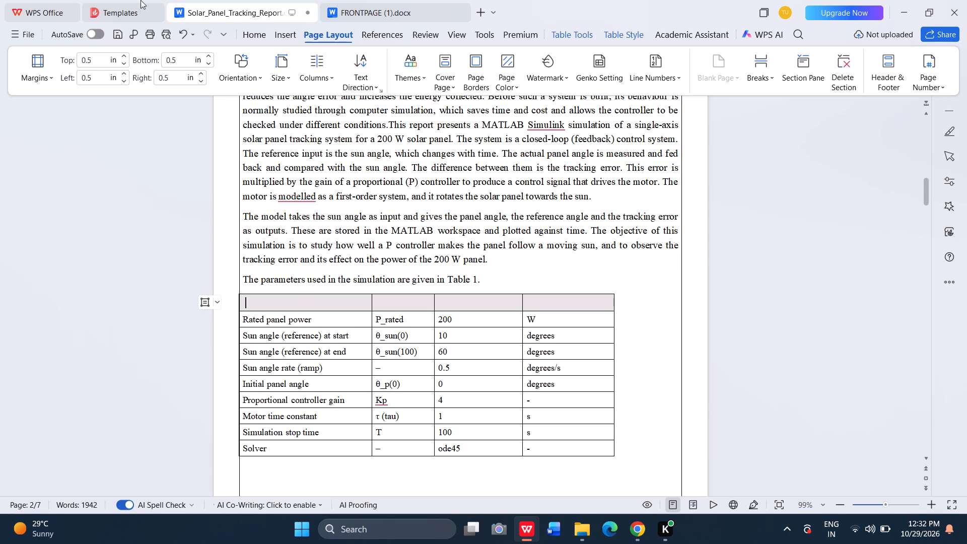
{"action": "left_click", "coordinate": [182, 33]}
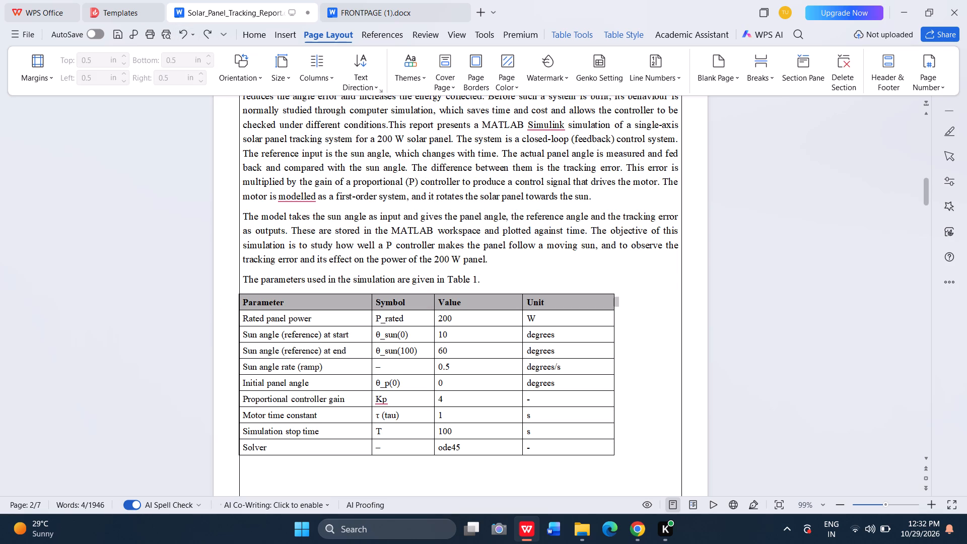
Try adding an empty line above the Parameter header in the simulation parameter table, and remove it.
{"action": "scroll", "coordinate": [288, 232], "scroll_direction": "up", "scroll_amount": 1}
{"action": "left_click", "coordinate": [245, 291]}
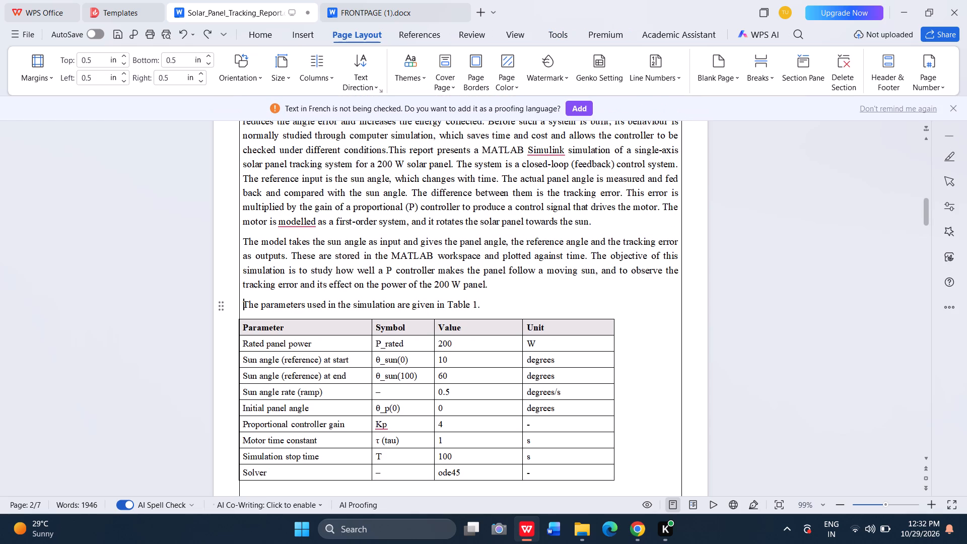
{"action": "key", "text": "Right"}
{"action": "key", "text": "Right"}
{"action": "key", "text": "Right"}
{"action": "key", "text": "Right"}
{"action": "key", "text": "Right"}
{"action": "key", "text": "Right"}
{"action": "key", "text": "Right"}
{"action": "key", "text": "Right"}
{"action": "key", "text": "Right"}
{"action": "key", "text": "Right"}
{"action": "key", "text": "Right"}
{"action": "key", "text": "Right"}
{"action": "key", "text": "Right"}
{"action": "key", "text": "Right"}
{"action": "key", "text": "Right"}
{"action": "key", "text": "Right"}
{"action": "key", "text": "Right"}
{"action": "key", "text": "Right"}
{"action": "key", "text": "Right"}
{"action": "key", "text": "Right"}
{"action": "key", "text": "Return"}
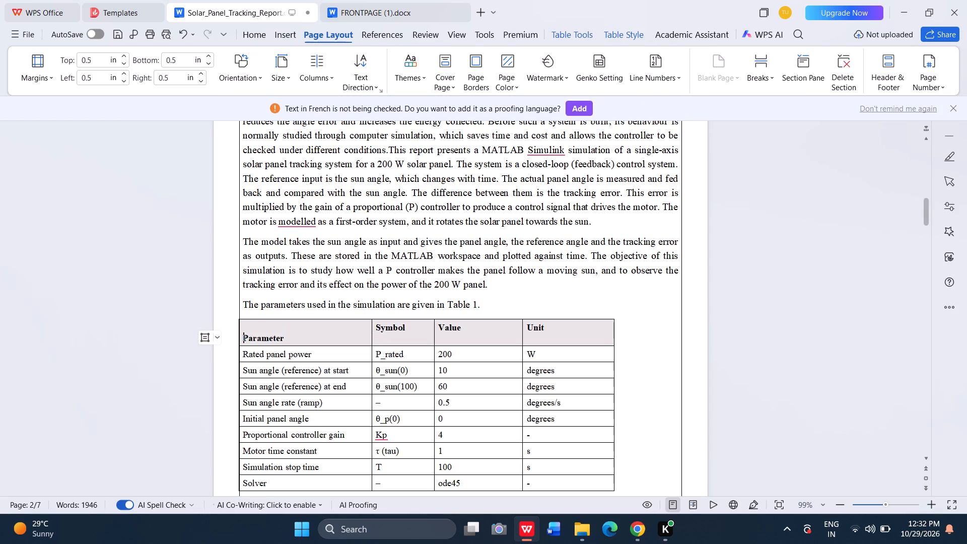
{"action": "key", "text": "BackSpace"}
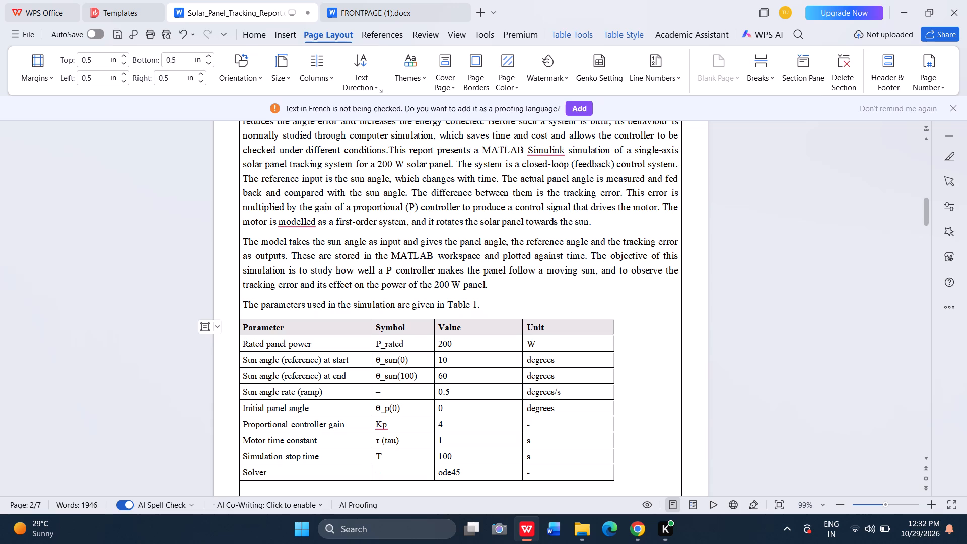
Review the layout of the report from the parameter table through to the last page.
{"action": "left_click", "coordinate": [265, 317]}
{"action": "left_click", "coordinate": [285, 323]}
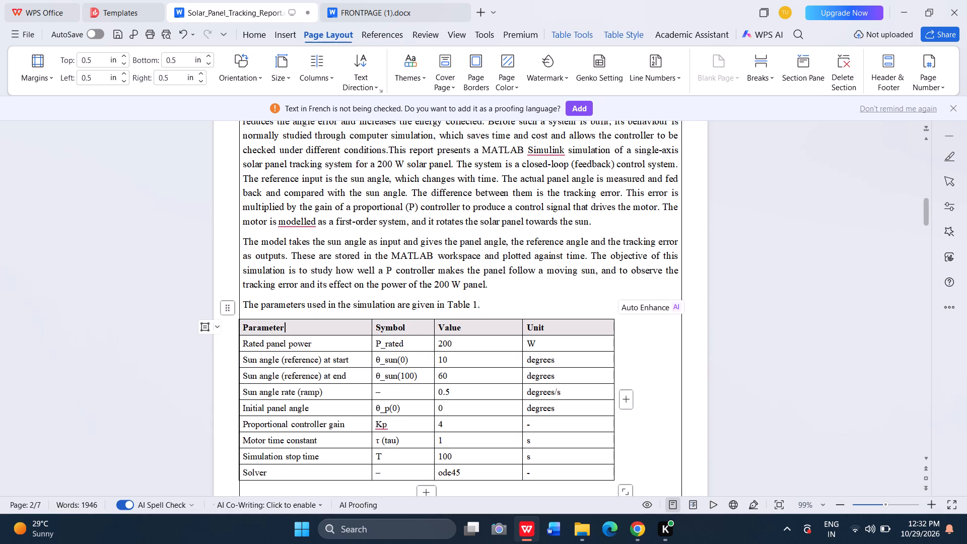
{"action": "double_click", "coordinate": [362, 339]}
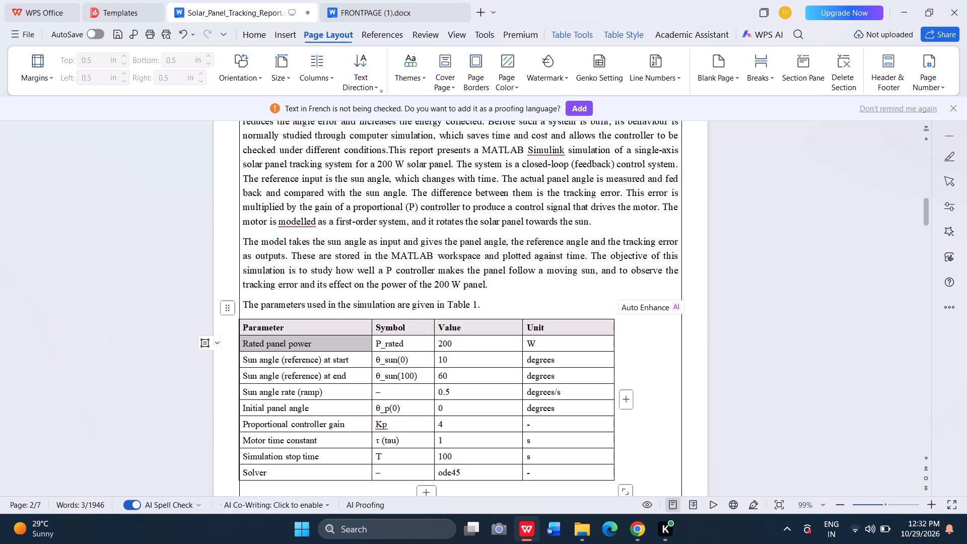
{"action": "scroll", "coordinate": [354, 465], "scroll_direction": "down", "scroll_amount": 8}
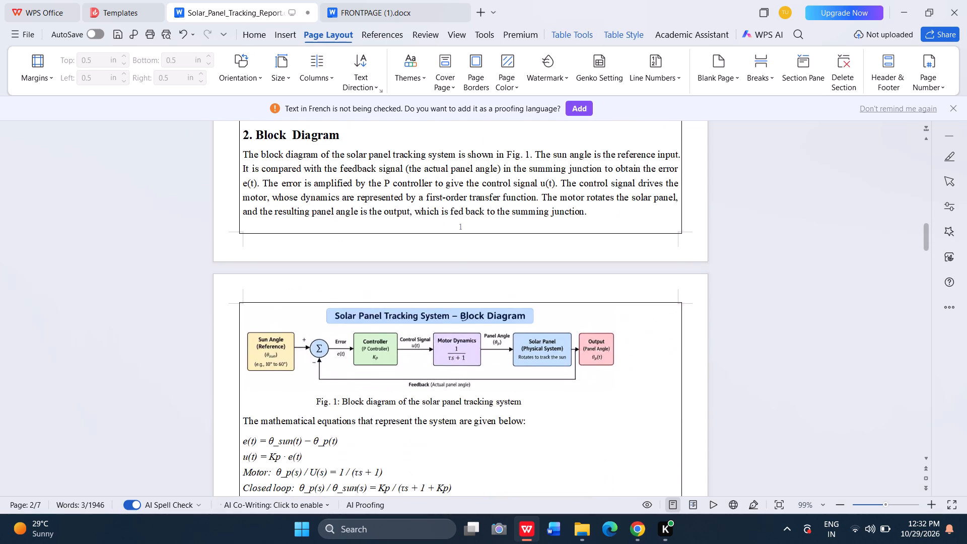
{"action": "scroll", "coordinate": [354, 465], "scroll_direction": "down", "scroll_amount": 10}
{"action": "scroll", "coordinate": [354, 465], "scroll_direction": "down", "scroll_amount": 17}
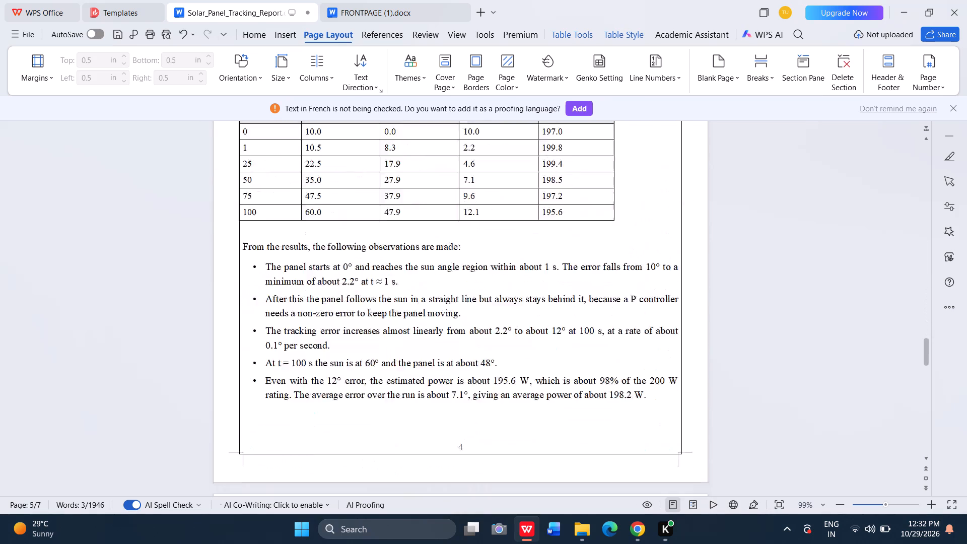
{"action": "scroll", "coordinate": [354, 465], "scroll_direction": "down", "scroll_amount": 19}
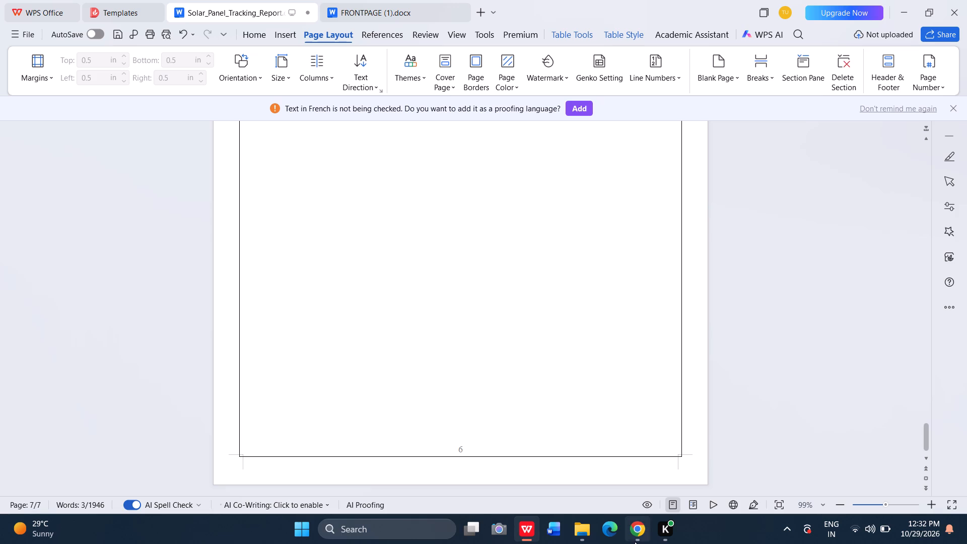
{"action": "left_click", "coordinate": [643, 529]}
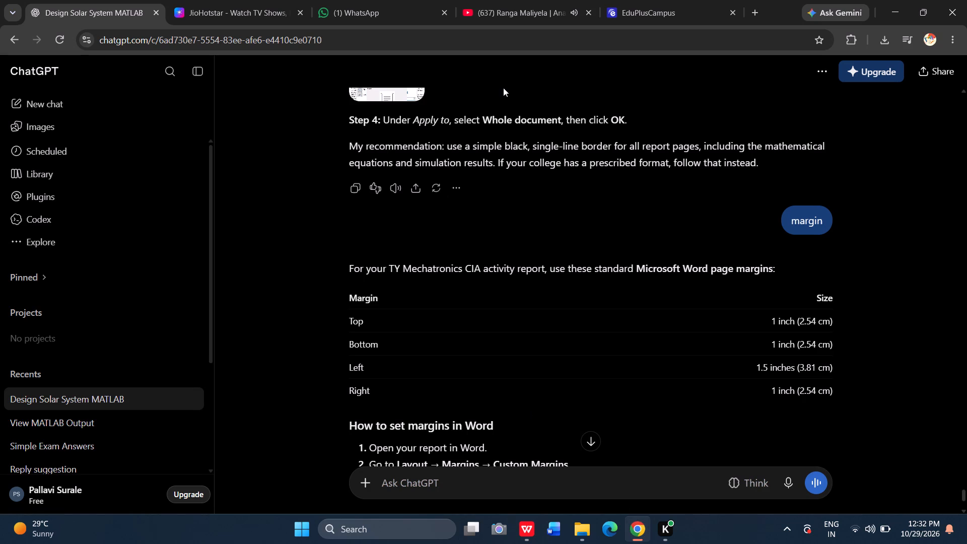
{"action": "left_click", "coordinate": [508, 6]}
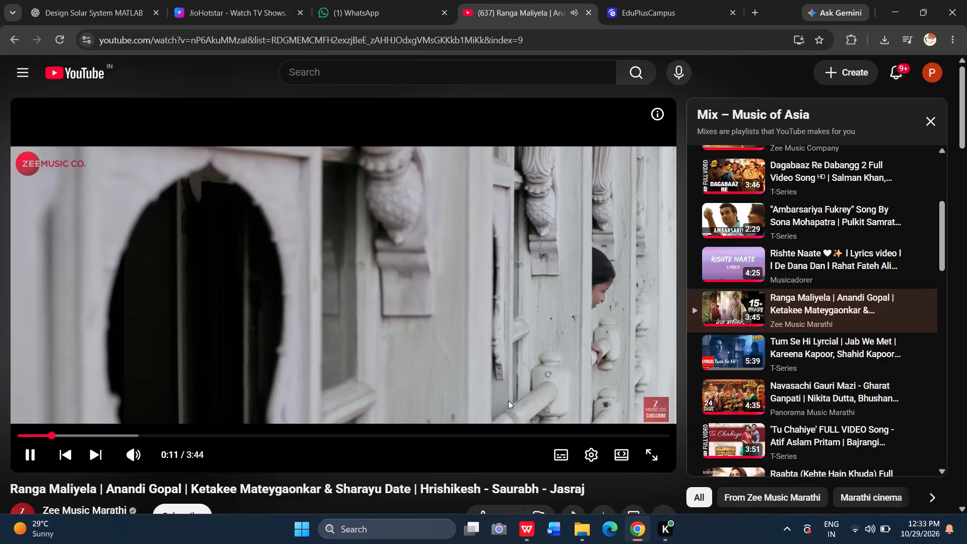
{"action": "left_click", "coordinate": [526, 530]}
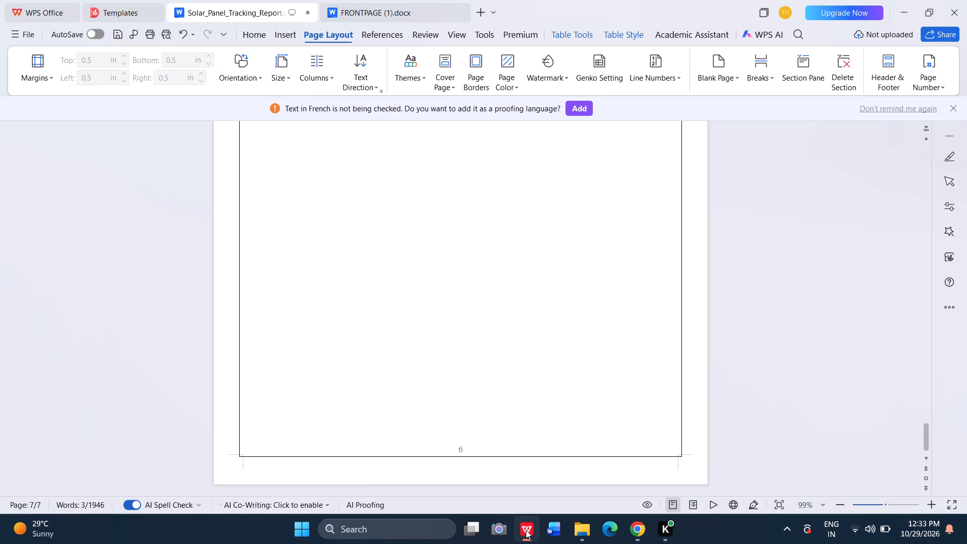
Insert three additional blank lines above the "8. Conclusion" heading to push the section further down.
{"action": "scroll", "coordinate": [478, 353], "scroll_direction": "up", "scroll_amount": 9}
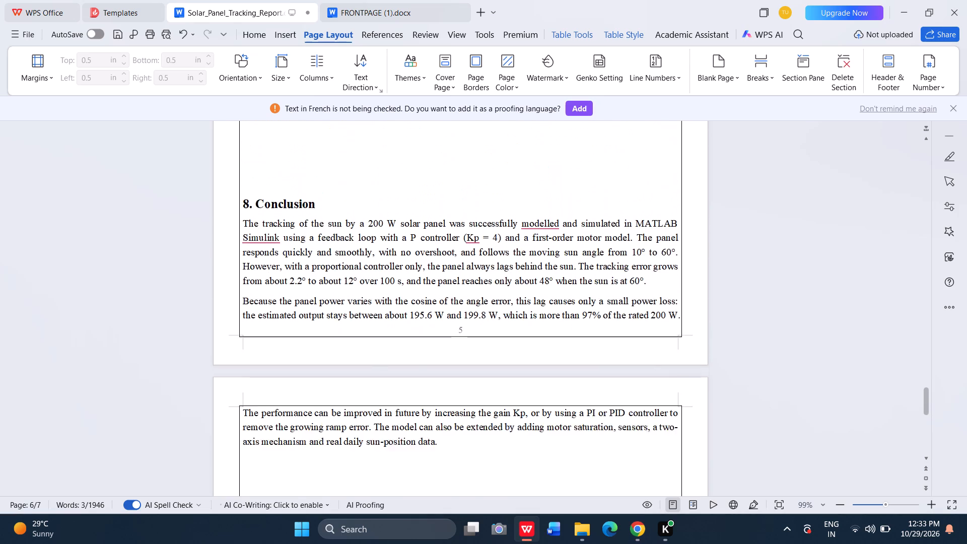
{"action": "scroll", "coordinate": [478, 353], "scroll_direction": "up", "scroll_amount": 2}
{"action": "left_click", "coordinate": [252, 261]}
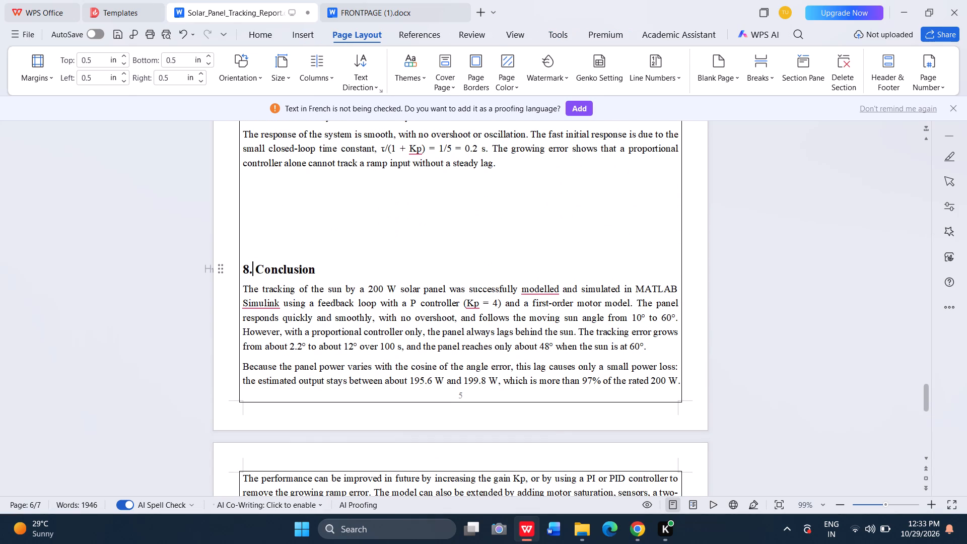
{"action": "key", "text": "Left"}
{"action": "key", "text": "Left"}
{"action": "key", "text": "Return"}
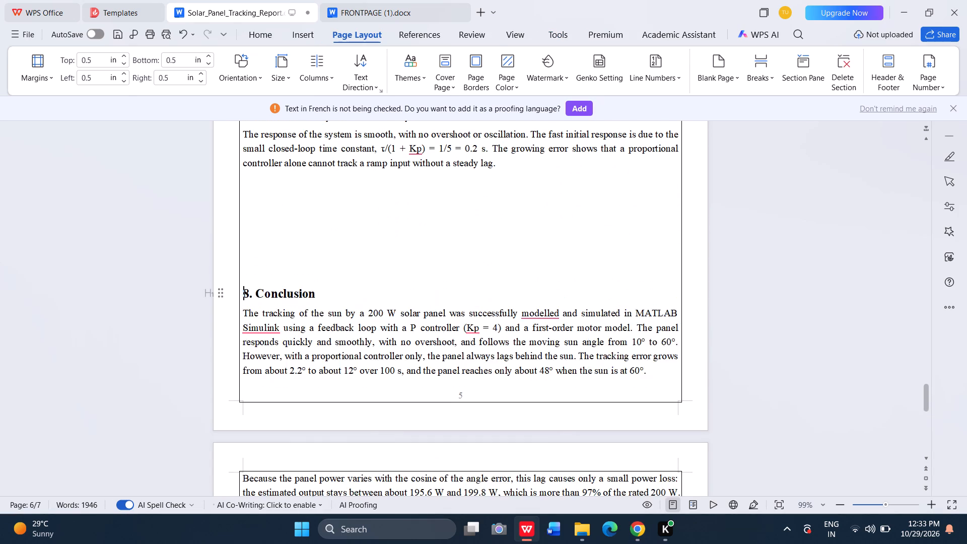
{"action": "key", "text": "Return"}
{"action": "key", "text": "Return"}
{"action": "key", "text": "Return"}
{"action": "key", "text": "BackSpace"}
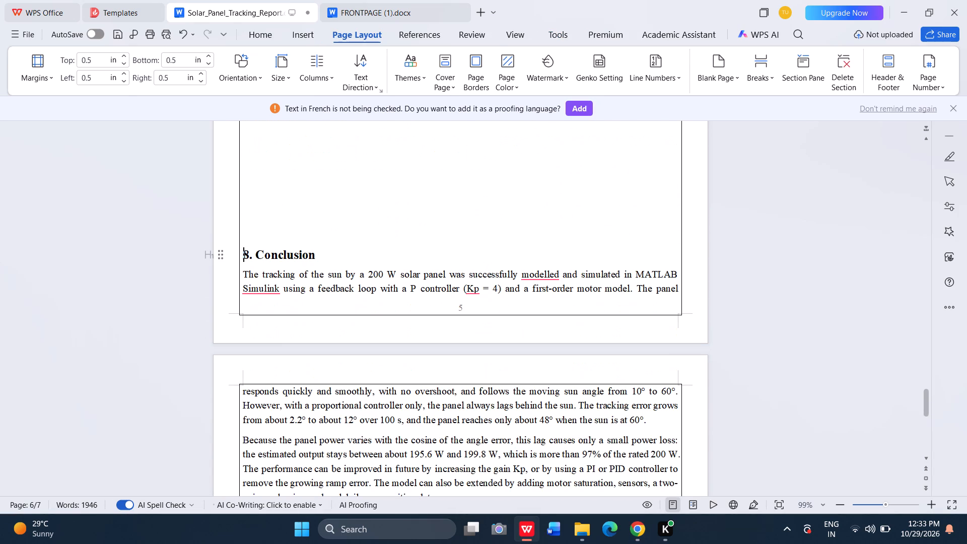
{"action": "key", "text": "Return"}
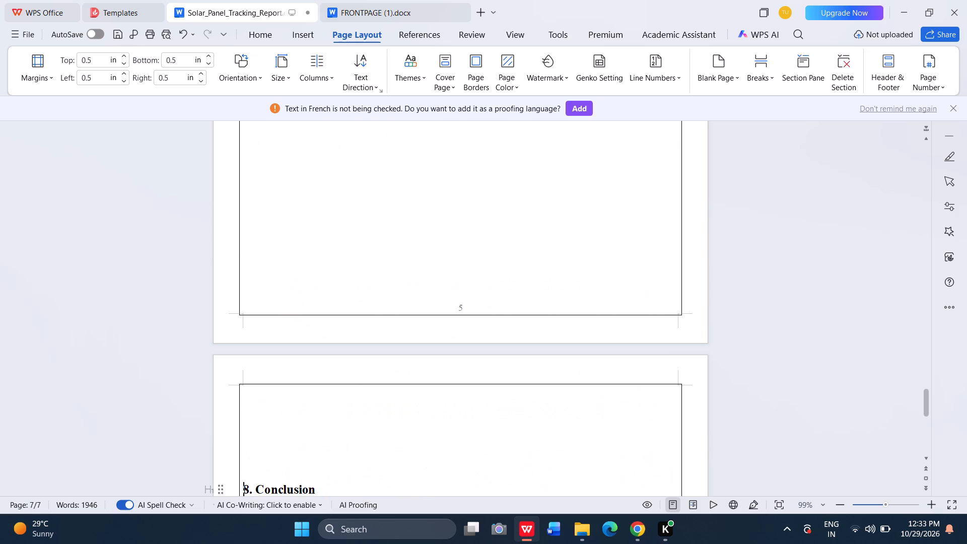
{"action": "key", "text": "BackSpace"}
Move the "8. Conclusion" heading and the opening lines of its first paragraph onto the next page, using cut, blank lines and paste.
{"action": "left_click_drag", "start_coordinate": [245, 245], "coordinate": [648, 307]}
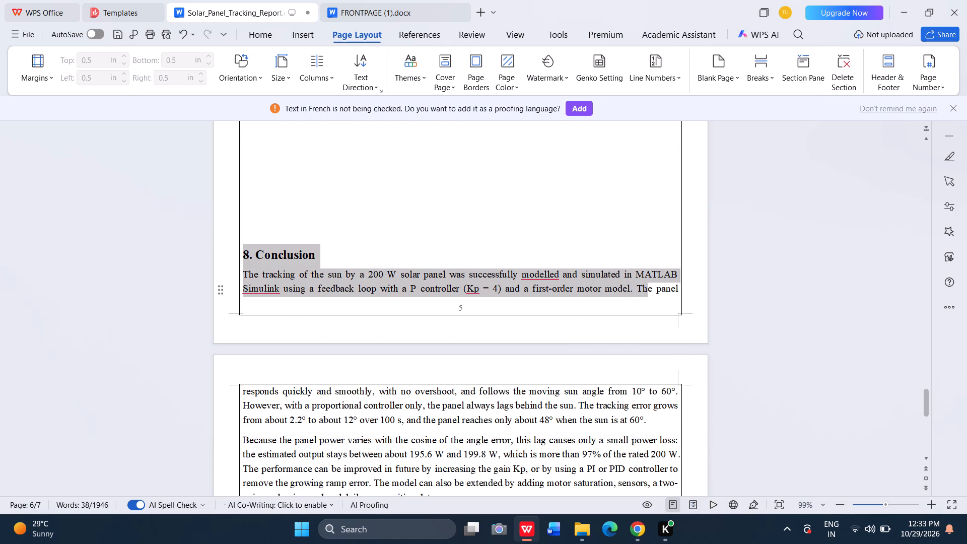
{"action": "left_click_drag", "start_coordinate": [648, 307], "coordinate": [690, 307]}
{"action": "key", "text": "ctrl+x"}
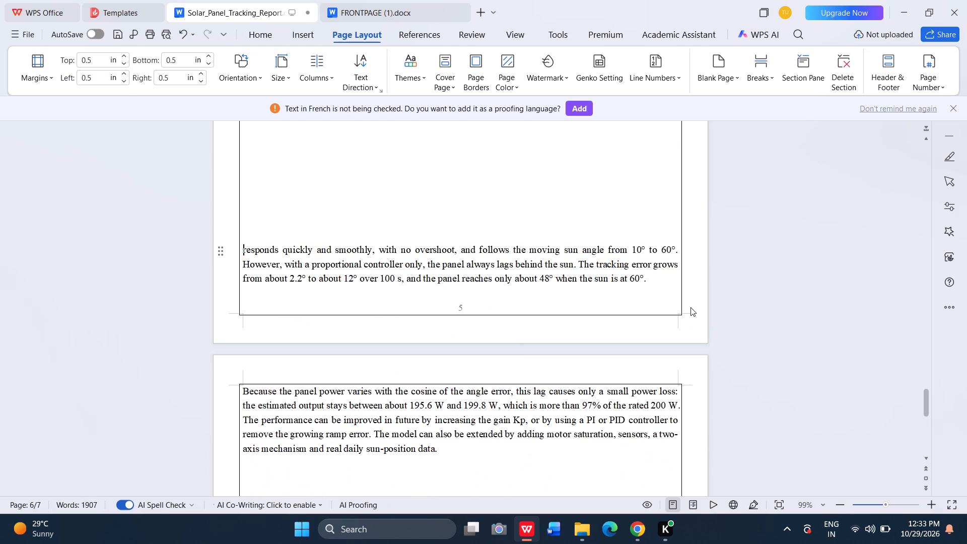
{"action": "key", "text": "Return"}
{"action": "key", "text": "Return"}
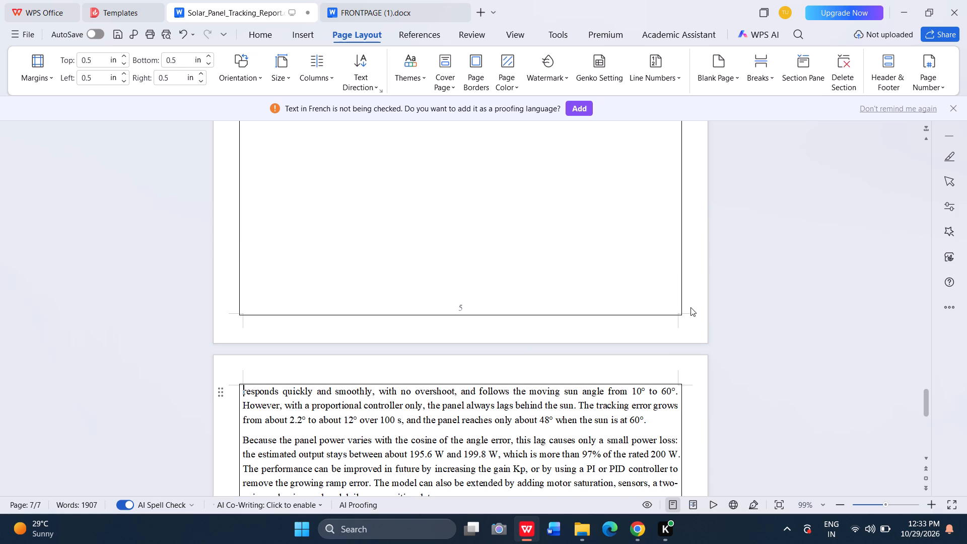
{"action": "key", "text": "Return"}
{"action": "key", "text": "Return"}
{"action": "key", "text": "Return"}
{"action": "key", "text": "Return"}
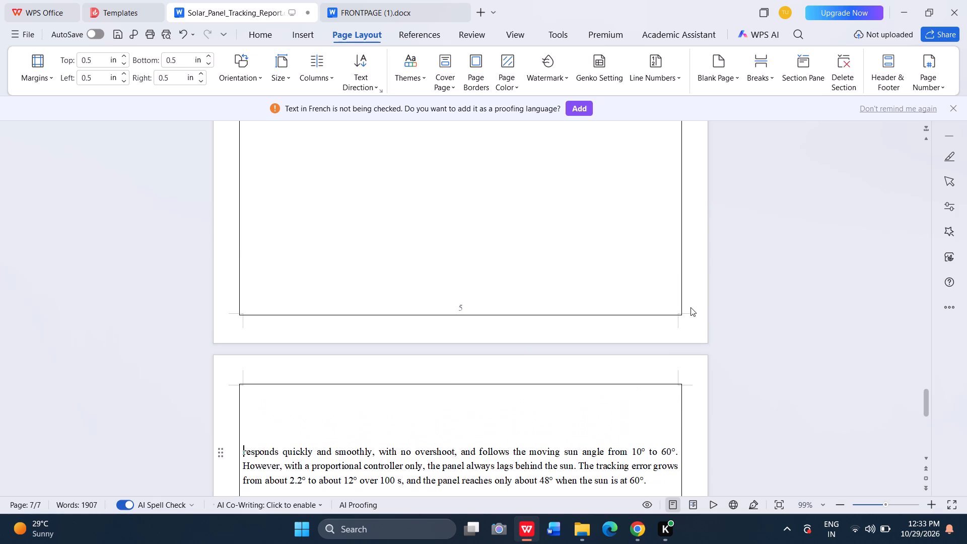
{"action": "key", "text": "Return"}
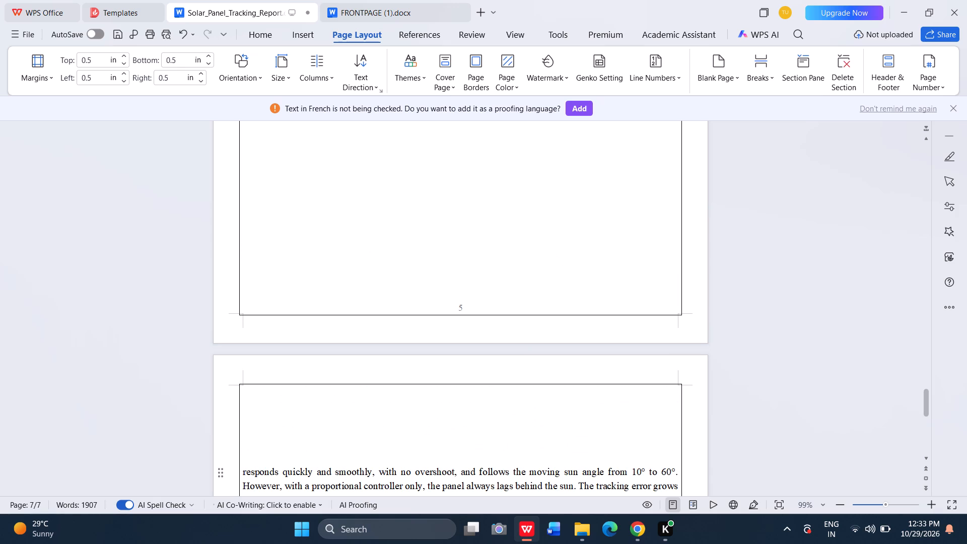
{"action": "left_click", "coordinate": [293, 407]}
{"action": "key", "text": "ctrl+v"}
Remove the blank lines splitting the first Conclusion paragraph so "The panel" runs straight on to "responds quickly and smoothly".
{"action": "scroll", "coordinate": [293, 407], "scroll_direction": "down", "scroll_amount": 3}
{"action": "scroll", "coordinate": [290, 368], "scroll_direction": "left", "scroll_amount": 1}
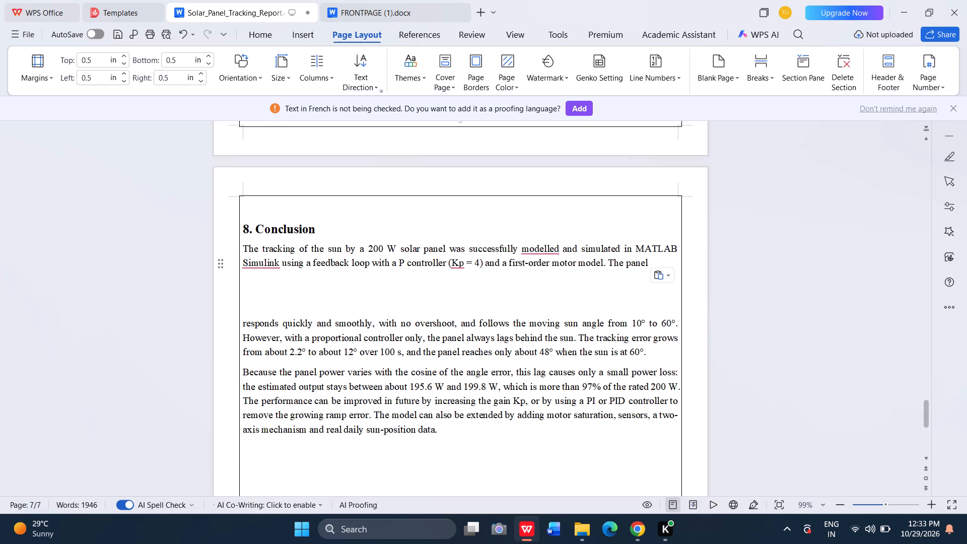
{"action": "scroll", "coordinate": [168, 403], "scroll_direction": "down", "scroll_amount": 1}
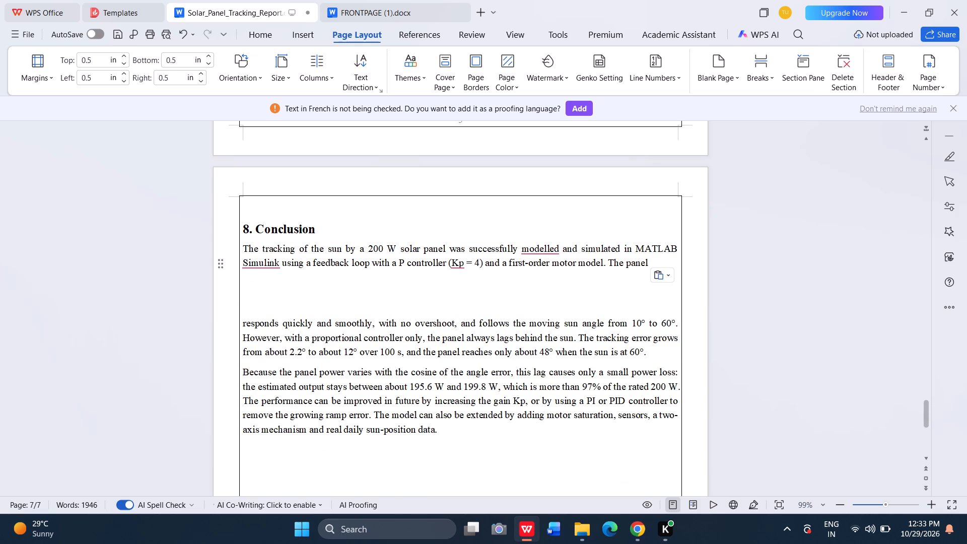
{"action": "left_click", "coordinate": [241, 320]}
{"action": "key", "text": "BackSpace"}
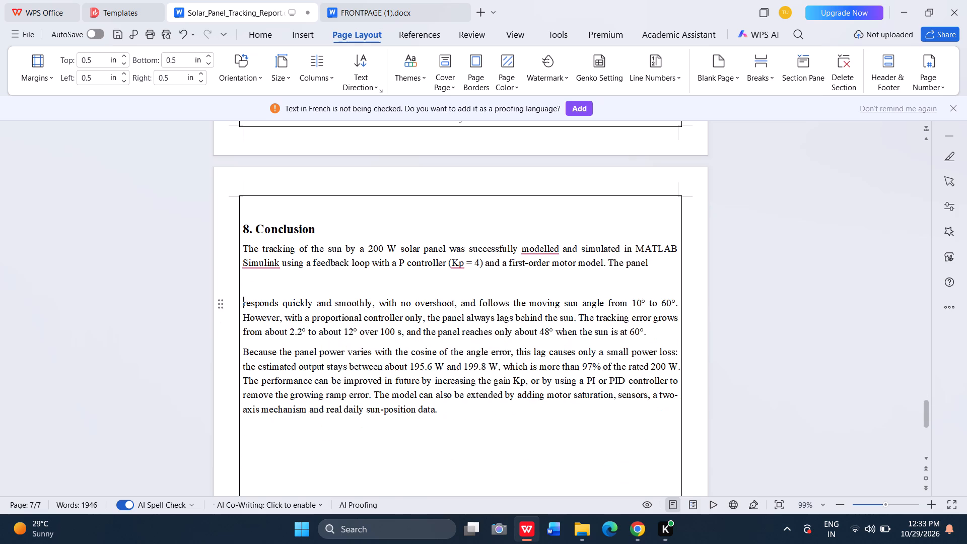
{"action": "key", "text": "BackSpace"}
{"action": "key", "text": "BackSpace"}
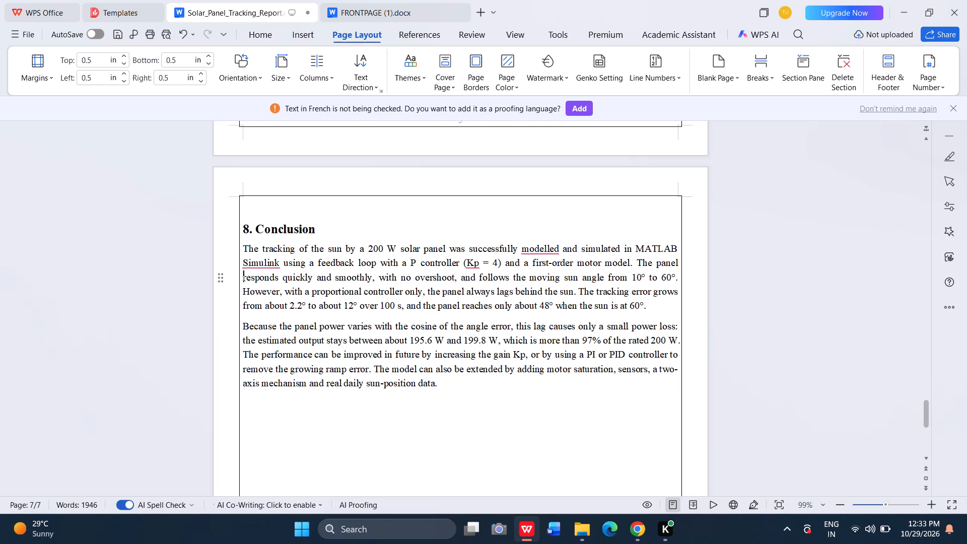
Insert a blank line above the Fig. 3 plot image and shift the image toward the page centre with leading spaces.
{"action": "scroll", "coordinate": [270, 251], "scroll_direction": "up", "scroll_amount": 8}
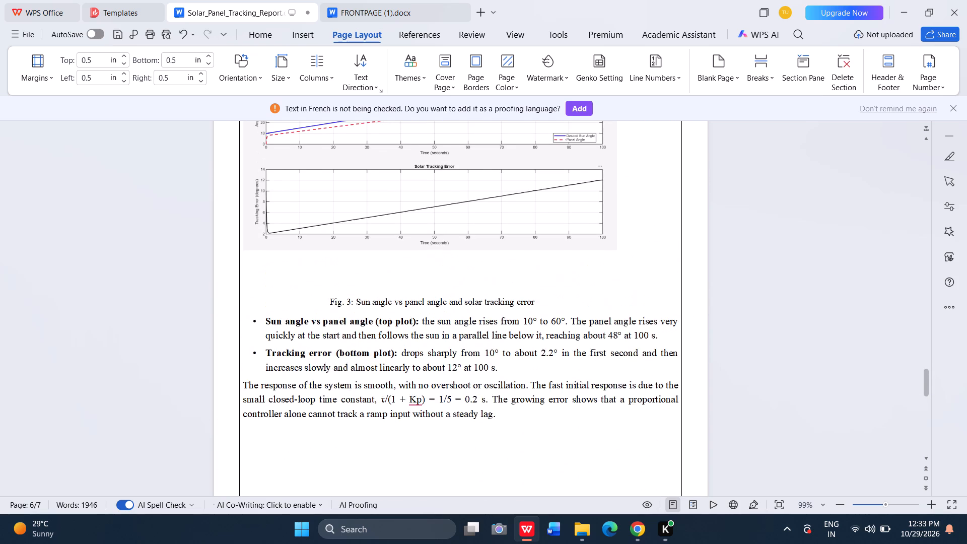
{"action": "scroll", "coordinate": [270, 251], "scroll_direction": "up", "scroll_amount": 2}
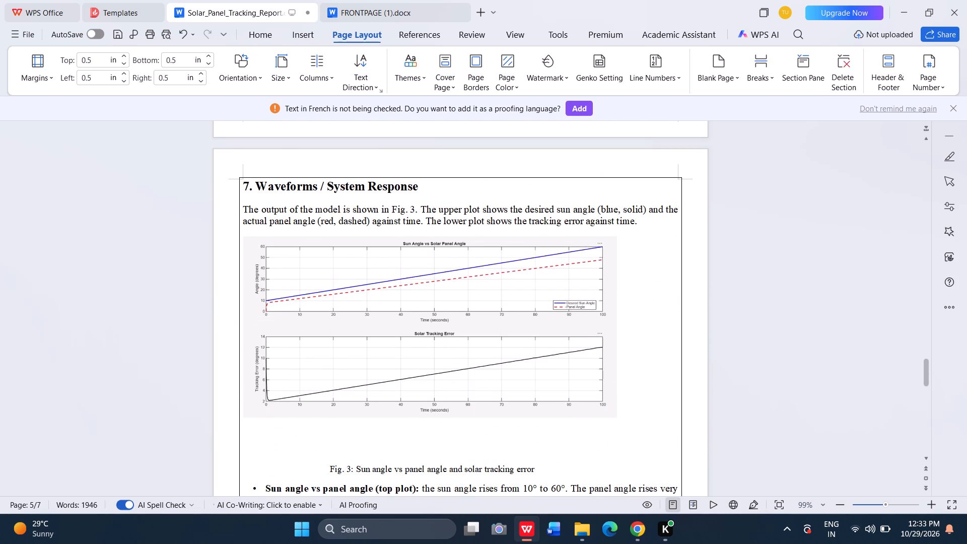
{"action": "left_click", "coordinate": [244, 232]}
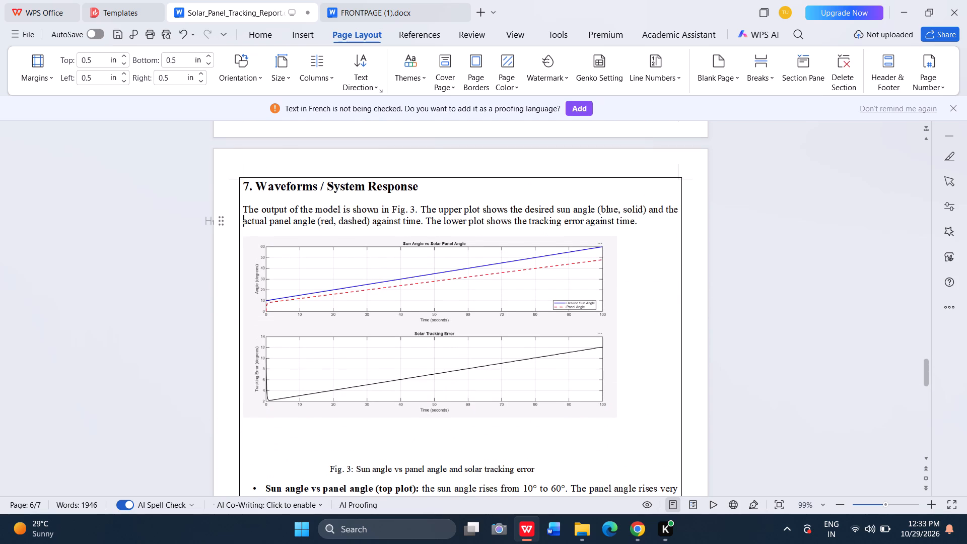
{"action": "left_click", "coordinate": [245, 242]}
{"action": "key", "text": "space"}
{"action": "key", "text": "space"}
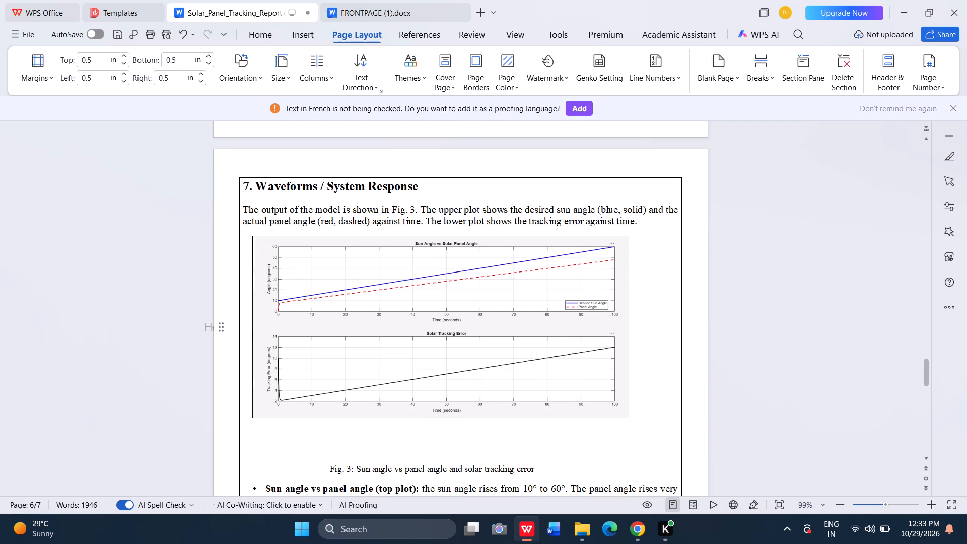
{"action": "key", "text": "BackSpace"}
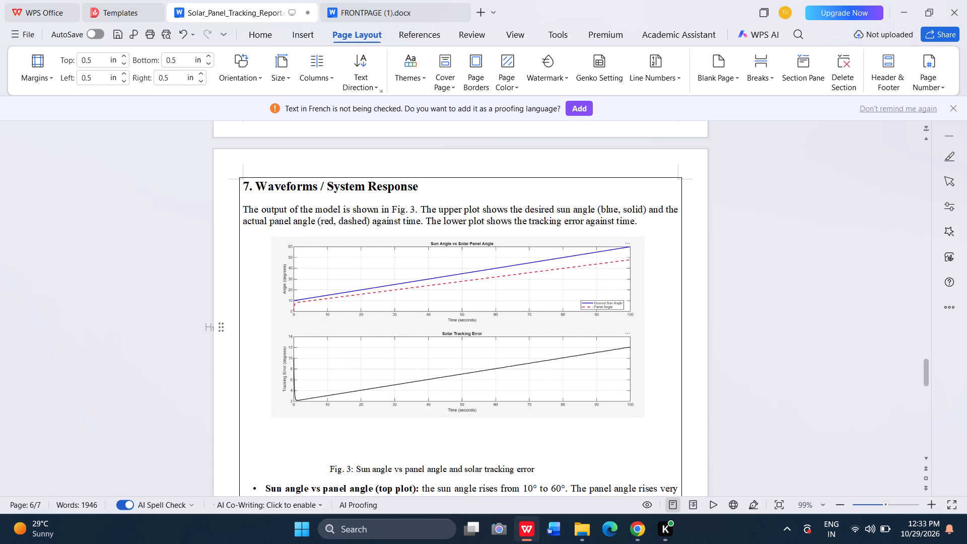
{"action": "key", "text": "Return"}
{"action": "key", "text": "space"}
{"action": "key", "text": "space"}
{"action": "key", "text": "space"}
{"action": "key", "text": "space"}
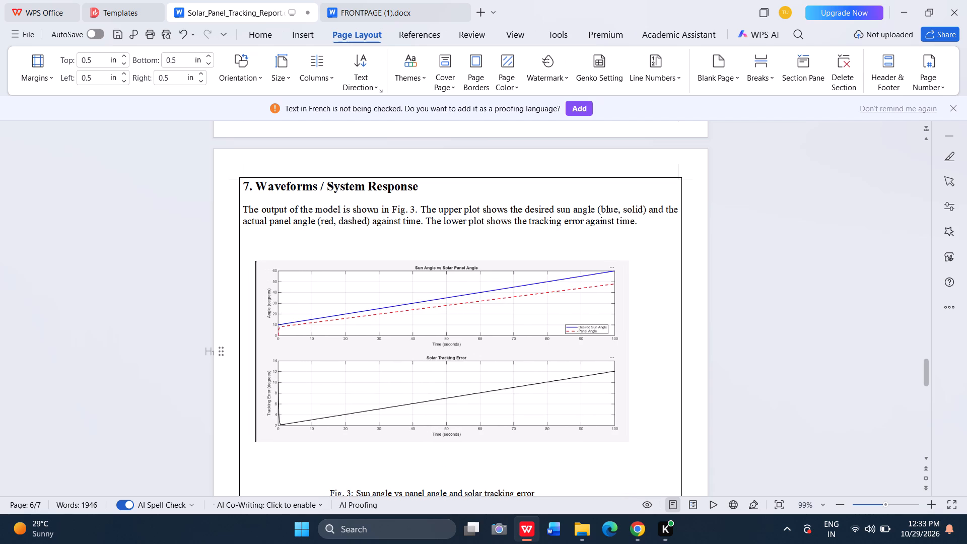
{"action": "key", "text": "space"}
{"action": "key", "text": "space"}
{"action": "key", "text": "space"}
{"action": "key", "text": "space"}
{"action": "key", "text": "space"}
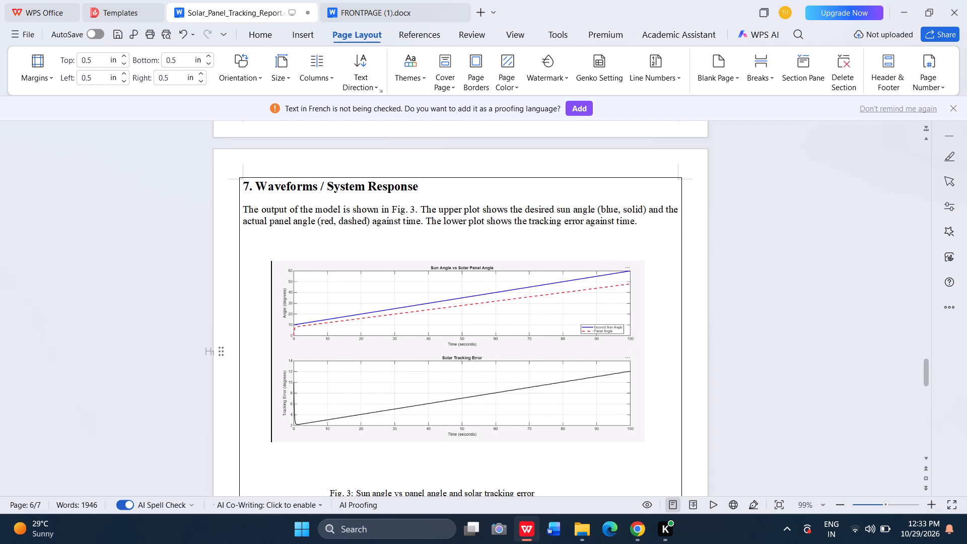
Insert a blank line above the "7. Waveforms / System Response" heading.
{"action": "left_click", "coordinate": [247, 180]}
{"action": "key", "text": "Left"}
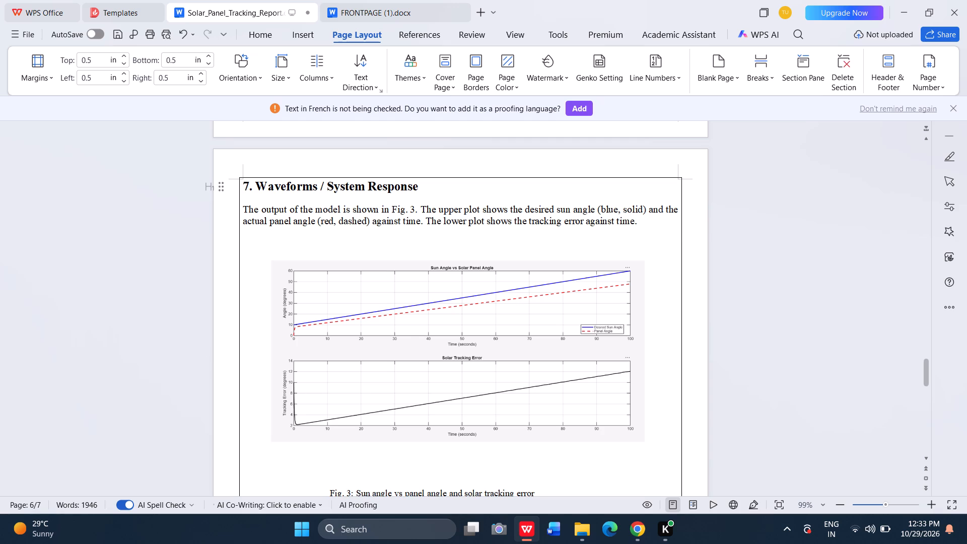
{"action": "key", "text": "Return"}
Delete the surplus blank lines above the "8. Conclusion" heading, leaving one blank line between it and the page's top border.
{"action": "scroll", "coordinate": [247, 180], "scroll_direction": "down", "scroll_amount": 6}
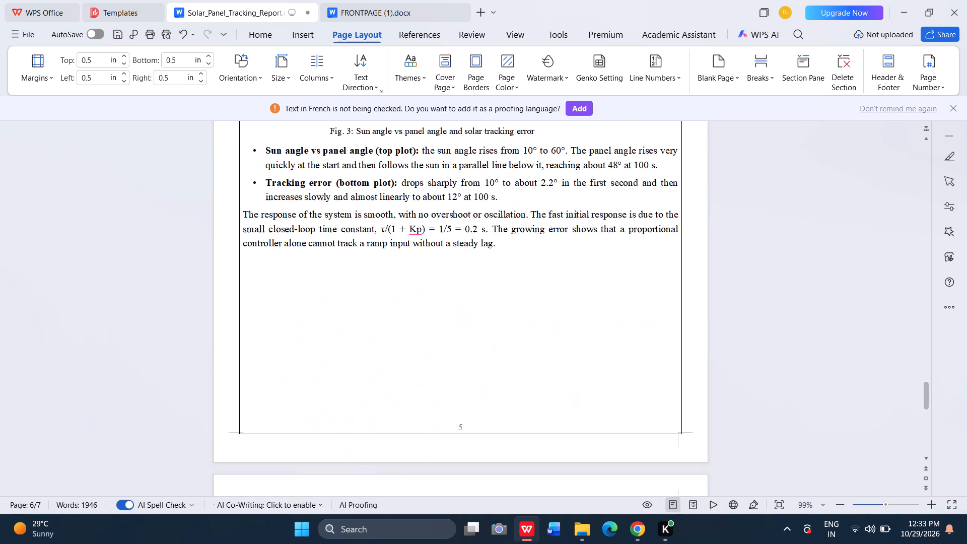
{"action": "scroll", "coordinate": [247, 180], "scroll_direction": "down", "scroll_amount": 4}
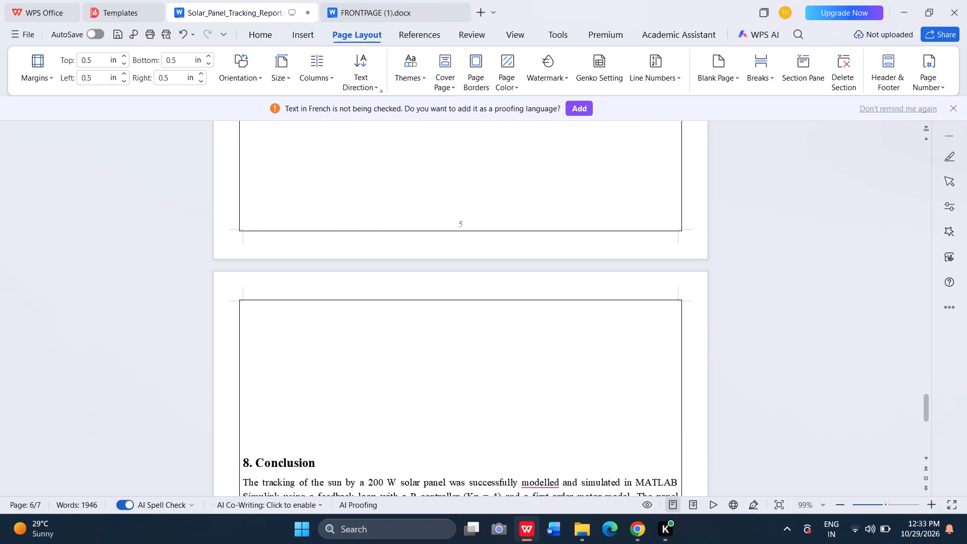
{"action": "left_click", "coordinate": [253, 432]}
{"action": "key", "text": "BackSpace"}
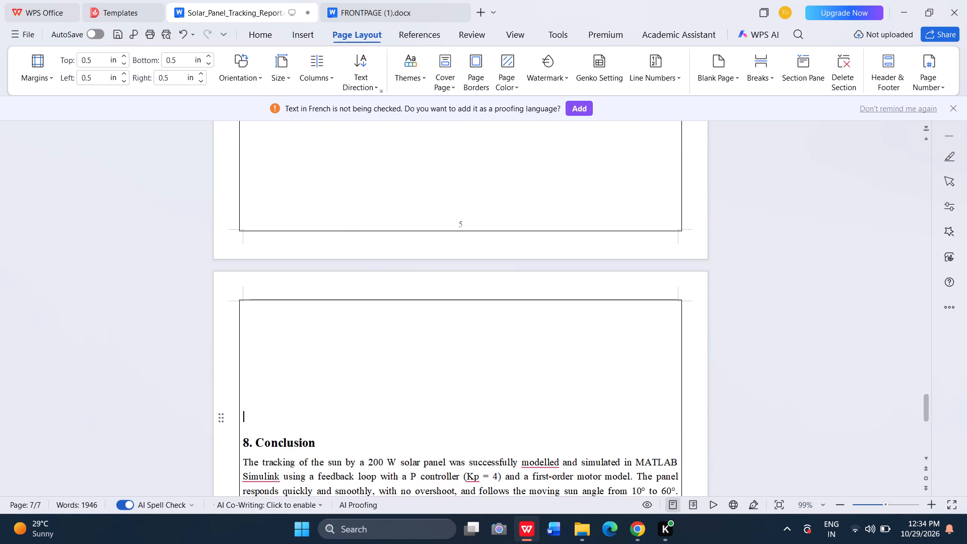
{"action": "key", "text": "BackSpace"}
{"action": "key", "text": "BackSpace"}
{"action": "key", "text": "BackSpace"}
{"action": "key", "text": "Return"}
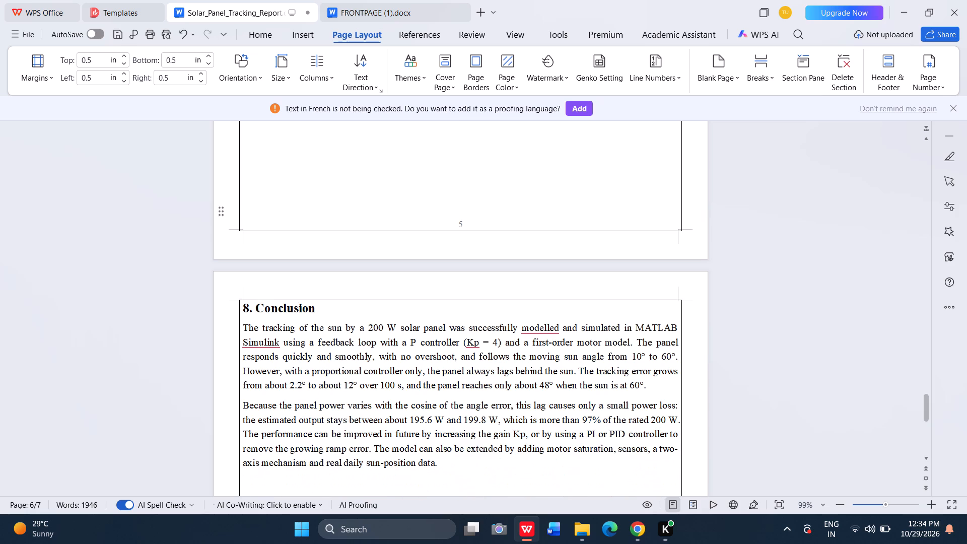
{"action": "key", "text": "Return"}
Review the report's page layout from the Conclusion back through the result tables, diagrams and equations to the cover page.
{"action": "scroll", "coordinate": [253, 432], "scroll_direction": "up", "scroll_amount": 2}
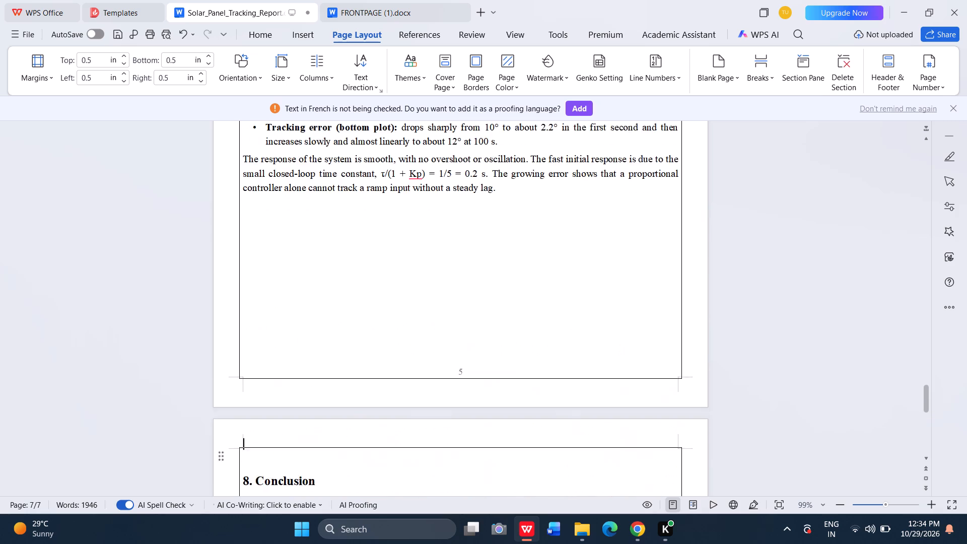
{"action": "scroll", "coordinate": [253, 432], "scroll_direction": "up", "scroll_amount": 3}
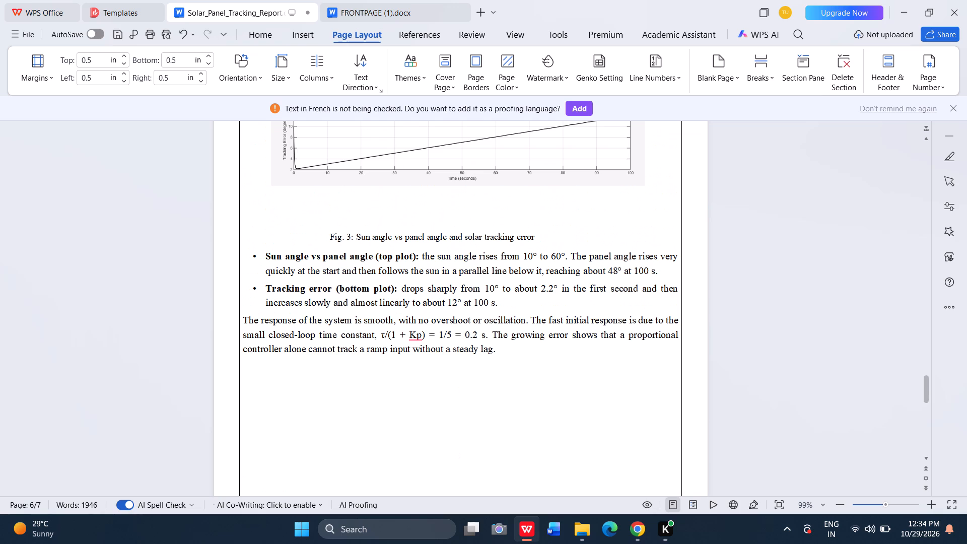
{"action": "scroll", "coordinate": [253, 432], "scroll_direction": "up", "scroll_amount": 9}
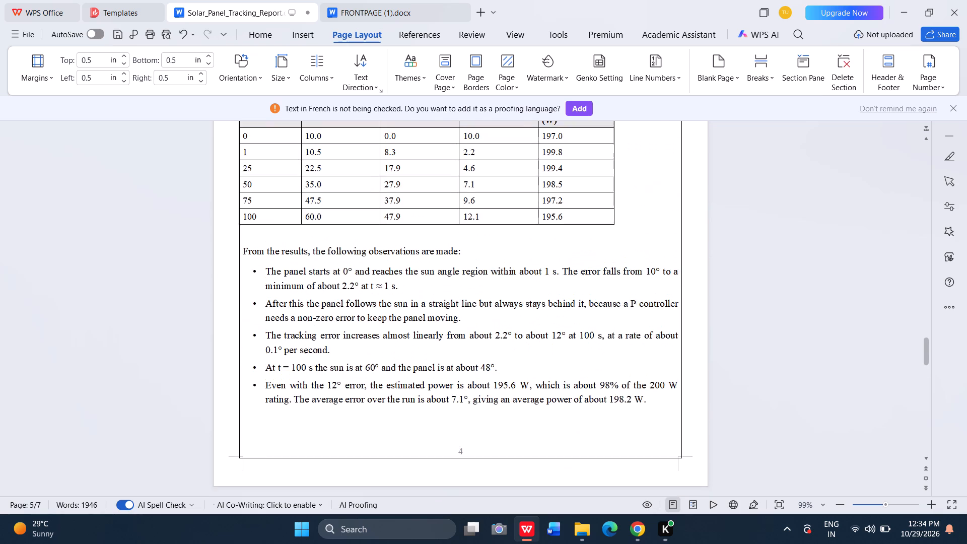
{"action": "scroll", "coordinate": [253, 432], "scroll_direction": "up", "scroll_amount": 4}
{"action": "scroll", "coordinate": [234, 387], "scroll_direction": "up", "scroll_amount": 2}
{"action": "scroll", "coordinate": [234, 387], "scroll_direction": "right", "scroll_amount": 1}
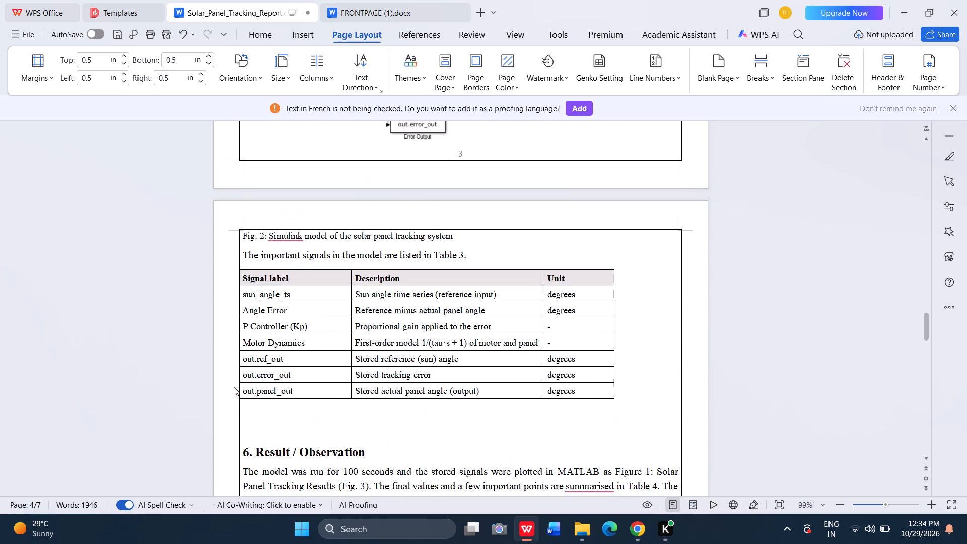
{"action": "scroll", "coordinate": [250, 233], "scroll_direction": "up", "scroll_amount": 2}
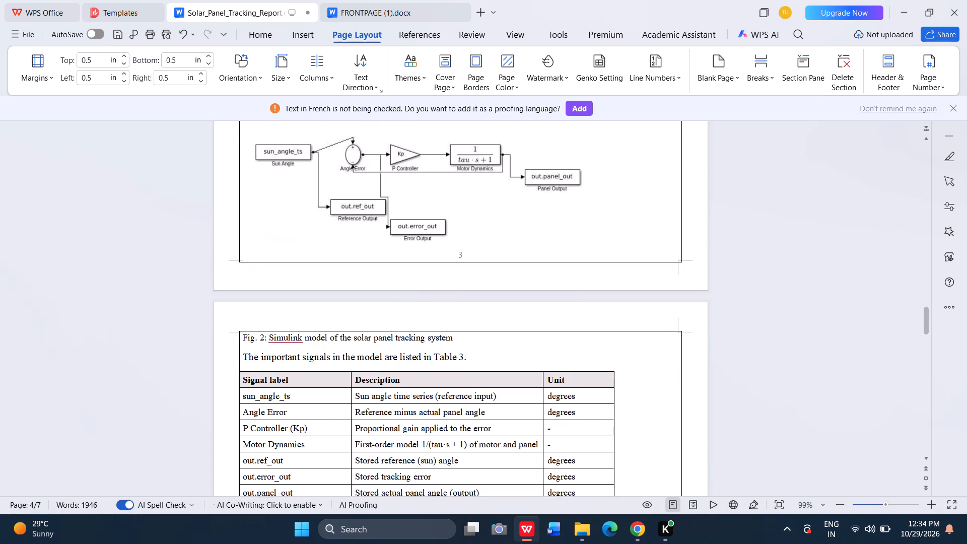
{"action": "scroll", "coordinate": [250, 233], "scroll_direction": "up", "scroll_amount": 4}
{"action": "scroll", "coordinate": [250, 233], "scroll_direction": "right", "scroll_amount": 1}
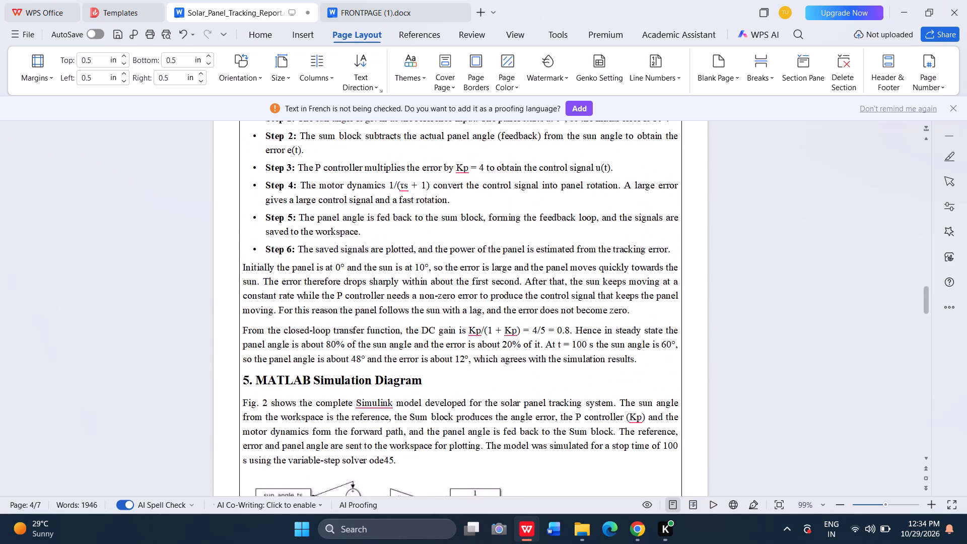
{"action": "scroll", "coordinate": [250, 233], "scroll_direction": "up", "scroll_amount": 4}
{"action": "scroll", "coordinate": [250, 233], "scroll_direction": "right", "scroll_amount": 1}
{"action": "scroll", "coordinate": [250, 233], "scroll_direction": "up", "scroll_amount": 10}
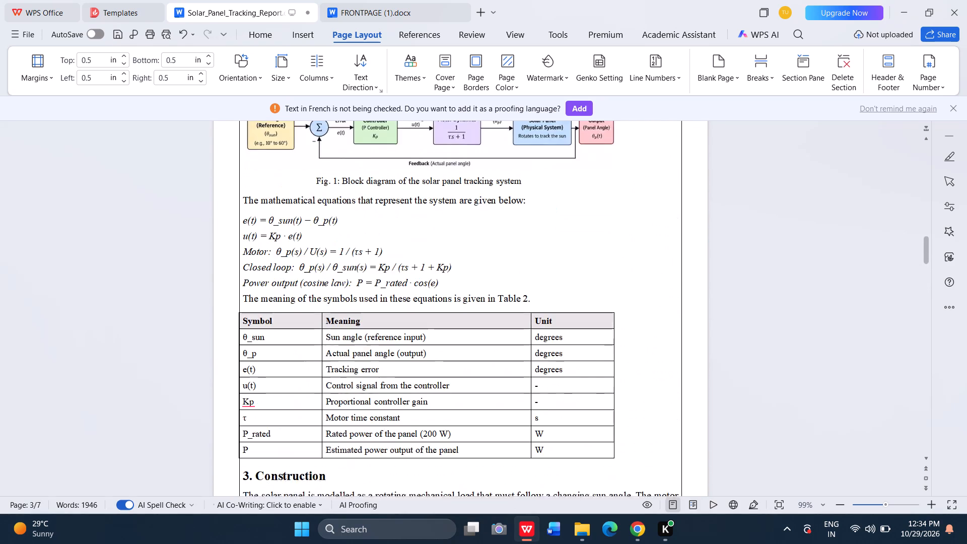
{"action": "scroll", "coordinate": [250, 233], "scroll_direction": "up", "scroll_amount": 11}
{"action": "scroll", "coordinate": [250, 233], "scroll_direction": "up", "scroll_amount": 11}
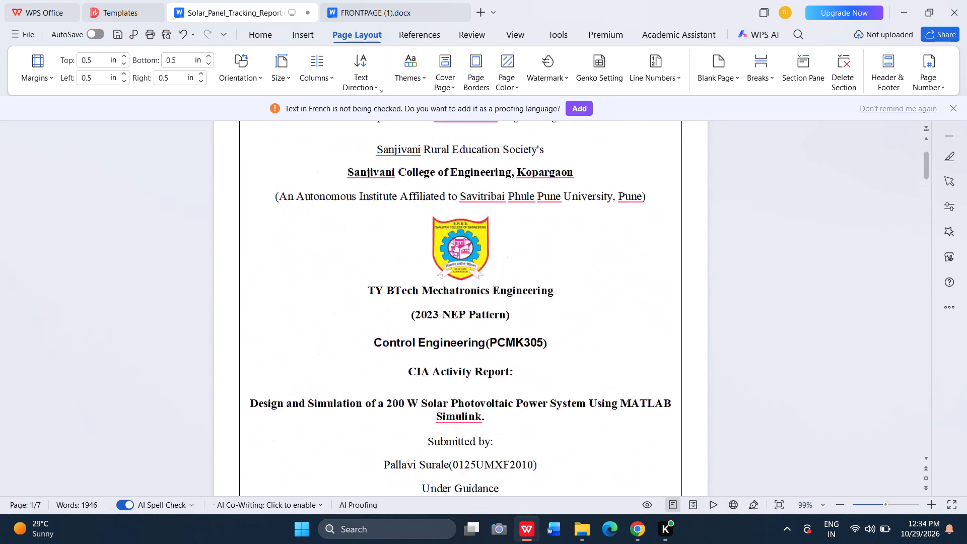
{"action": "scroll", "coordinate": [250, 233], "scroll_direction": "up", "scroll_amount": 2}
Insert two blank lines above the "Control Engineering Report" title on the page after the cover.
{"action": "scroll", "coordinate": [250, 233], "scroll_direction": "down", "scroll_amount": 8}
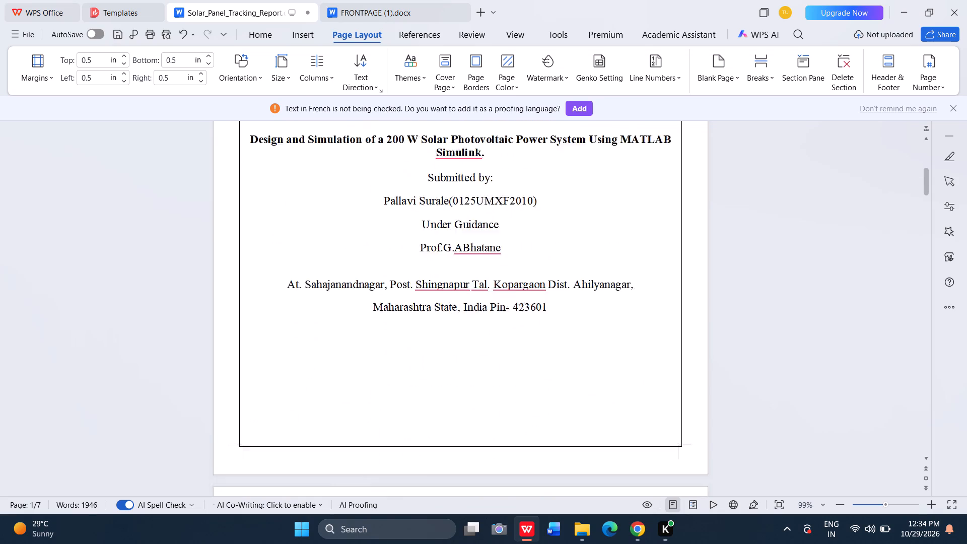
{"action": "scroll", "coordinate": [250, 233], "scroll_direction": "down", "scroll_amount": 2}
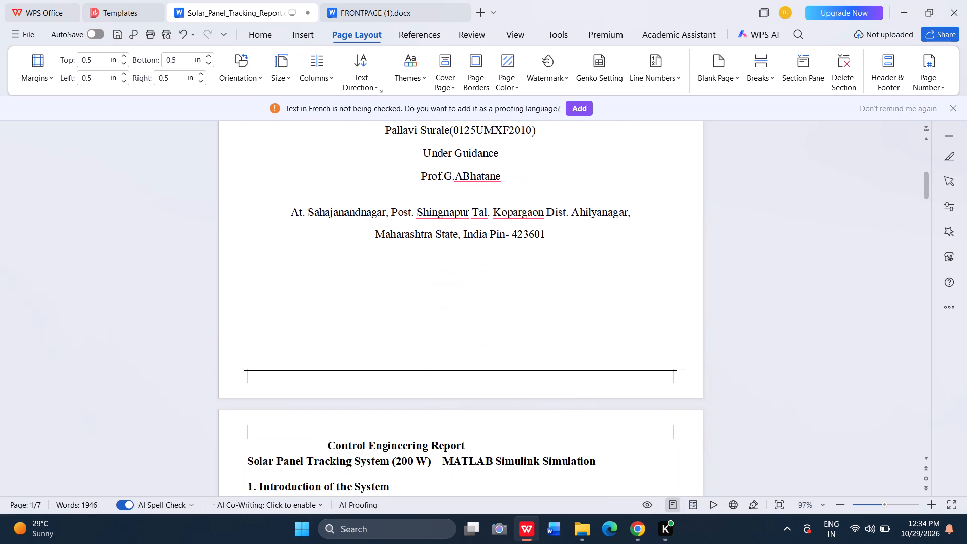
{"action": "left_click", "coordinate": [320, 440]}
{"action": "key", "text": "Return"}
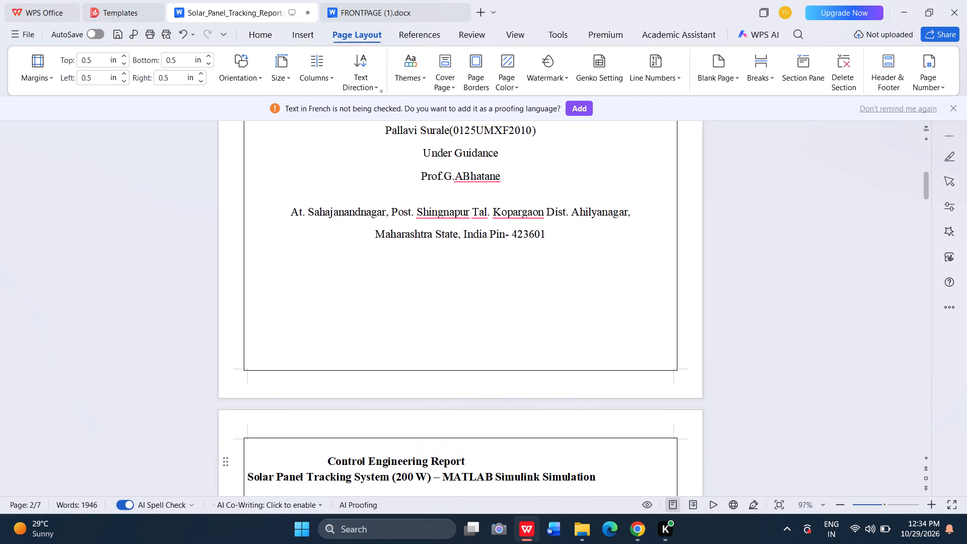
{"action": "key", "text": "Return"}
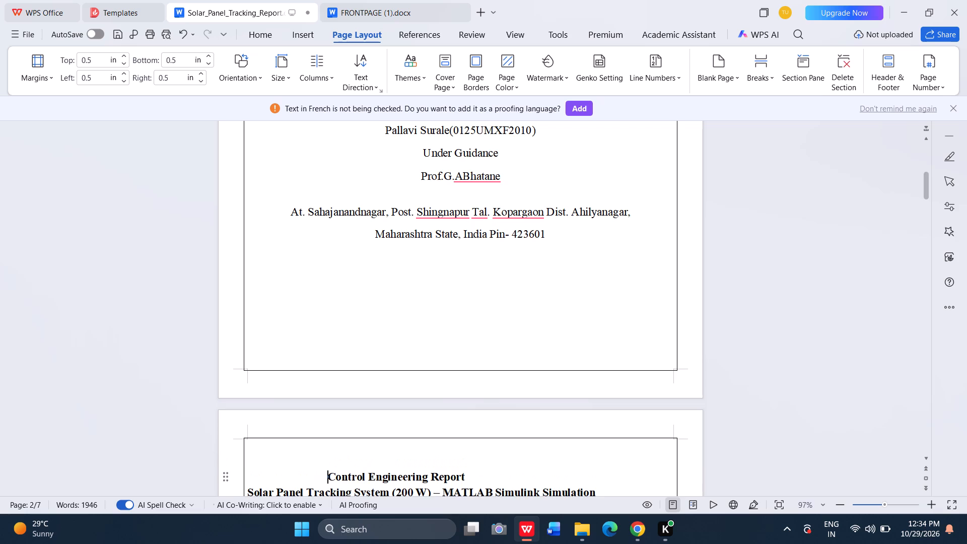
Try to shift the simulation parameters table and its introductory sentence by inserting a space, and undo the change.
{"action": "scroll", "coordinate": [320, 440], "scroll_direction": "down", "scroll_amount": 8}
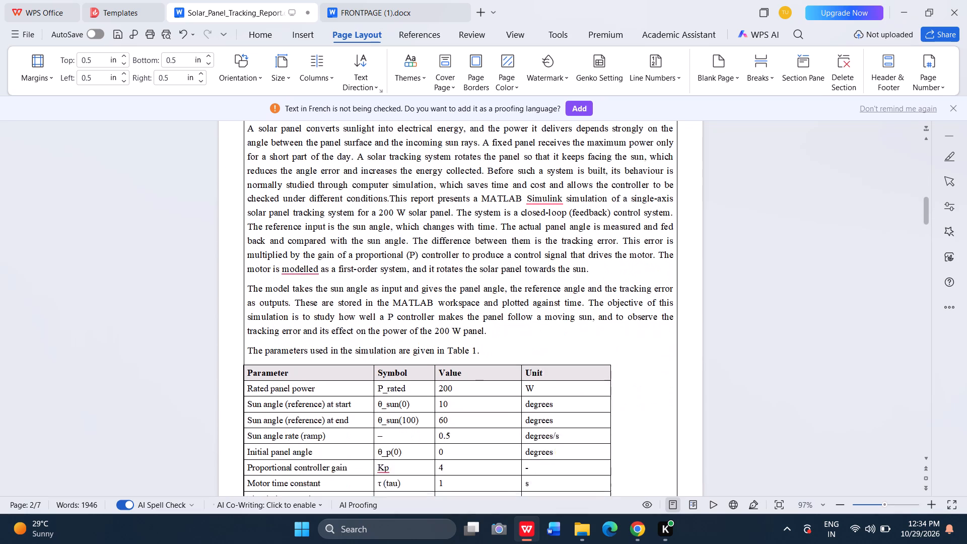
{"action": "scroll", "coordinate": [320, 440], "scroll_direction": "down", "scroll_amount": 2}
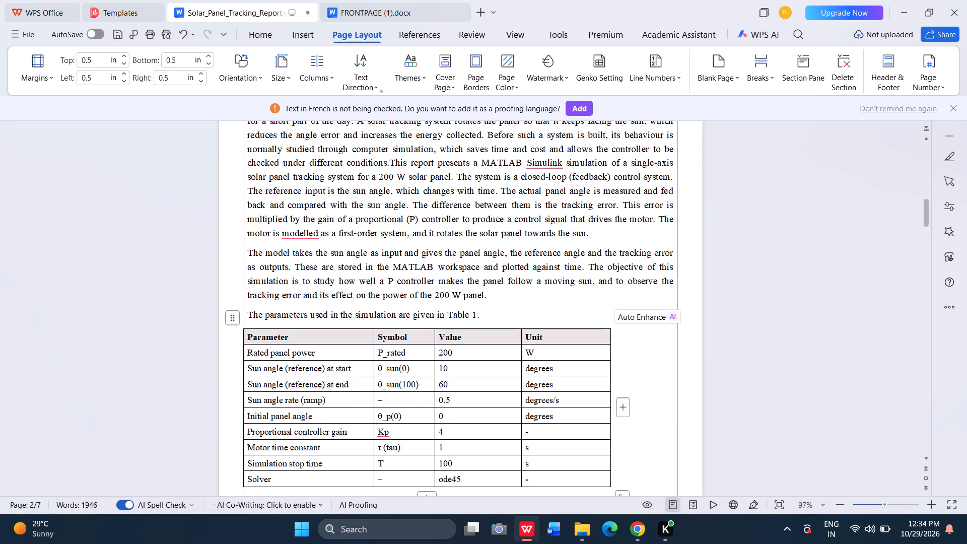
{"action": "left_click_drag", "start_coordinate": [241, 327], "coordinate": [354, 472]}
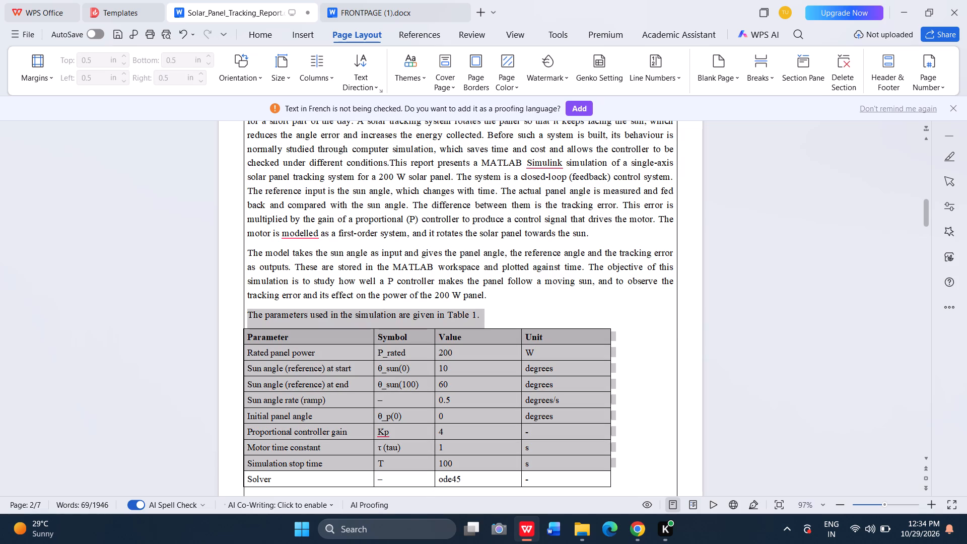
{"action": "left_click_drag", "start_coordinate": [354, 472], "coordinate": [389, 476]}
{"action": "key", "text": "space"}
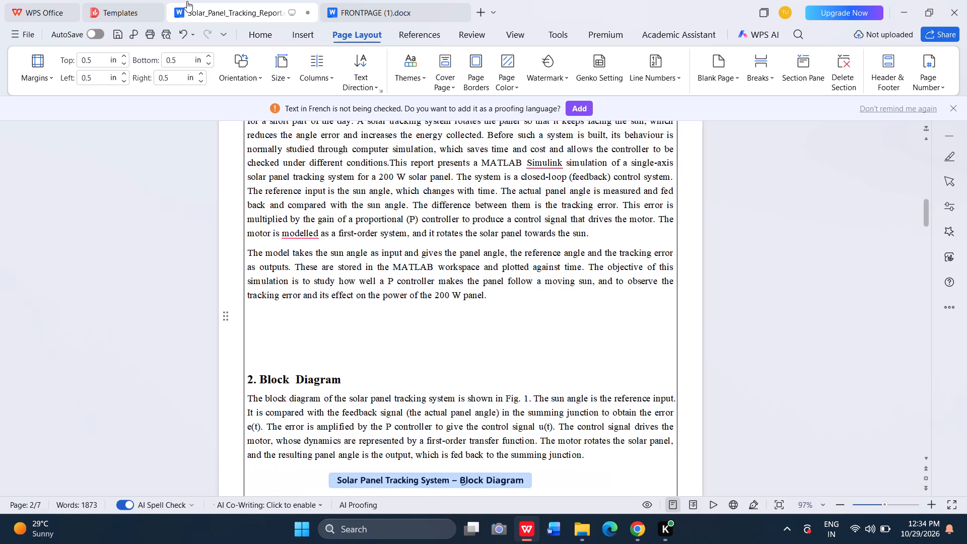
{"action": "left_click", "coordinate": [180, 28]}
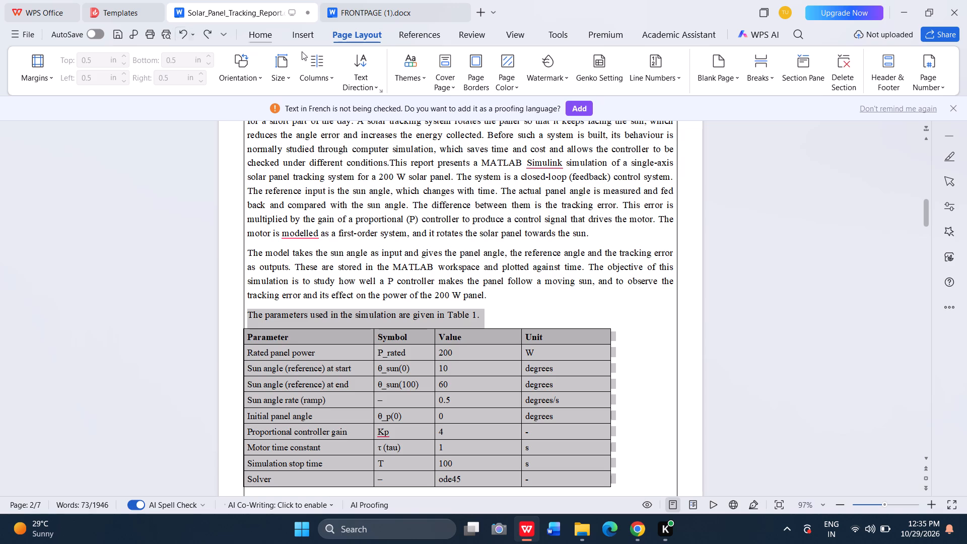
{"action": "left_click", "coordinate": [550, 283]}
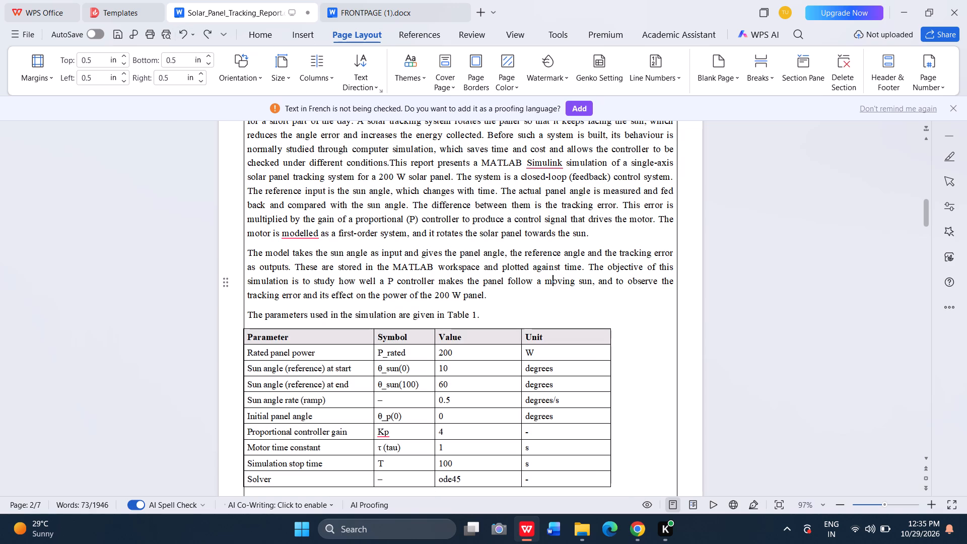
Insert two spaces on the blank line directly below the simulation parameters table.
{"action": "scroll", "coordinate": [374, 363], "scroll_direction": "down", "scroll_amount": 4}
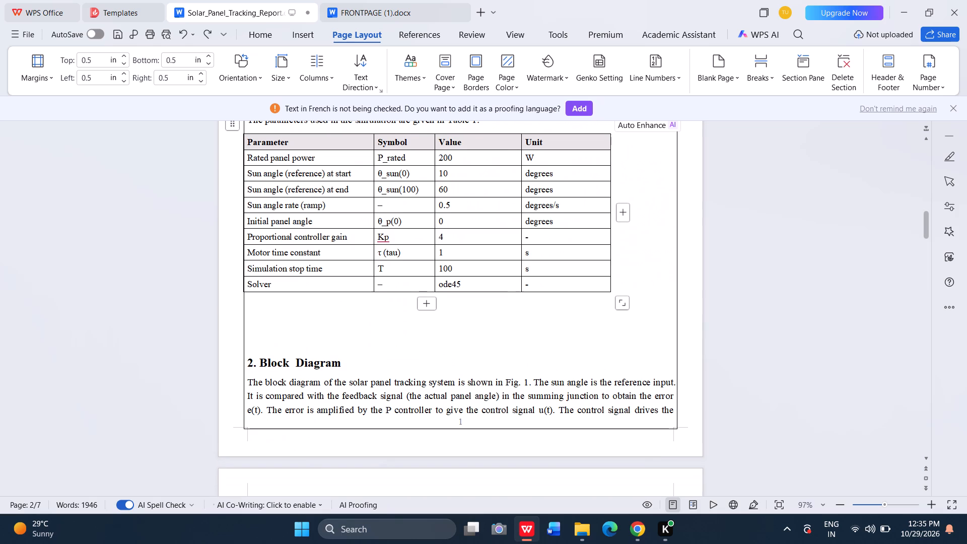
{"action": "scroll", "coordinate": [374, 363], "scroll_direction": "down", "scroll_amount": 1}
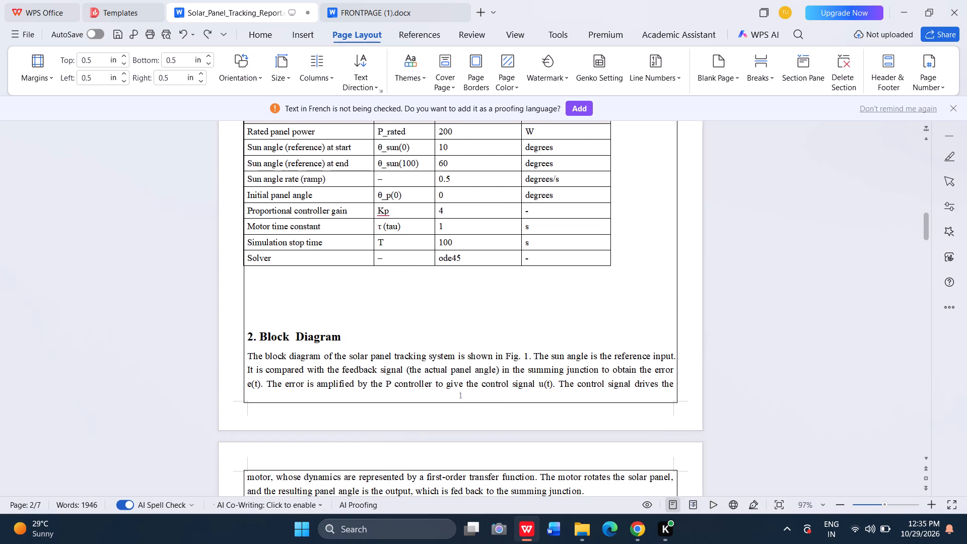
{"action": "left_click", "coordinate": [243, 267]}
{"action": "key", "text": "space"}
{"action": "key", "text": "space"}
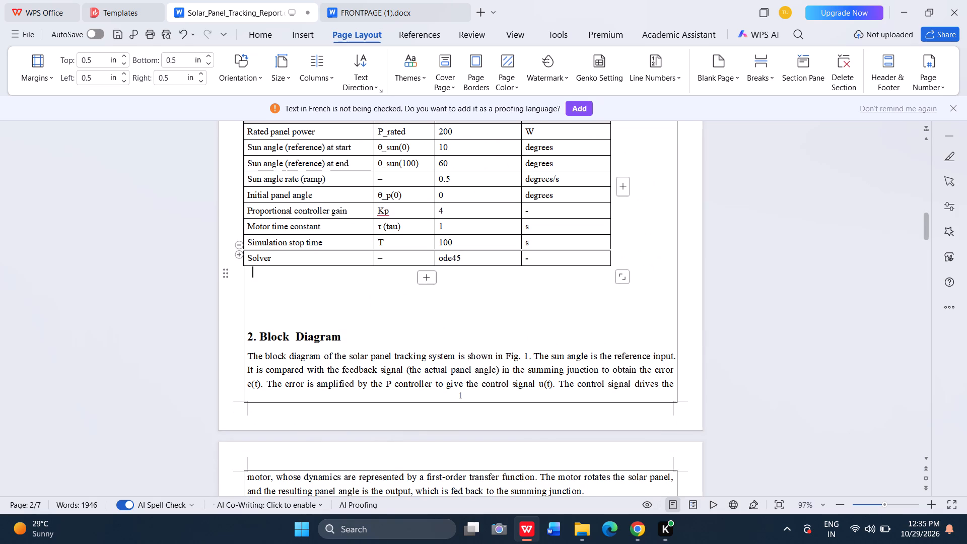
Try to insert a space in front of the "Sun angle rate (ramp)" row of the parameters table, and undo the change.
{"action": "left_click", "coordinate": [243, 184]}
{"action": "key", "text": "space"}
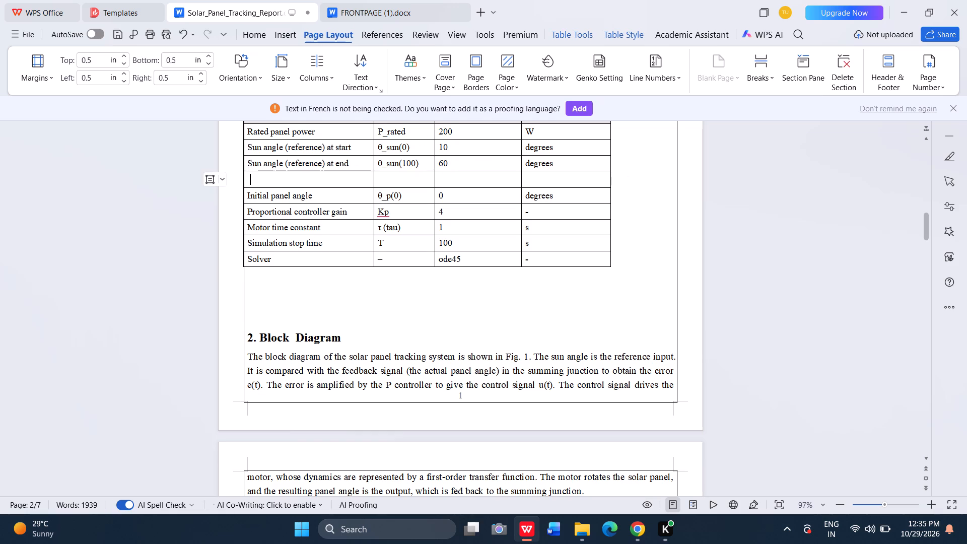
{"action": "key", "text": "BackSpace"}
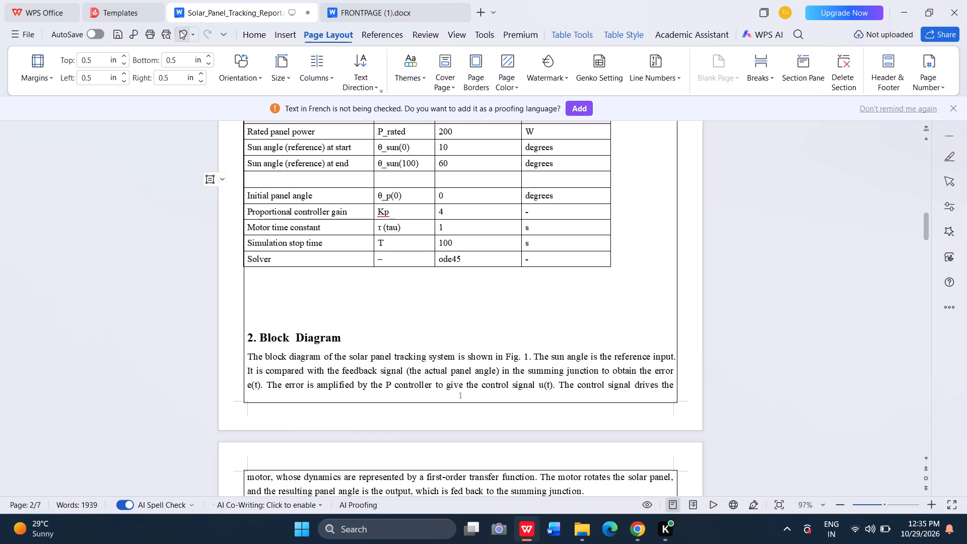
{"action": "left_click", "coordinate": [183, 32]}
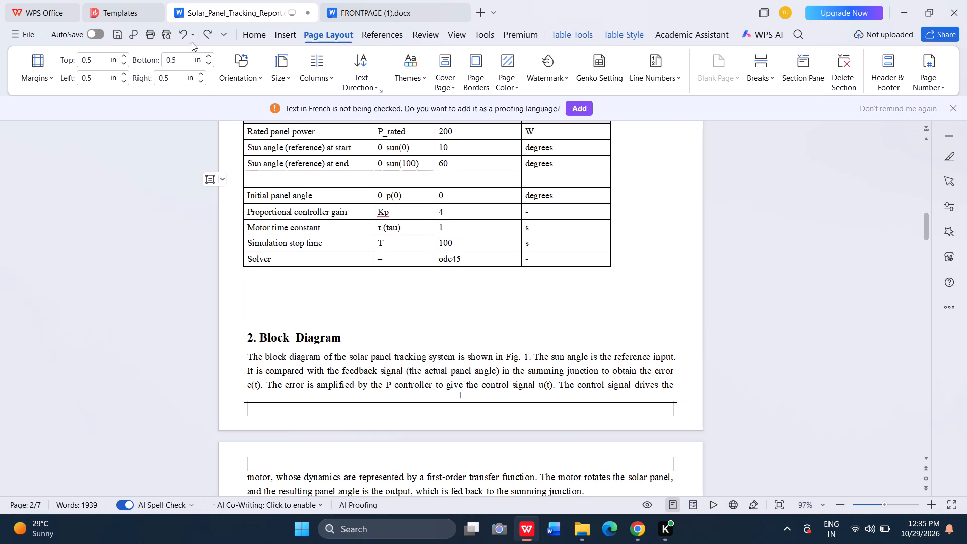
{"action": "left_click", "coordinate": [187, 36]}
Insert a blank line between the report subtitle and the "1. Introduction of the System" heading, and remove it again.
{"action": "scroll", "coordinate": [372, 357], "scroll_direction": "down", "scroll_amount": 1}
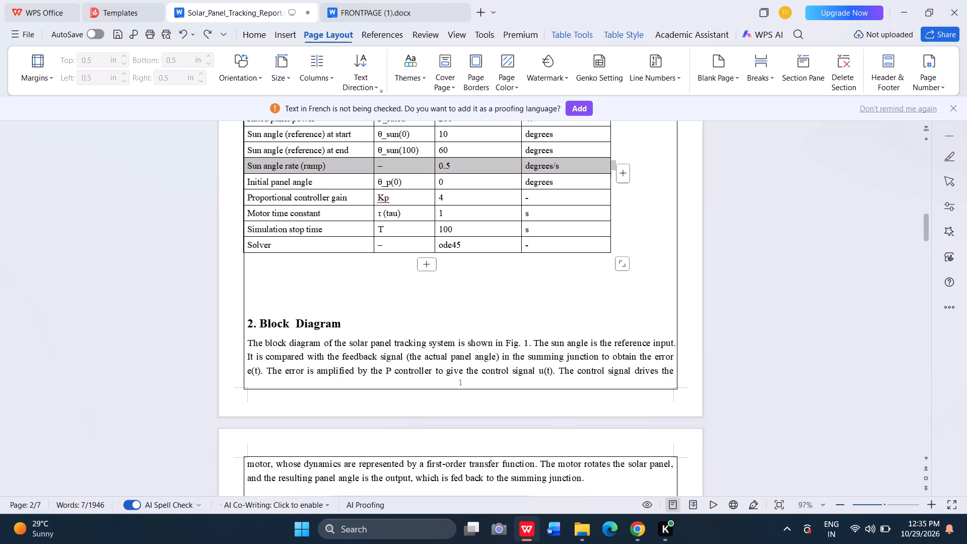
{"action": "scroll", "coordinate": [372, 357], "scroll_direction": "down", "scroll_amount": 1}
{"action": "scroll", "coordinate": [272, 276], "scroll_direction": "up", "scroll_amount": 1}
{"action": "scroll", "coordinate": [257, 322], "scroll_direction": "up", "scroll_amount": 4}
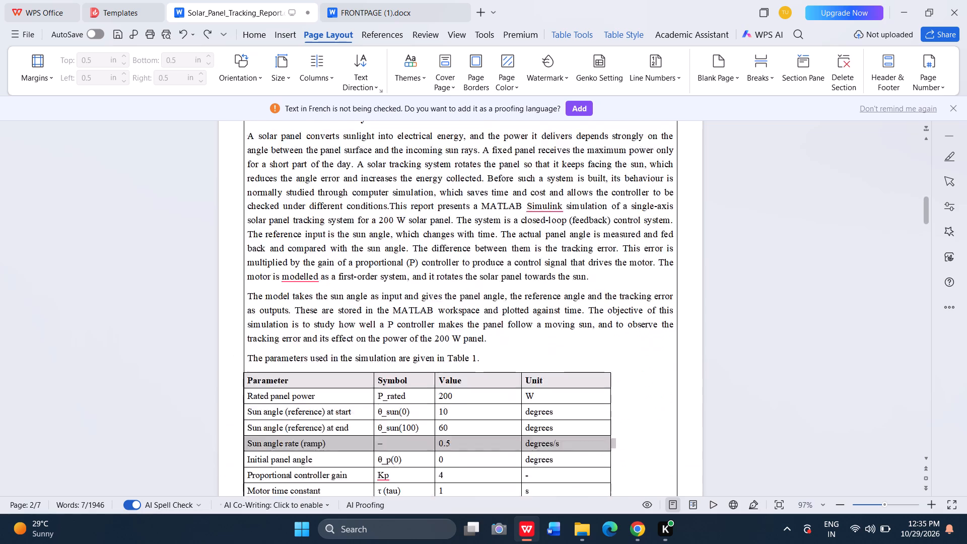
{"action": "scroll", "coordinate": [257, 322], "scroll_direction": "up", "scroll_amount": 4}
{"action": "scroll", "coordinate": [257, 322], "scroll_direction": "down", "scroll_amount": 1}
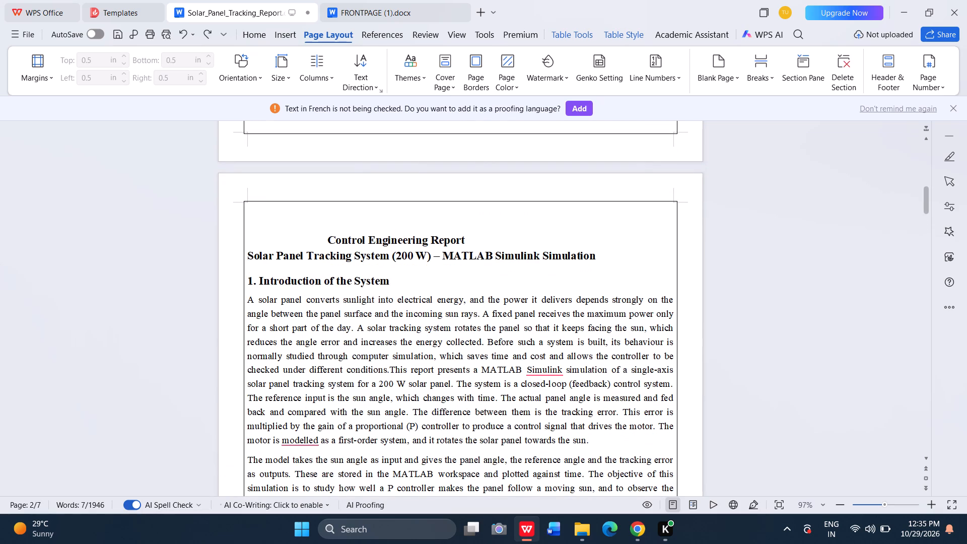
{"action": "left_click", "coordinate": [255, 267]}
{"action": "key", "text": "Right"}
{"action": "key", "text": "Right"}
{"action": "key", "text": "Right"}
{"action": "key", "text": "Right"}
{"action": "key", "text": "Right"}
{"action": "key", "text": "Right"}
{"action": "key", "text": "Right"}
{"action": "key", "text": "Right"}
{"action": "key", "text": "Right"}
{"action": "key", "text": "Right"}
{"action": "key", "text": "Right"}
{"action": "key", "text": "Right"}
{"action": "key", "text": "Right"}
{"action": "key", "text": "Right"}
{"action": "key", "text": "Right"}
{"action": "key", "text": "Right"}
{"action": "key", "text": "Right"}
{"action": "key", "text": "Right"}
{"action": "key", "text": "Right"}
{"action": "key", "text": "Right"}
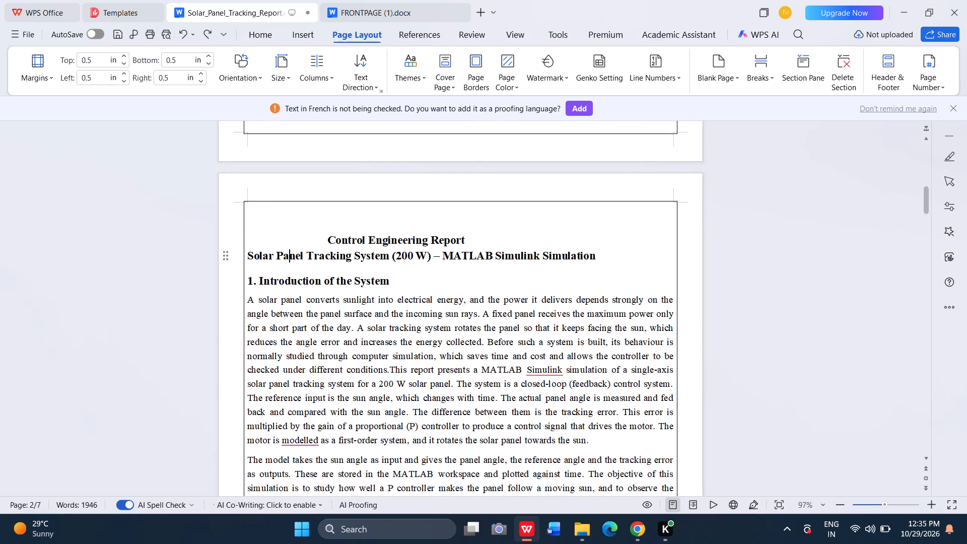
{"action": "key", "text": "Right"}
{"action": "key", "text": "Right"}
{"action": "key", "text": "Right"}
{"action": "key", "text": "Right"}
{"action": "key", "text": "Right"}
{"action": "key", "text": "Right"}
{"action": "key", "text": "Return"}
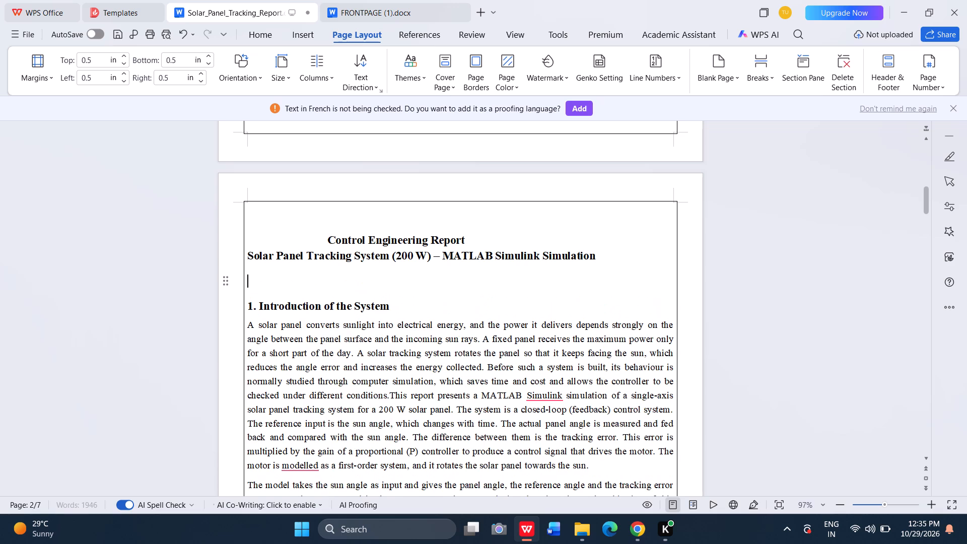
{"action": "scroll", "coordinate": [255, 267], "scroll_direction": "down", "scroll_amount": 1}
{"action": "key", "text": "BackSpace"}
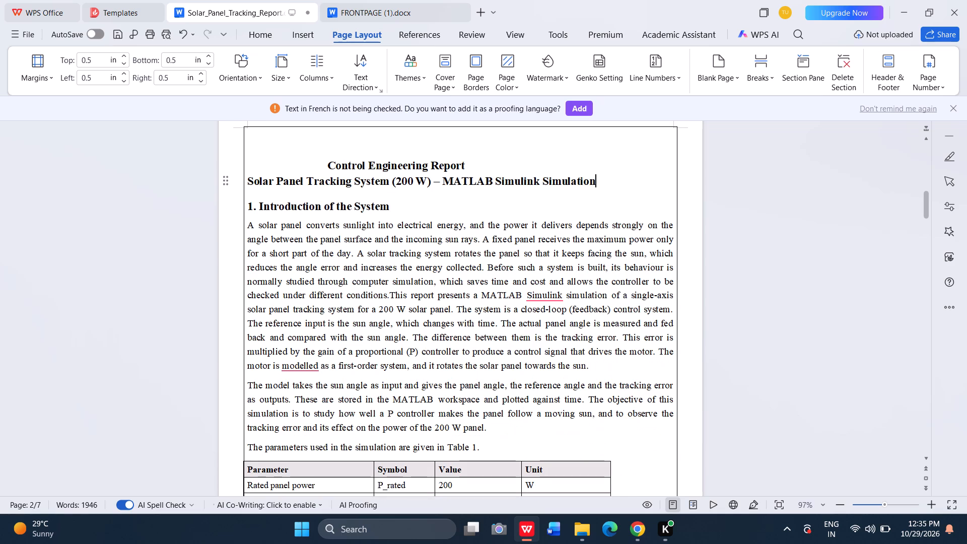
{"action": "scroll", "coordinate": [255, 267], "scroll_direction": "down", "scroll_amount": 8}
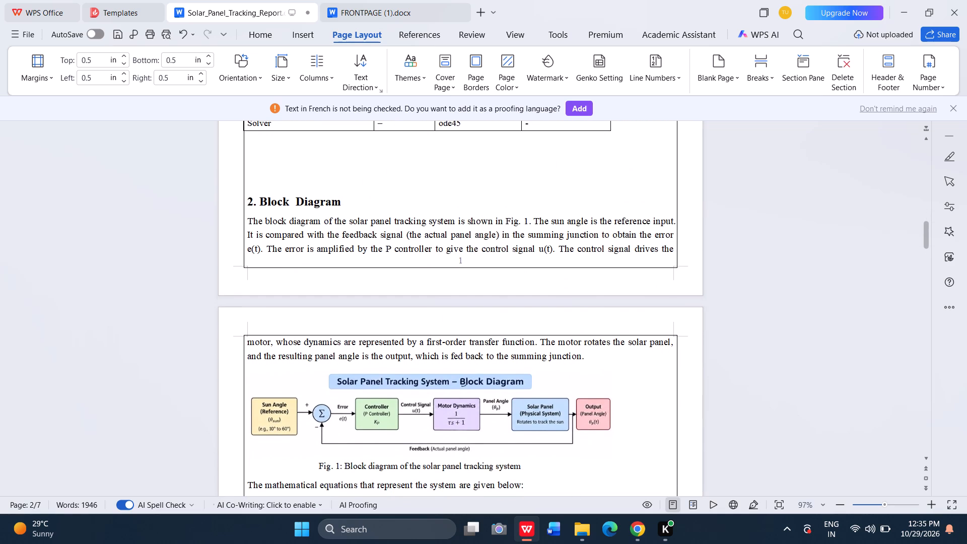
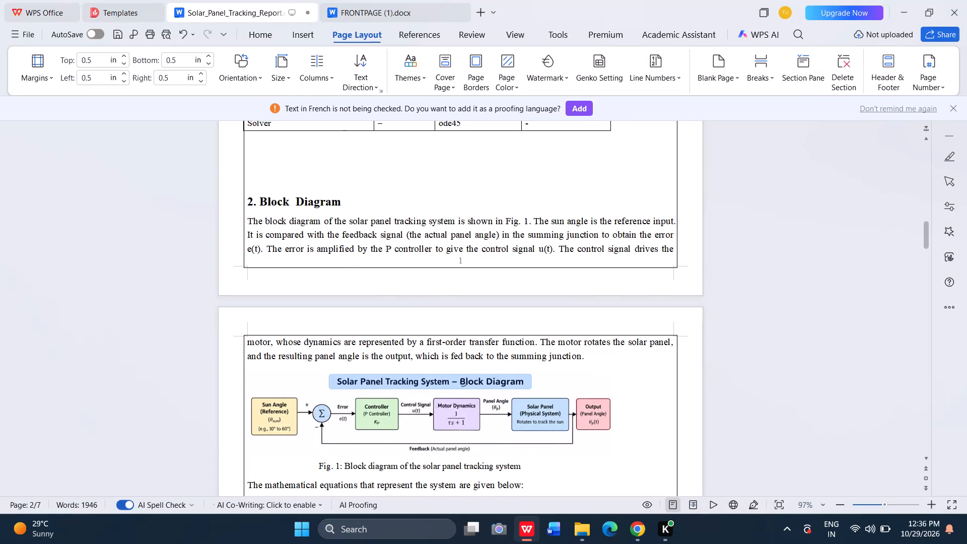
Move the text beginning "motor, whose dynamics" into its own paragraph and add two blank lines above it at the top of page 2.
{"action": "scroll", "coordinate": [267, 281], "scroll_direction": "down", "scroll_amount": 11}
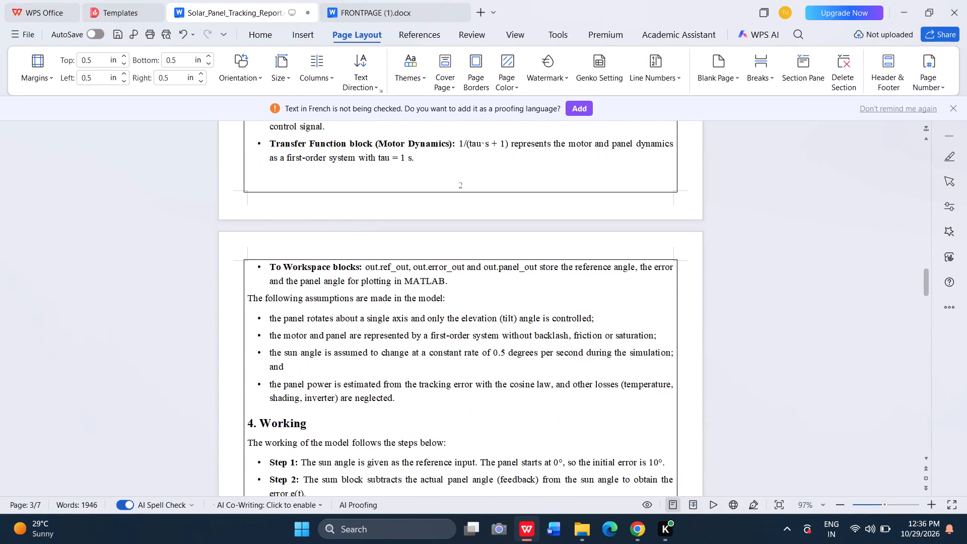
{"action": "scroll", "coordinate": [267, 281], "scroll_direction": "down", "scroll_amount": 3}
{"action": "scroll", "coordinate": [267, 281], "scroll_direction": "up", "scroll_amount": 2}
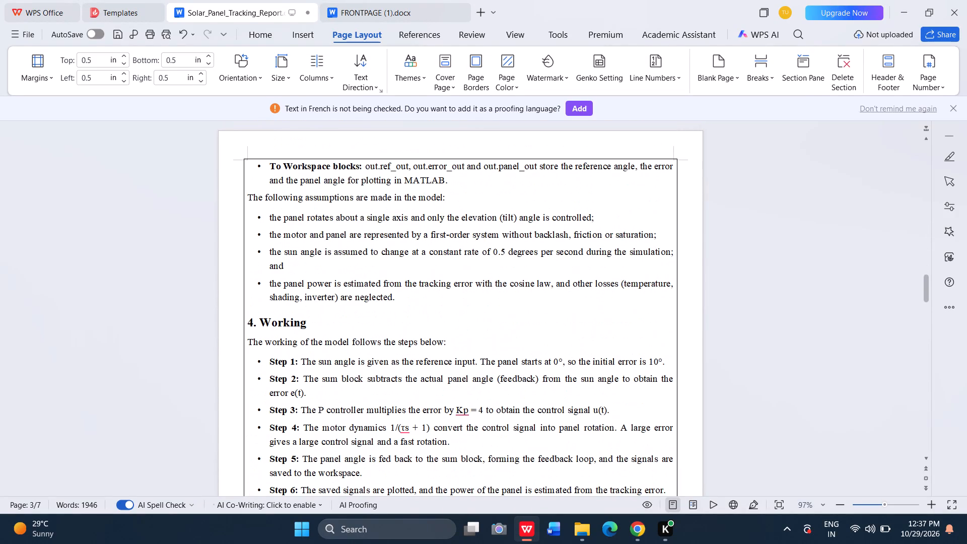
{"action": "scroll", "coordinate": [273, 168], "scroll_direction": "up", "scroll_amount": 8}
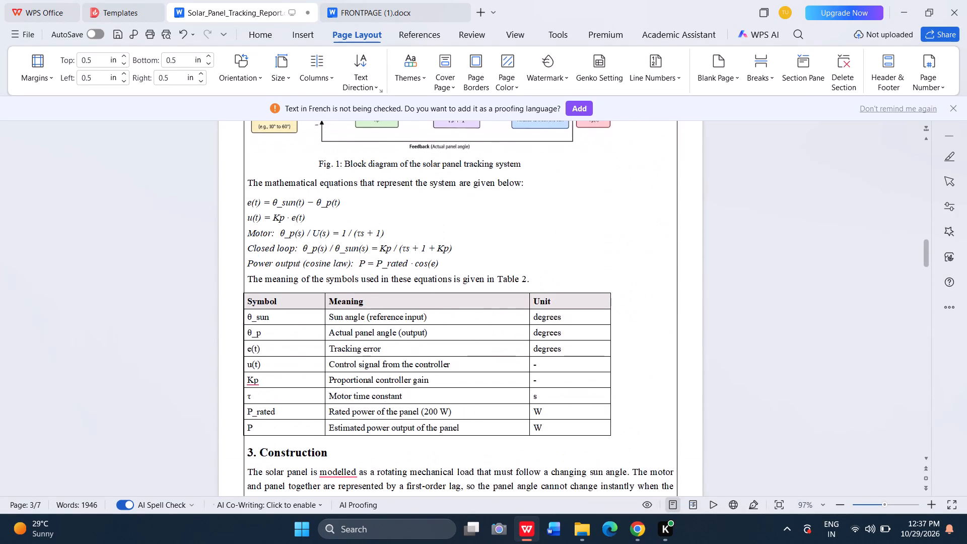
{"action": "scroll", "coordinate": [273, 168], "scroll_direction": "up", "scroll_amount": 5}
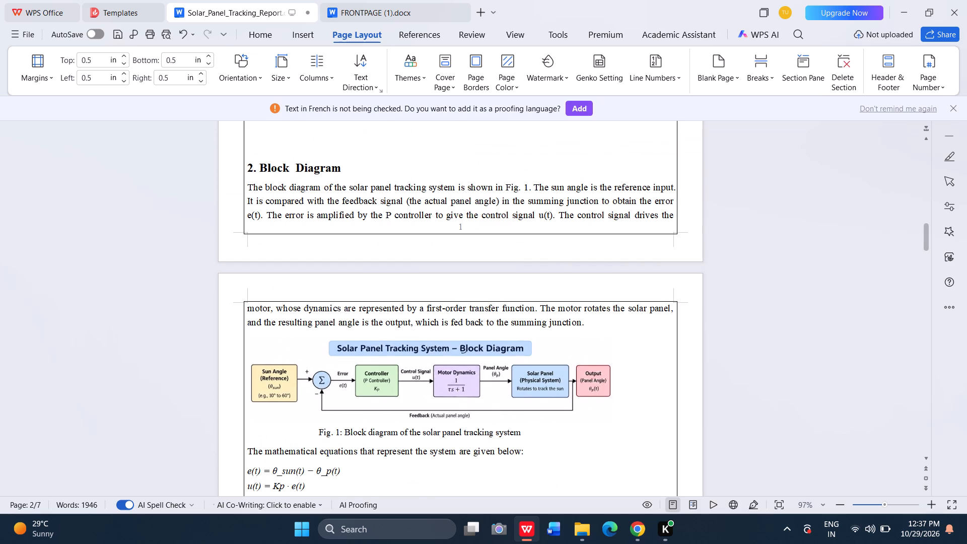
{"action": "left_click", "coordinate": [246, 311]}
{"action": "key", "text": "Return"}
{"action": "key", "text": "Return"}
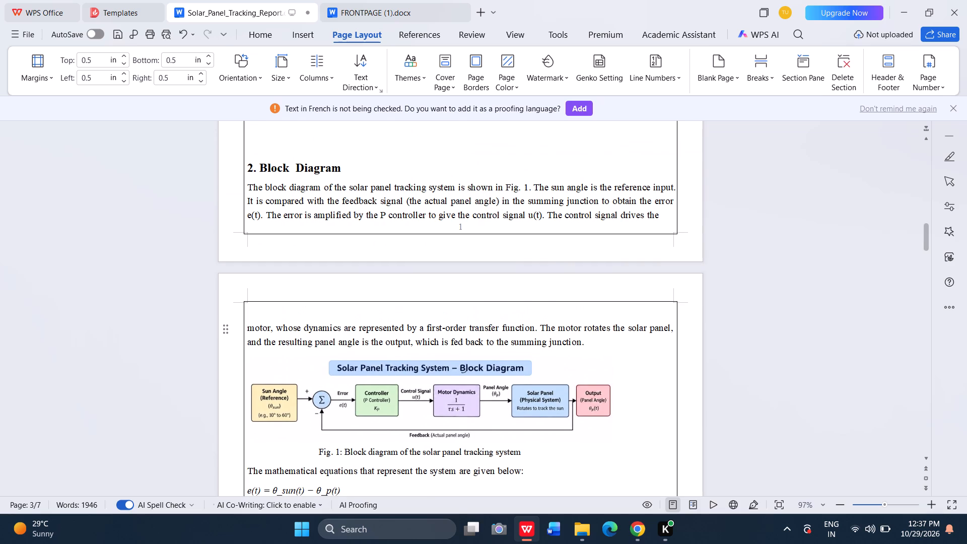
{"action": "key", "text": "Return"}
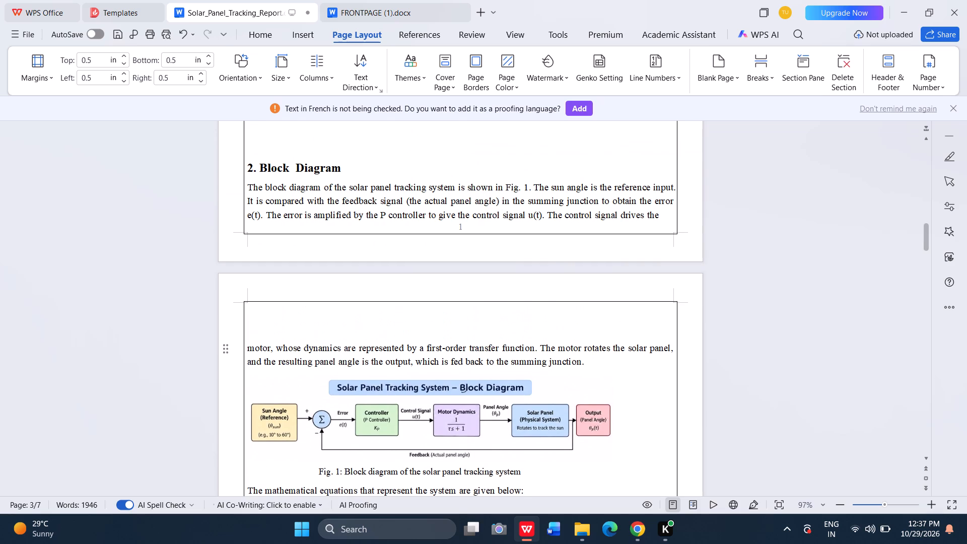
Insert two unbulleted blank lines above the "Transfer Function block (Motor Dynamics)" bullet at the top of page 3.
{"action": "scroll", "coordinate": [246, 311], "scroll_direction": "down", "scroll_amount": 8}
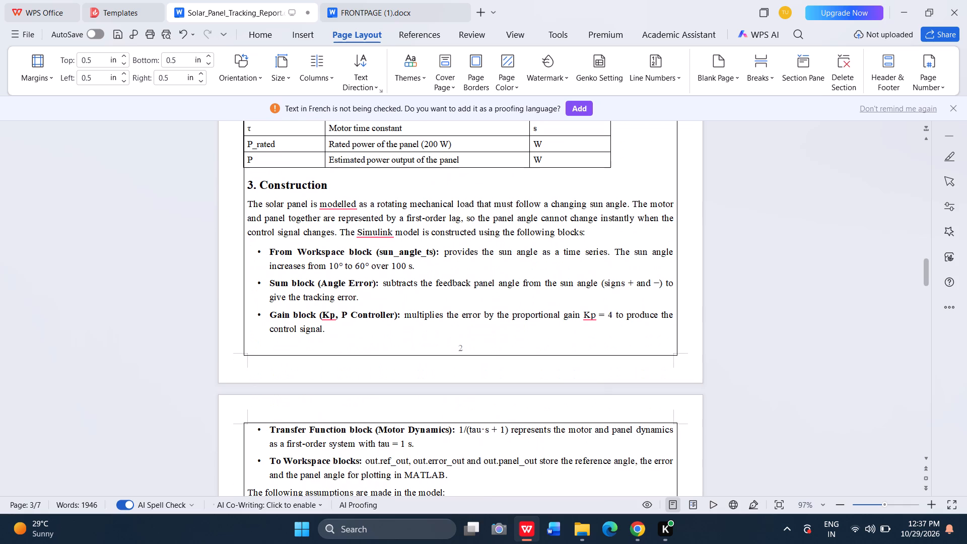
{"action": "scroll", "coordinate": [246, 311], "scroll_direction": "down", "scroll_amount": 1}
{"action": "scroll", "coordinate": [277, 347], "scroll_direction": "down", "scroll_amount": 1}
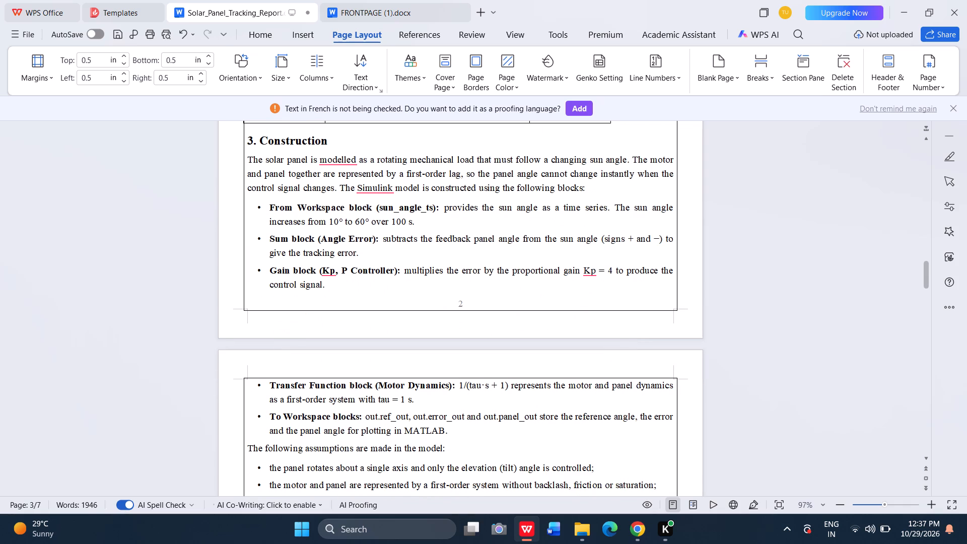
{"action": "left_click", "coordinate": [253, 386]}
{"action": "key", "text": "Left"}
{"action": "key", "text": "Left"}
{"action": "key", "text": "Return"}
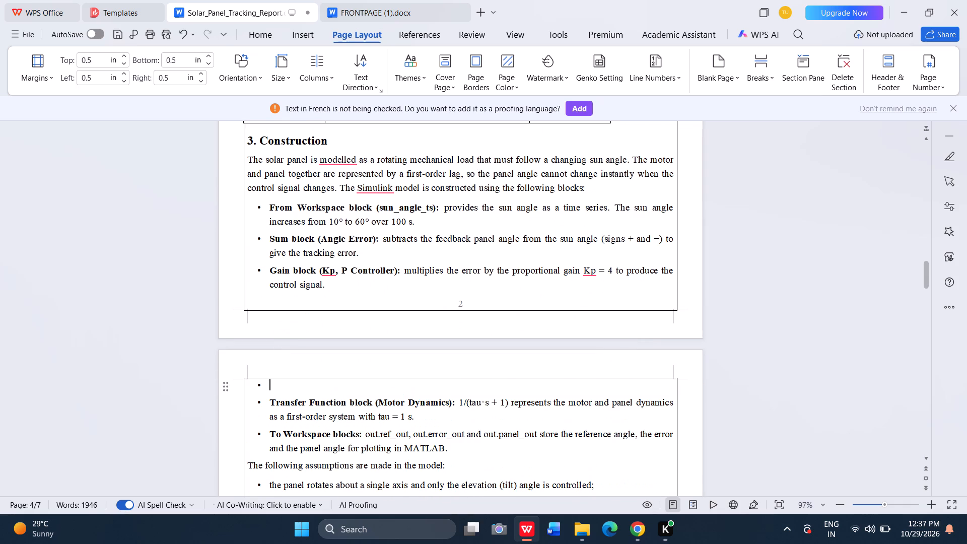
{"action": "key", "text": "Return"}
{"action": "key", "text": "Return"}
Insert 14 spaces and two line breaks before the Simulink model diagram at the top of page 4.
{"action": "scroll", "coordinate": [285, 388], "scroll_direction": "down", "scroll_amount": 3}
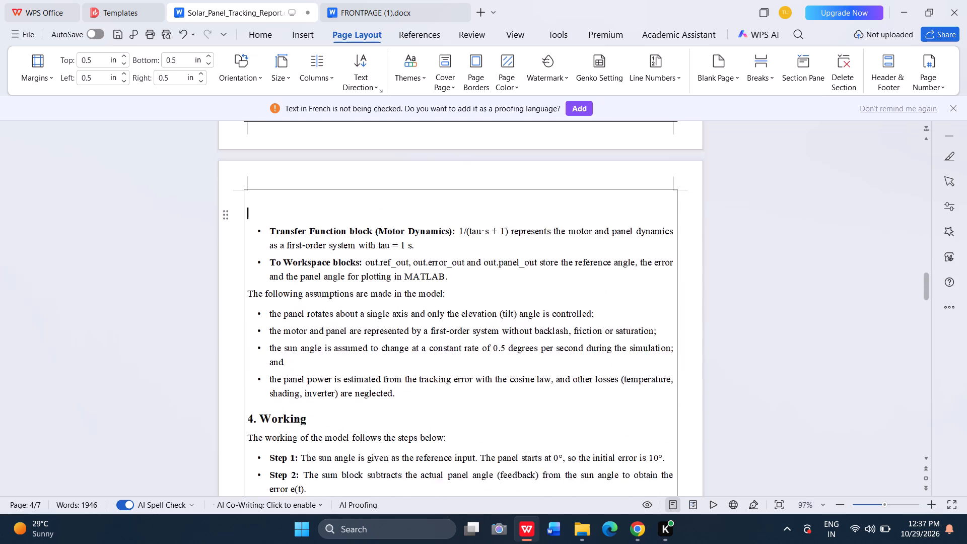
{"action": "scroll", "coordinate": [285, 388], "scroll_direction": "down", "scroll_amount": 9}
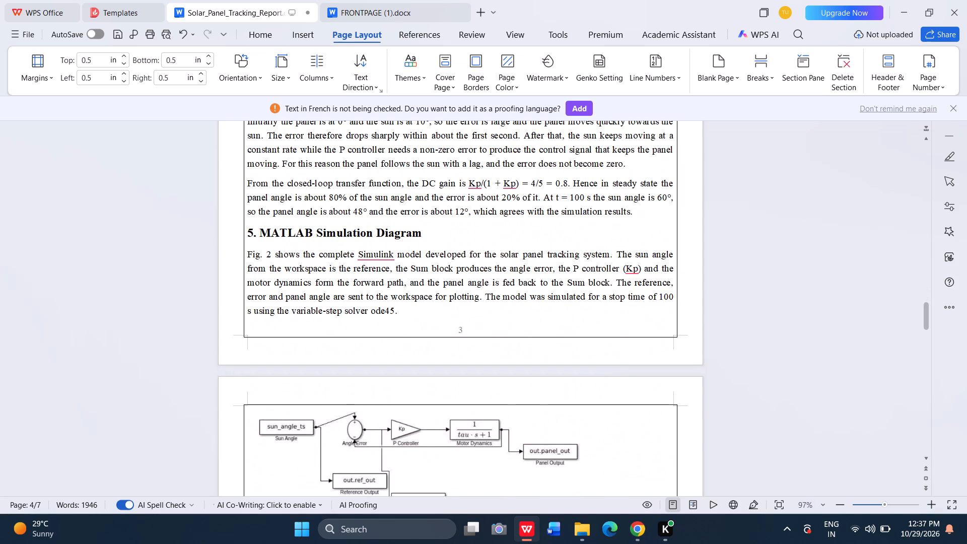
{"action": "scroll", "coordinate": [266, 444], "scroll_direction": "down", "scroll_amount": 1}
{"action": "left_click", "coordinate": [259, 412]}
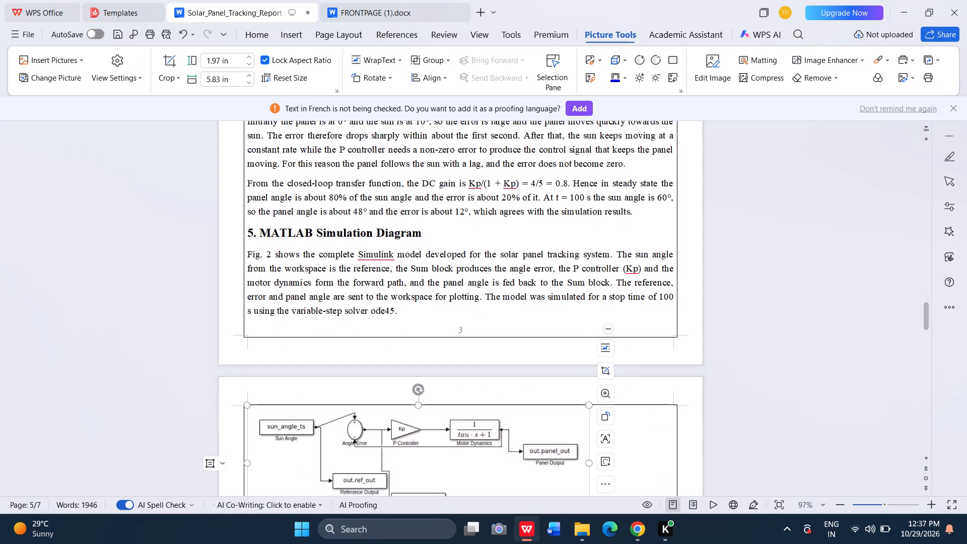
{"action": "key", "text": "space"}
{"action": "key", "text": "space"}
{"action": "key", "text": "space"}
{"action": "key", "text": "space"}
{"action": "key", "text": "space"}
{"action": "key", "text": "space"}
{"action": "key", "text": "space"}
{"action": "key", "text": "space"}
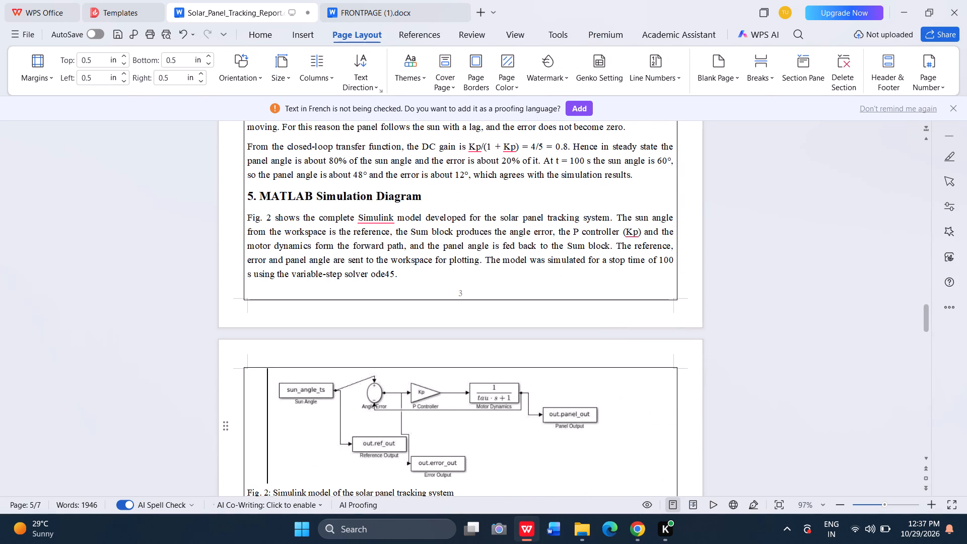
{"action": "key", "text": "space"}
{"action": "key", "text": "space"}
{"action": "key", "text": "space"}
{"action": "key", "text": "space"}
{"action": "key", "text": "space"}
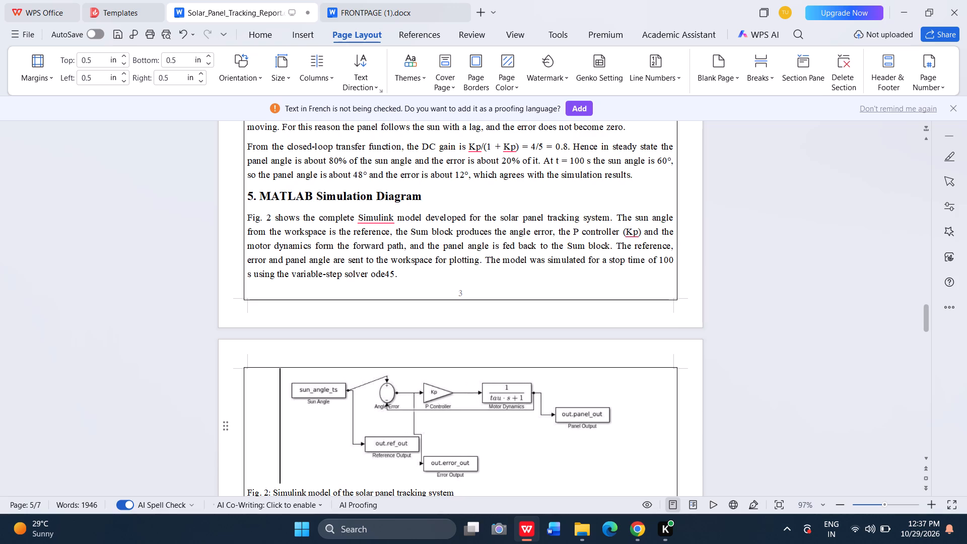
{"action": "key", "text": "space"}
{"action": "key", "text": "Return"}
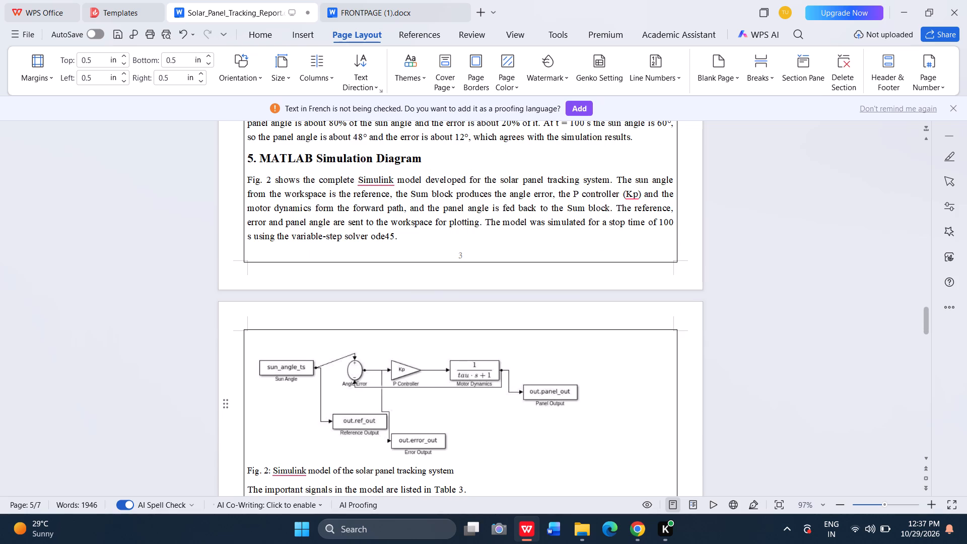
{"action": "key", "text": "Return"}
Shift the Simulink model diagram towards the page centre with 20 leading spaces.
{"action": "key", "text": "space"}
{"action": "key", "text": "space"}
{"action": "key", "text": "space"}
{"action": "key", "text": "space"}
{"action": "key", "text": "space"}
{"action": "key", "text": "space"}
{"action": "key", "text": "space"}
{"action": "key", "text": "space"}
{"action": "key", "text": "space"}
{"action": "key", "text": "space"}
{"action": "key", "text": "space"}
{"action": "key", "text": "space"}
{"action": "key", "text": "space"}
{"action": "key", "text": "space"}
{"action": "key", "text": "space"}
{"action": "key", "text": "space"}
{"action": "key", "text": "space"}
{"action": "key", "text": "space"}
{"action": "key", "text": "space"}
{"action": "key", "text": "space"}
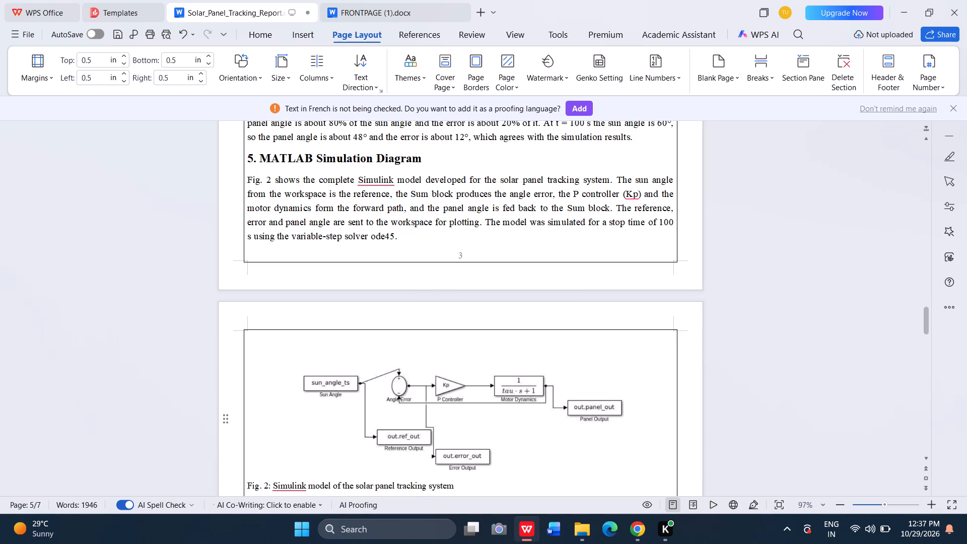
Shift the Fig. 2 caption beneath the Simulink diagram towards the centre with 18 leading spaces.
{"action": "scroll", "coordinate": [259, 412], "scroll_direction": "down", "scroll_amount": 2}
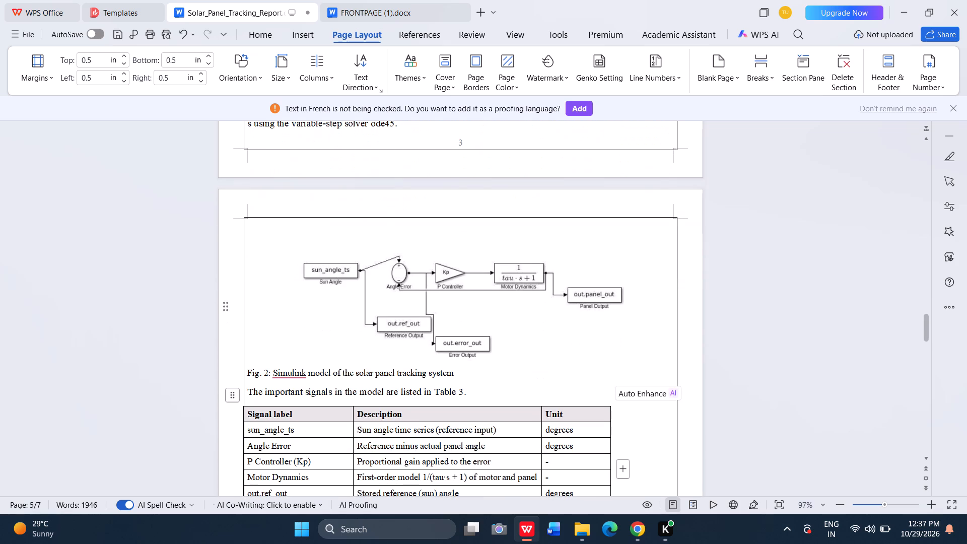
{"action": "left_click", "coordinate": [246, 371]}
{"action": "key", "text": "space"}
{"action": "key", "text": "space"}
{"action": "key", "text": "space"}
{"action": "key", "text": "space"}
{"action": "key", "text": "space"}
{"action": "key", "text": "space"}
{"action": "key", "text": "space"}
{"action": "key", "text": "space"}
{"action": "key", "text": "space"}
{"action": "key", "text": "space"}
{"action": "key", "text": "space"}
{"action": "key", "text": "space"}
{"action": "key", "text": "space"}
{"action": "key", "text": "space"}
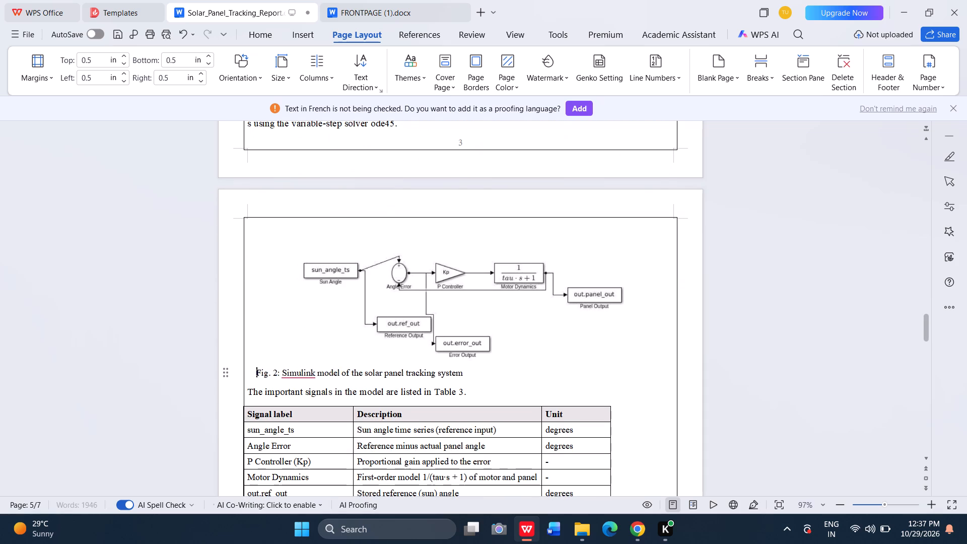
{"action": "key", "text": "space"}
{"action": "key", "text": "space"}
{"action": "key", "text": "space"}
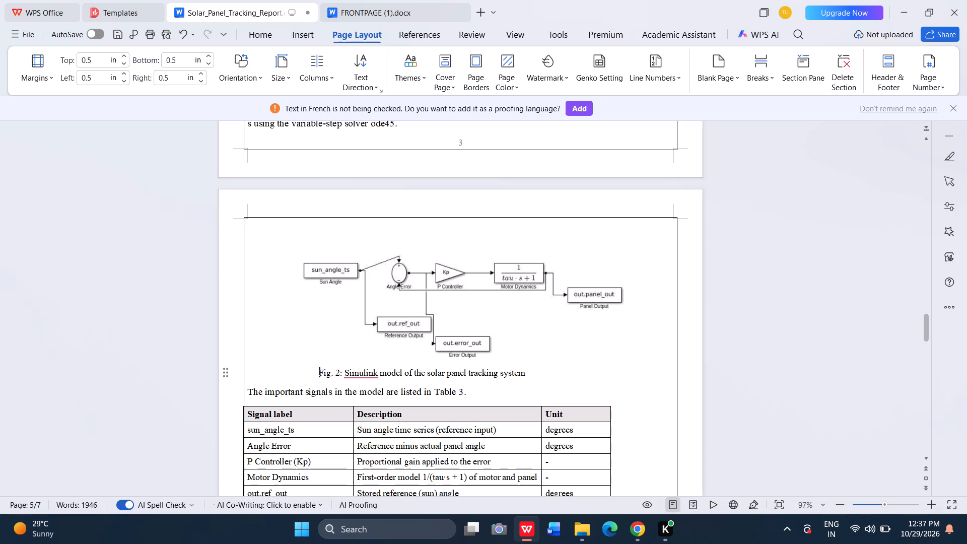
{"action": "key", "text": "space"}
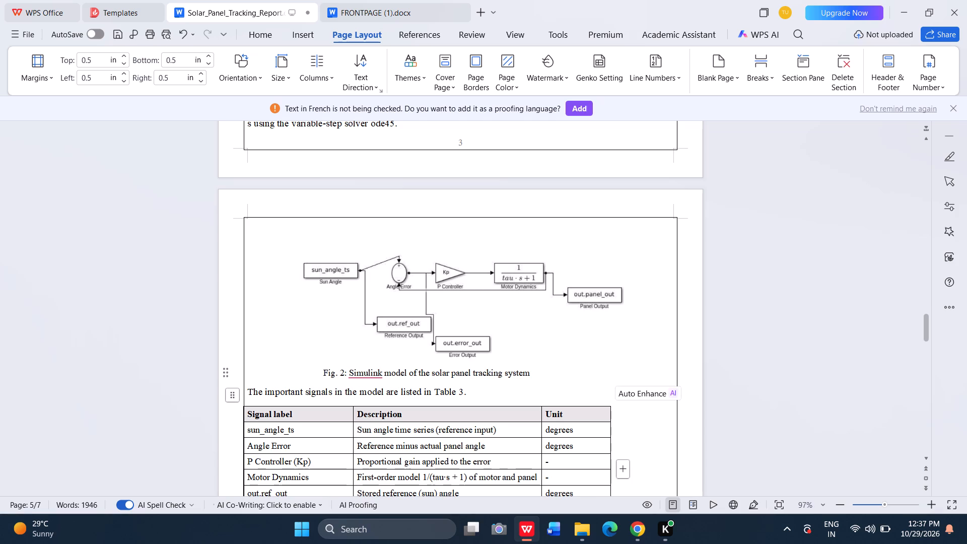
Insert two unbulleted blank lines above the "After this the panel follows the sun" bullet at the top of page 5.
{"action": "scroll", "coordinate": [372, 423], "scroll_direction": "down", "scroll_amount": 5}
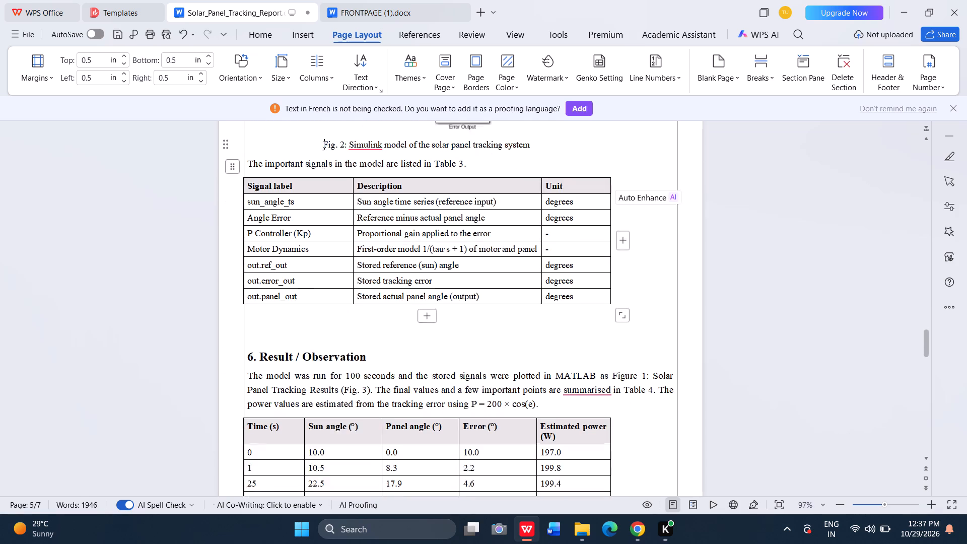
{"action": "scroll", "coordinate": [372, 423], "scroll_direction": "down", "scroll_amount": 4}
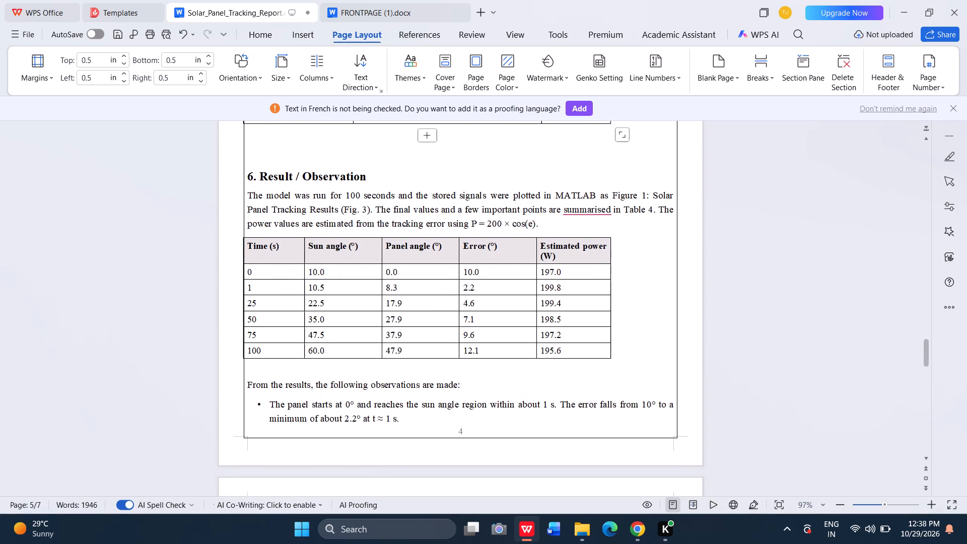
{"action": "scroll", "coordinate": [372, 423], "scroll_direction": "down", "scroll_amount": 1}
{"action": "scroll", "coordinate": [372, 423], "scroll_direction": "left", "scroll_amount": 1}
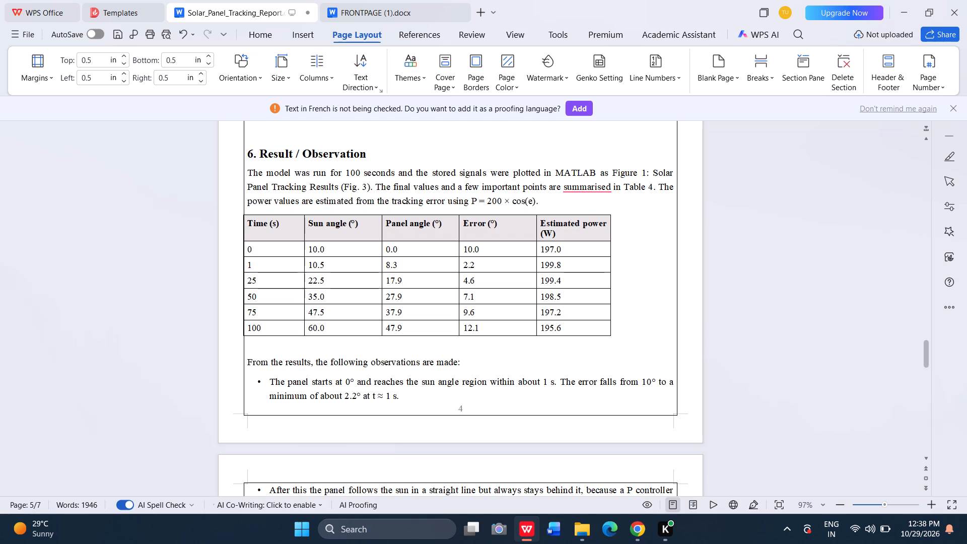
{"action": "left_click", "coordinate": [255, 488]}
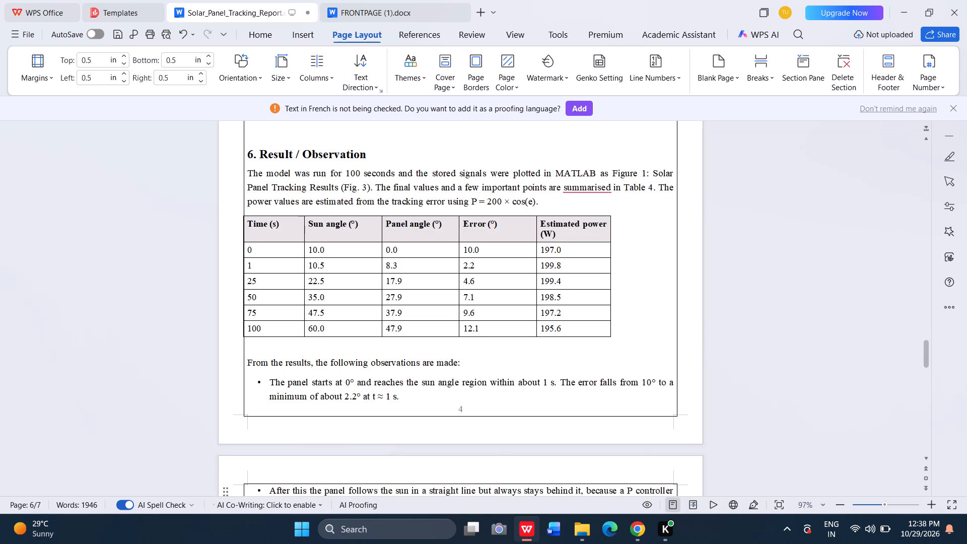
{"action": "key", "text": "Return"}
{"action": "key", "text": "Return"}
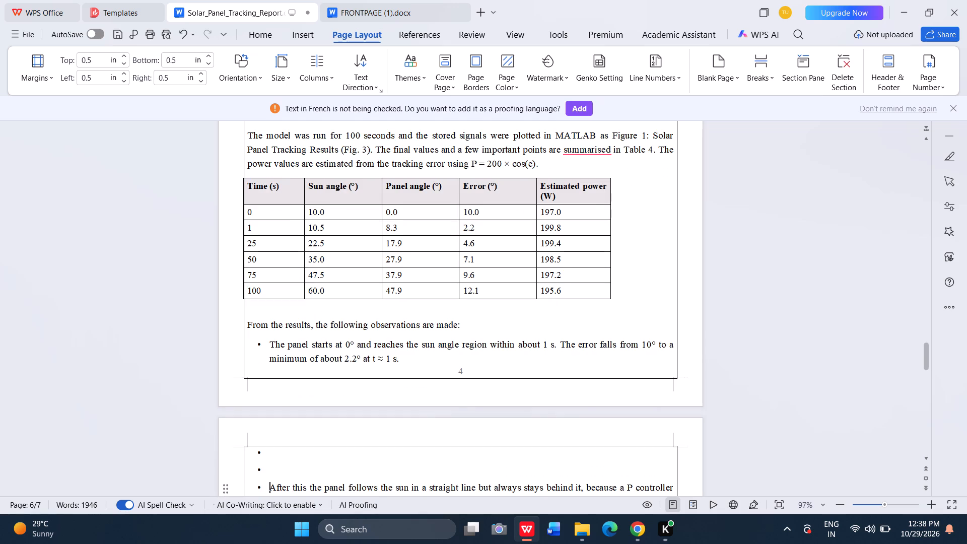
{"action": "key", "text": "BackSpace"}
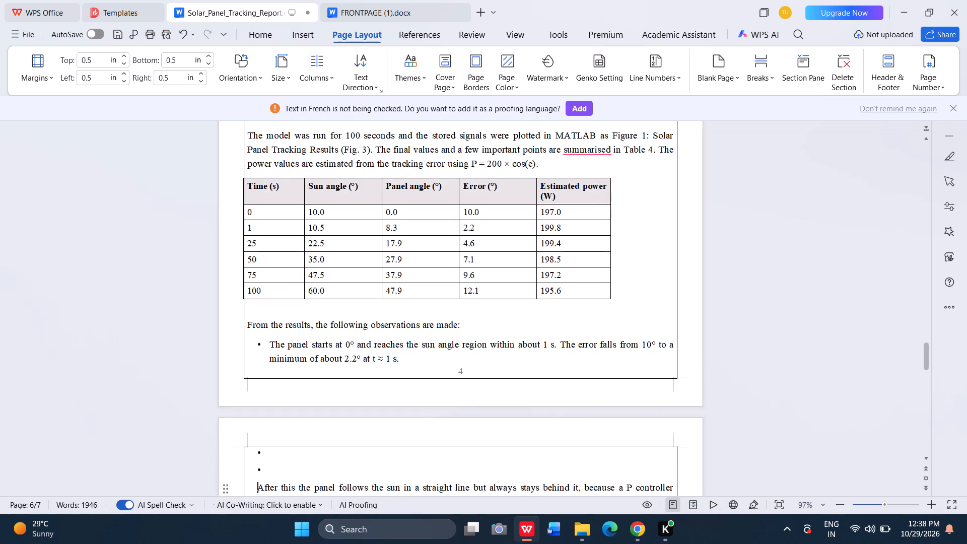
{"action": "left_click", "coordinate": [179, 33]}
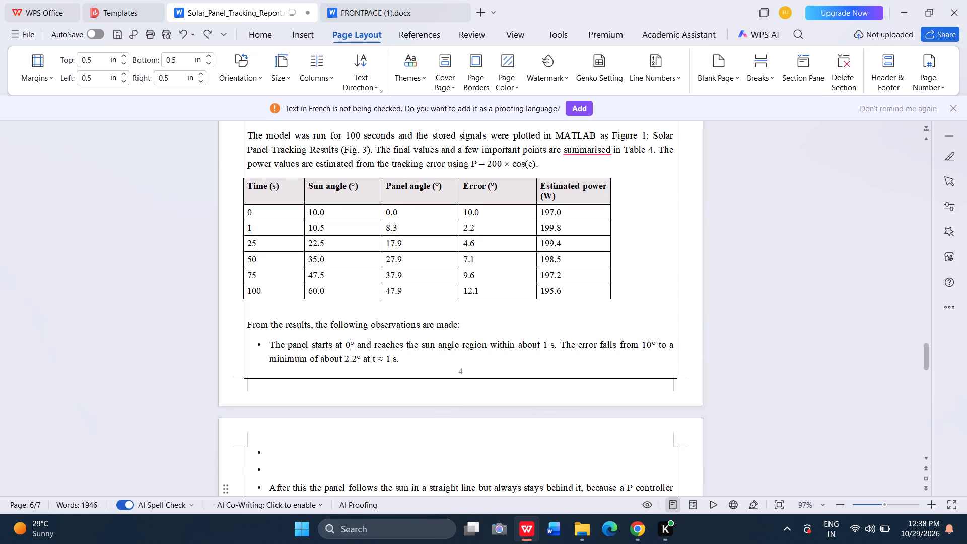
{"action": "left_click", "coordinate": [277, 465]}
{"action": "key", "text": "BackSpace"}
{"action": "key", "text": "BackSpace"}
{"action": "key", "text": "BackSpace"}
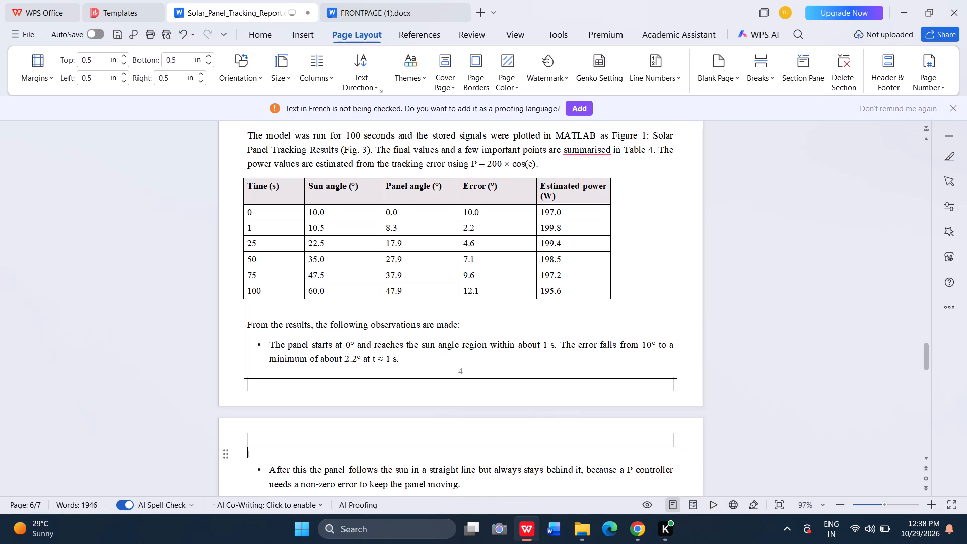
{"action": "key", "text": "Return"}
Review the spacing and page breaks of the Waveforms / System Response and Conclusion sections.
{"action": "scroll", "coordinate": [277, 465], "scroll_direction": "down", "scroll_amount": 3}
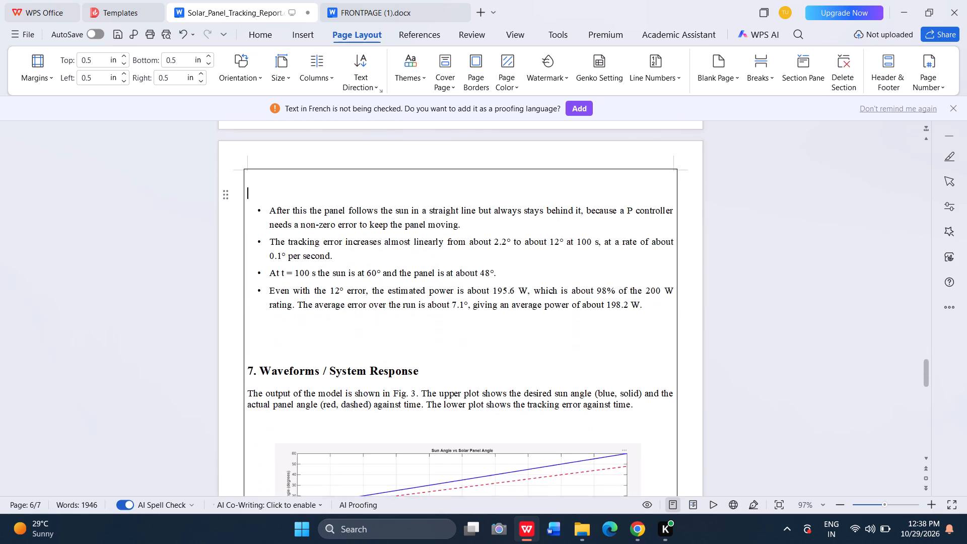
{"action": "scroll", "coordinate": [277, 465], "scroll_direction": "down", "scroll_amount": 10}
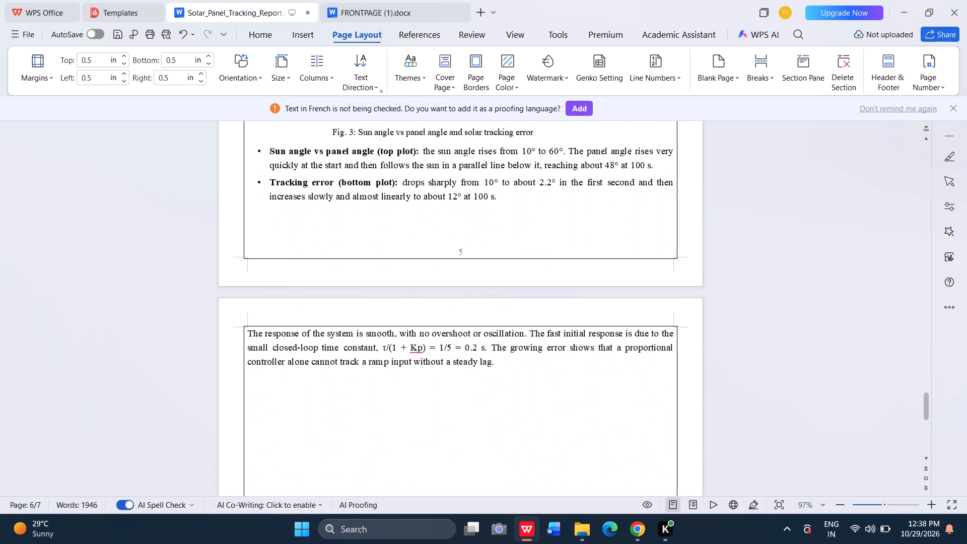
{"action": "scroll", "coordinate": [262, 324], "scroll_direction": "down", "scroll_amount": 4}
{"action": "scroll", "coordinate": [262, 324], "scroll_direction": "up", "scroll_amount": 1}
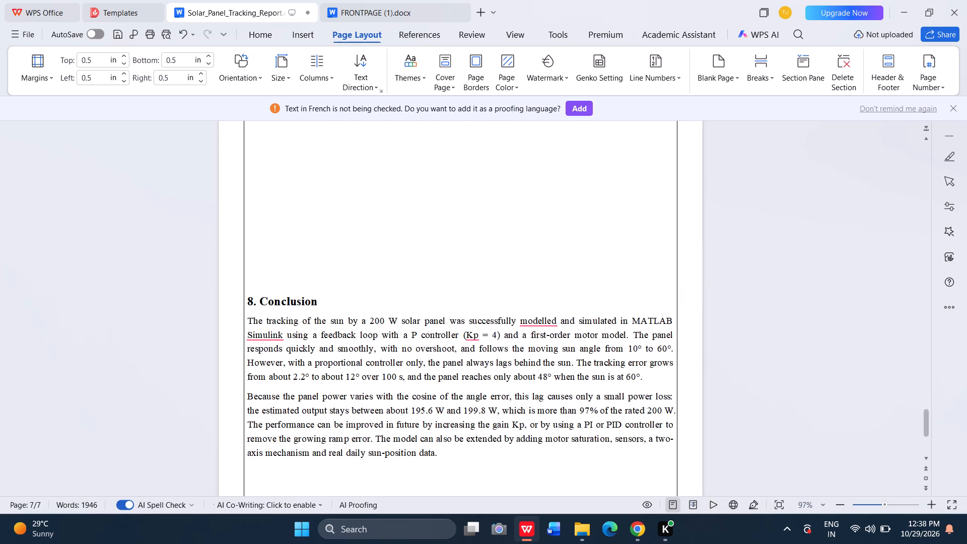
{"action": "scroll", "coordinate": [262, 324], "scroll_direction": "up", "scroll_amount": 1}
{"action": "scroll", "coordinate": [333, 273], "scroll_direction": "up", "scroll_amount": 3}
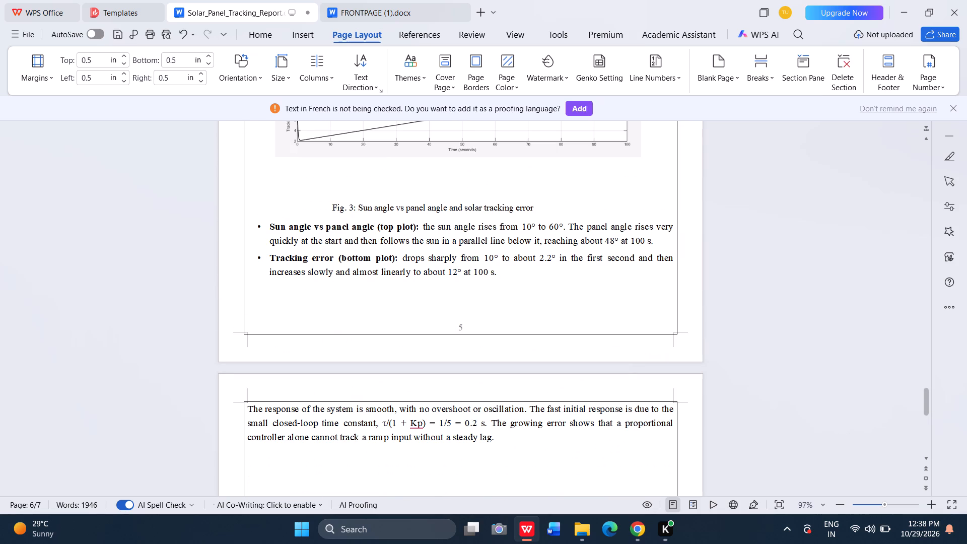
{"action": "scroll", "coordinate": [348, 384], "scroll_direction": "down", "scroll_amount": 5}
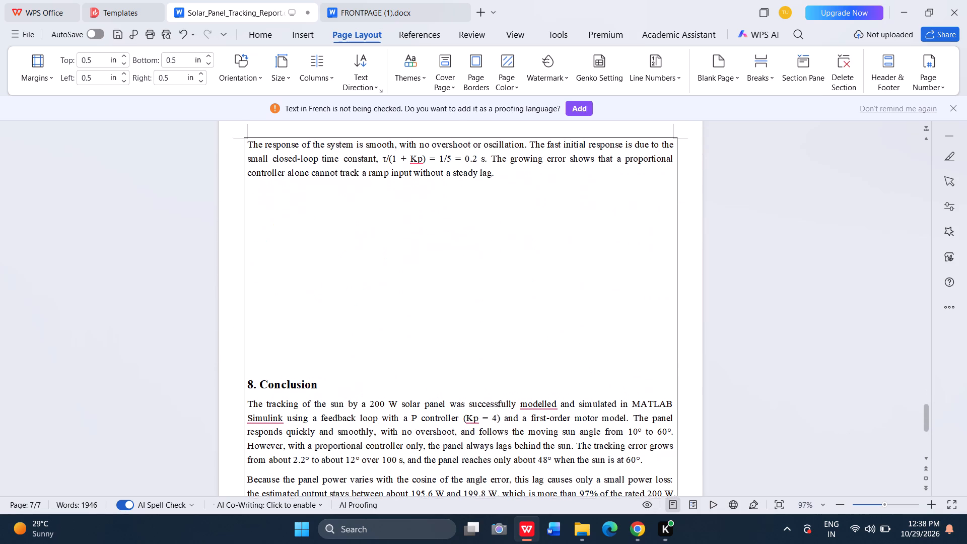
Delete surplus blank lines above the "8. Conclusion" heading, leaving only a small gap below the preceding paragraph.
{"action": "left_click", "coordinate": [254, 371]}
{"action": "key", "text": "BackSpace"}
{"action": "key", "text": "BackSpace"}
{"action": "key", "text": "BackSpace"}
{"action": "key", "text": "BackSpace"}
{"action": "key", "text": "BackSpace"}
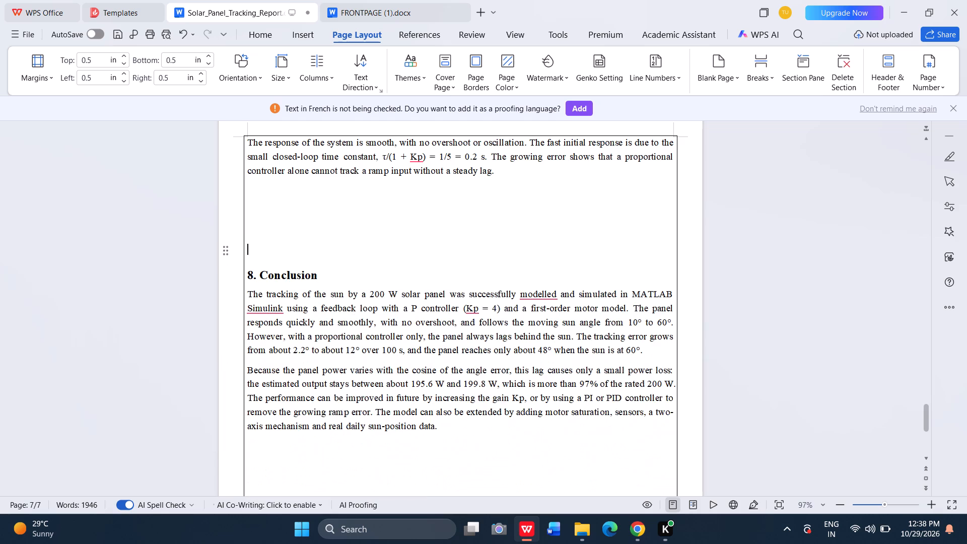
{"action": "key", "text": "BackSpace"}
{"action": "key", "text": "BackSpace"}
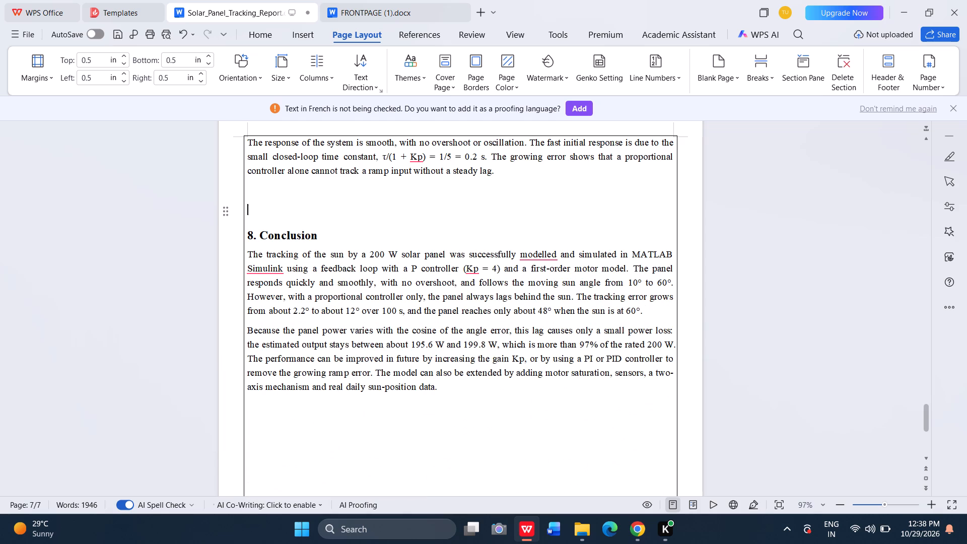
Insert two blank lines before the "The response of the system" paragraph and push its text down one line with leading spaces.
{"action": "left_click", "coordinate": [248, 138]}
{"action": "key", "text": "Return"}
{"action": "key", "text": "Return"}
{"action": "scroll", "coordinate": [248, 138], "scroll_direction": "up", "scroll_amount": 1}
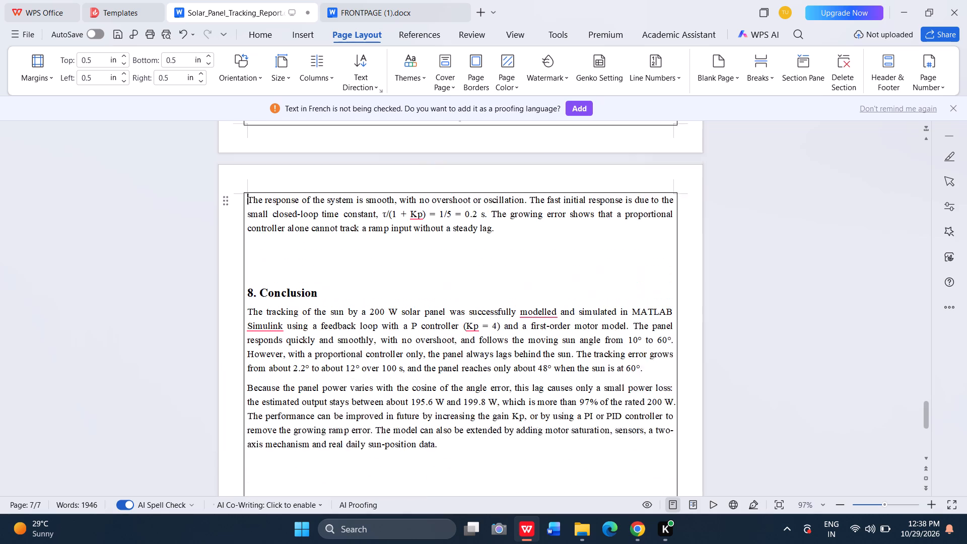
{"action": "scroll", "coordinate": [248, 138], "scroll_direction": "up", "scroll_amount": 3}
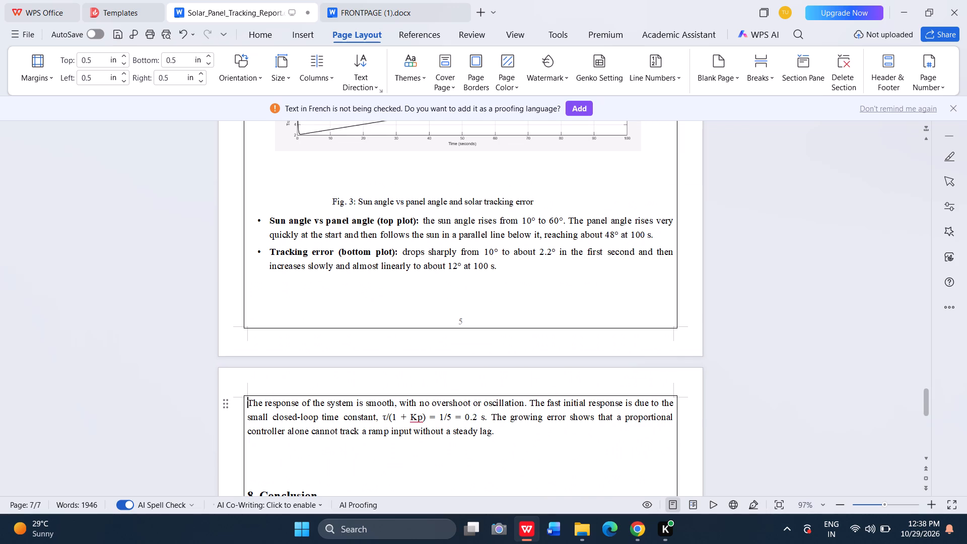
{"action": "key", "text": "space"}
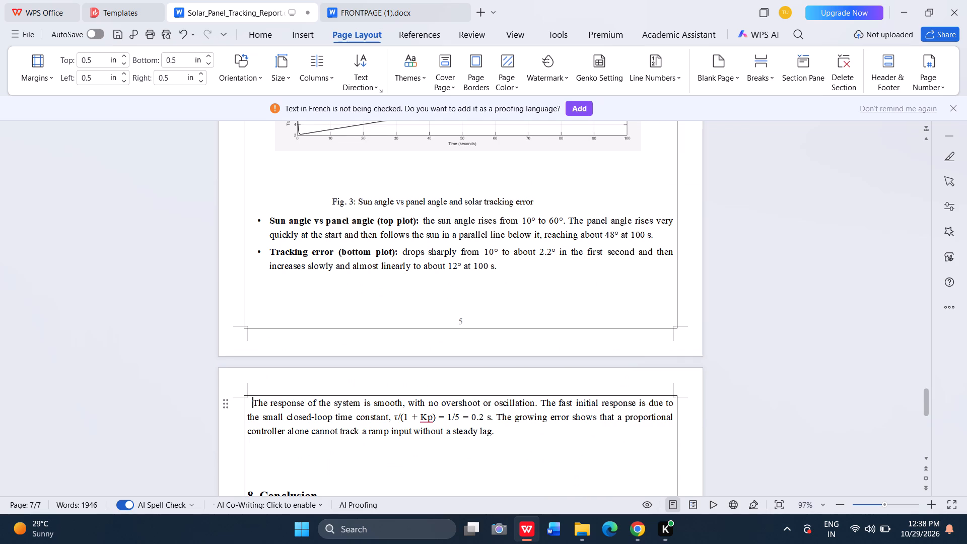
{"action": "key", "text": "space"}
{"action": "key", "text": "space"}
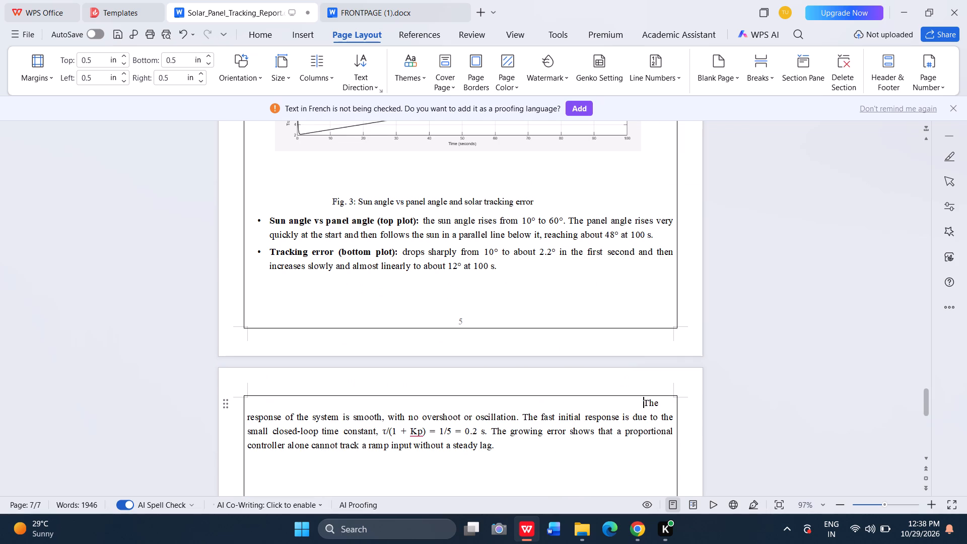
{"action": "key", "text": "space"}
{"action": "key", "text": "space"}
{"action": "key", "text": "space"}
{"action": "key", "text": "space"}
{"action": "key", "text": "space"}
{"action": "key", "text": "space"}
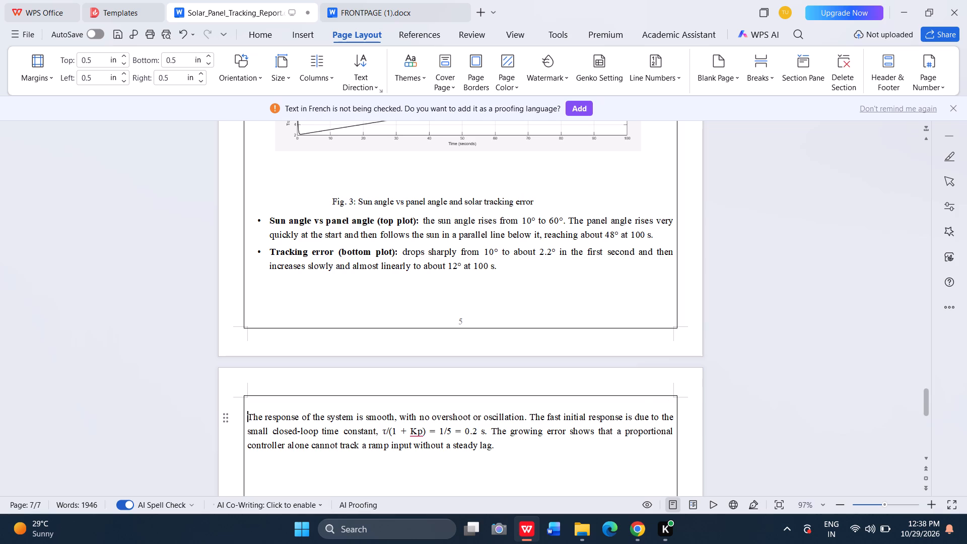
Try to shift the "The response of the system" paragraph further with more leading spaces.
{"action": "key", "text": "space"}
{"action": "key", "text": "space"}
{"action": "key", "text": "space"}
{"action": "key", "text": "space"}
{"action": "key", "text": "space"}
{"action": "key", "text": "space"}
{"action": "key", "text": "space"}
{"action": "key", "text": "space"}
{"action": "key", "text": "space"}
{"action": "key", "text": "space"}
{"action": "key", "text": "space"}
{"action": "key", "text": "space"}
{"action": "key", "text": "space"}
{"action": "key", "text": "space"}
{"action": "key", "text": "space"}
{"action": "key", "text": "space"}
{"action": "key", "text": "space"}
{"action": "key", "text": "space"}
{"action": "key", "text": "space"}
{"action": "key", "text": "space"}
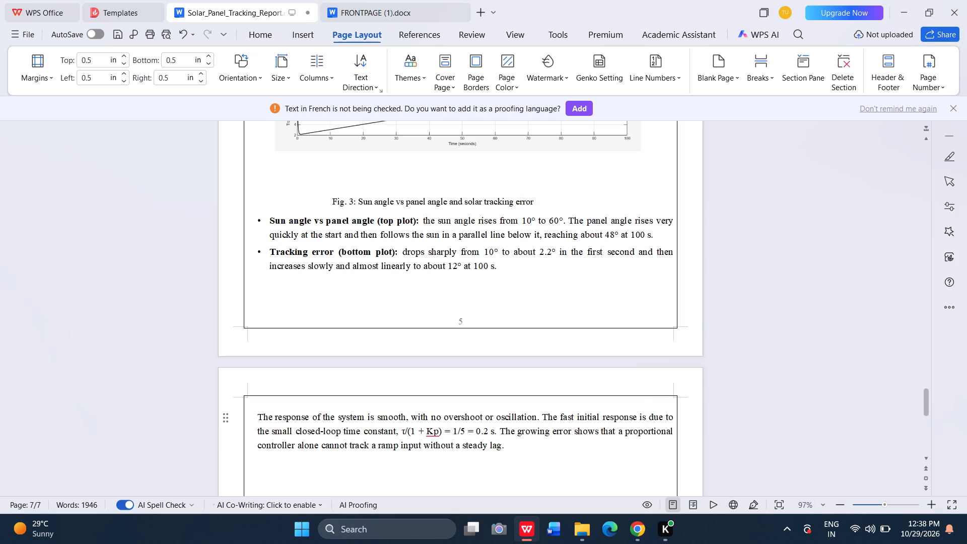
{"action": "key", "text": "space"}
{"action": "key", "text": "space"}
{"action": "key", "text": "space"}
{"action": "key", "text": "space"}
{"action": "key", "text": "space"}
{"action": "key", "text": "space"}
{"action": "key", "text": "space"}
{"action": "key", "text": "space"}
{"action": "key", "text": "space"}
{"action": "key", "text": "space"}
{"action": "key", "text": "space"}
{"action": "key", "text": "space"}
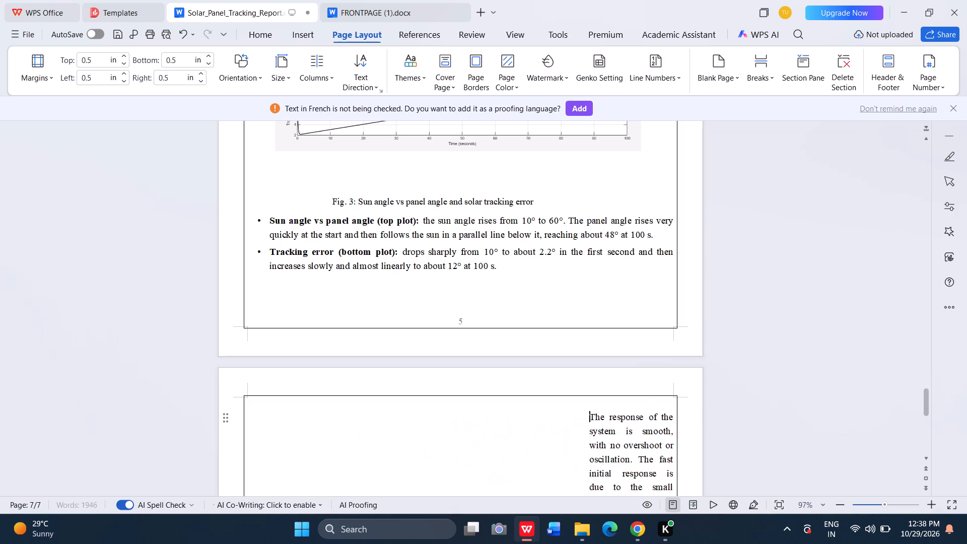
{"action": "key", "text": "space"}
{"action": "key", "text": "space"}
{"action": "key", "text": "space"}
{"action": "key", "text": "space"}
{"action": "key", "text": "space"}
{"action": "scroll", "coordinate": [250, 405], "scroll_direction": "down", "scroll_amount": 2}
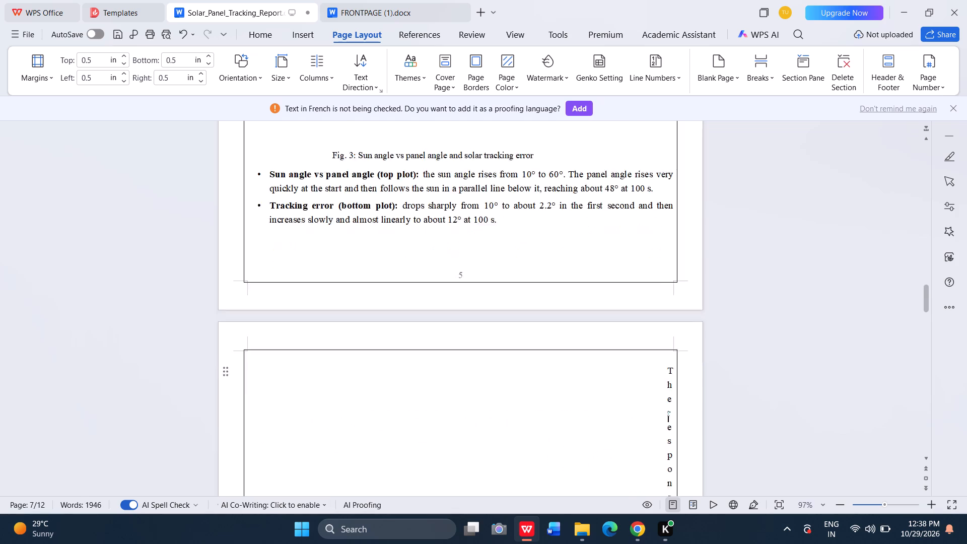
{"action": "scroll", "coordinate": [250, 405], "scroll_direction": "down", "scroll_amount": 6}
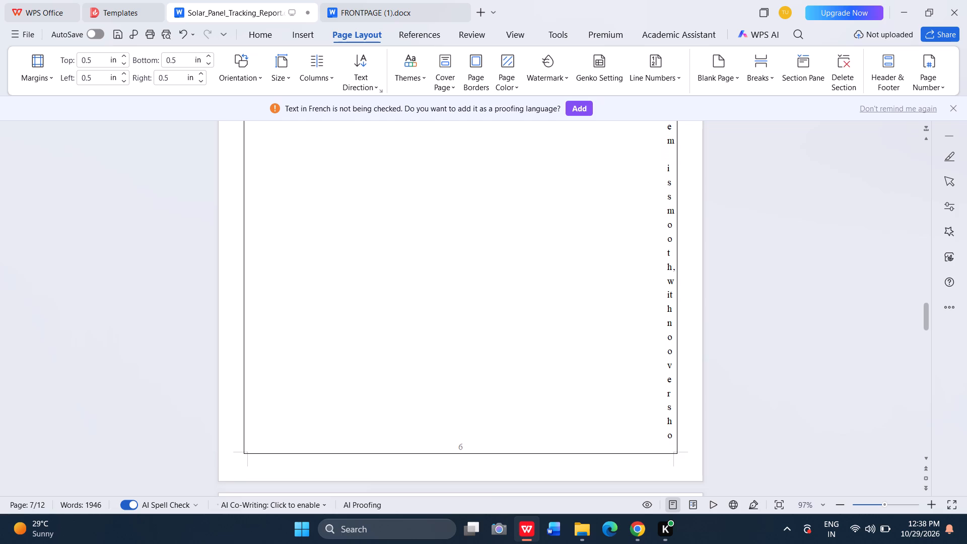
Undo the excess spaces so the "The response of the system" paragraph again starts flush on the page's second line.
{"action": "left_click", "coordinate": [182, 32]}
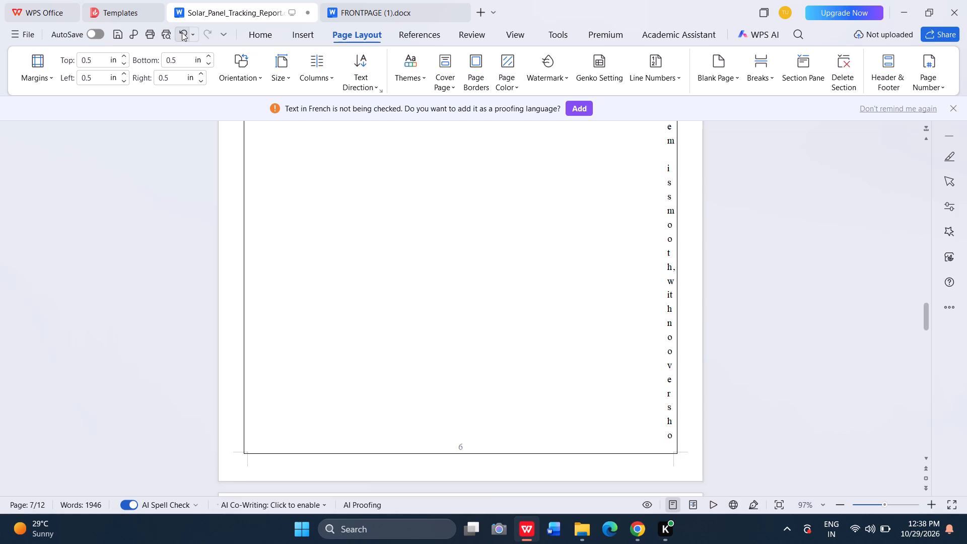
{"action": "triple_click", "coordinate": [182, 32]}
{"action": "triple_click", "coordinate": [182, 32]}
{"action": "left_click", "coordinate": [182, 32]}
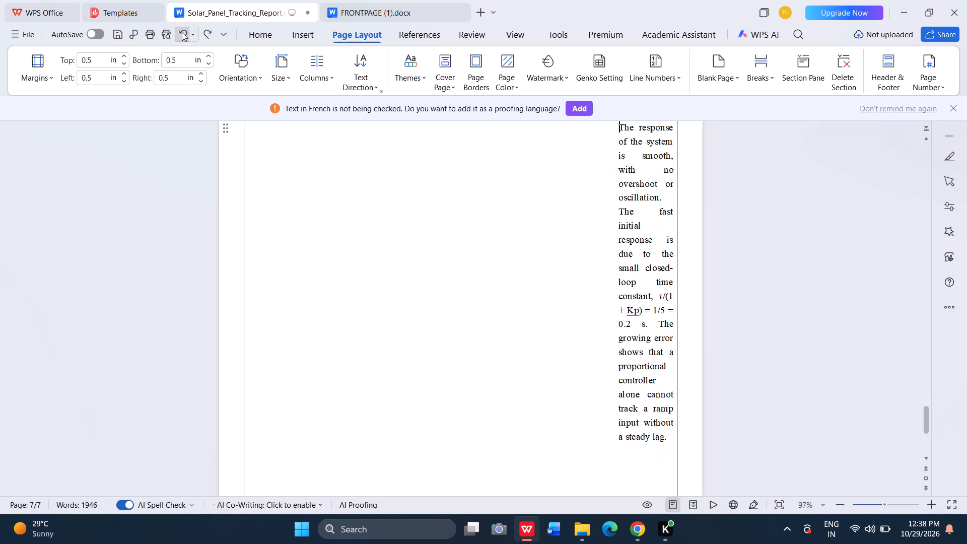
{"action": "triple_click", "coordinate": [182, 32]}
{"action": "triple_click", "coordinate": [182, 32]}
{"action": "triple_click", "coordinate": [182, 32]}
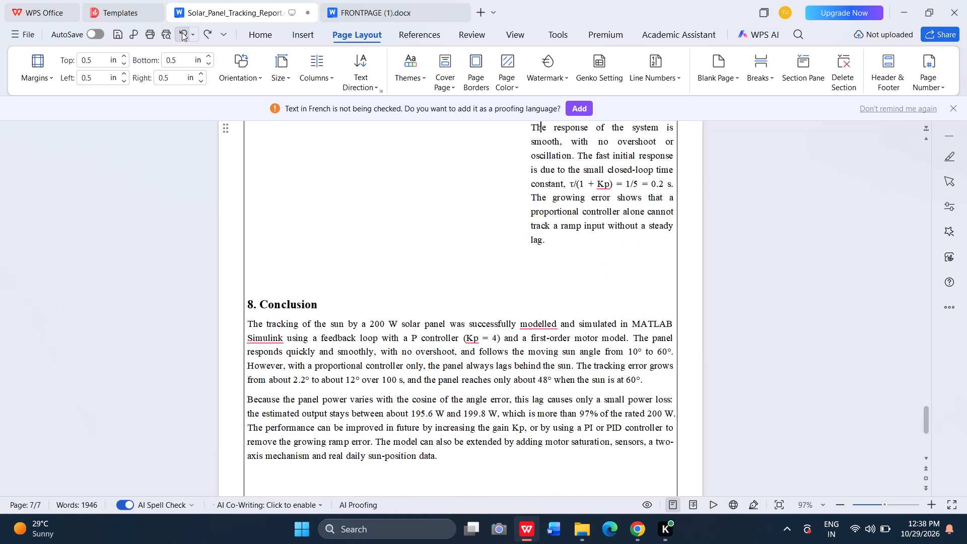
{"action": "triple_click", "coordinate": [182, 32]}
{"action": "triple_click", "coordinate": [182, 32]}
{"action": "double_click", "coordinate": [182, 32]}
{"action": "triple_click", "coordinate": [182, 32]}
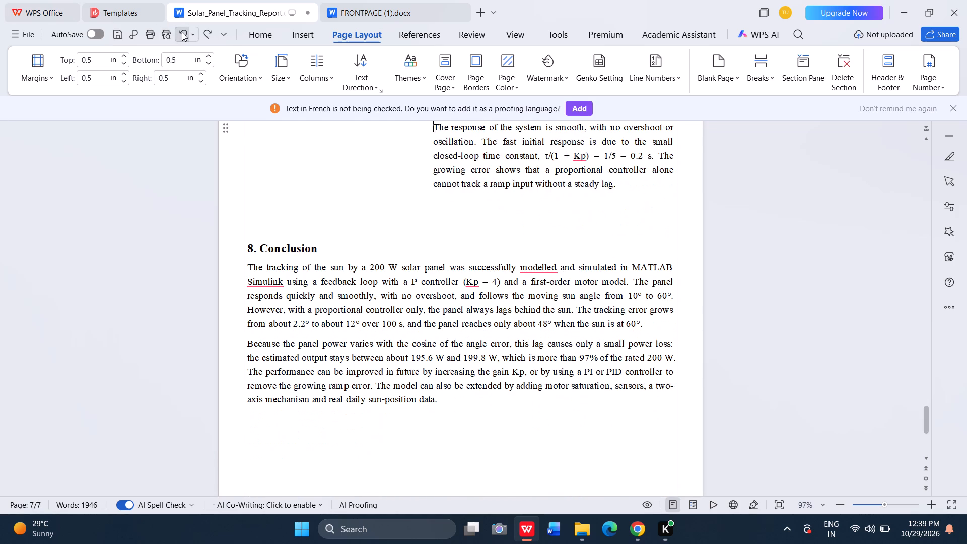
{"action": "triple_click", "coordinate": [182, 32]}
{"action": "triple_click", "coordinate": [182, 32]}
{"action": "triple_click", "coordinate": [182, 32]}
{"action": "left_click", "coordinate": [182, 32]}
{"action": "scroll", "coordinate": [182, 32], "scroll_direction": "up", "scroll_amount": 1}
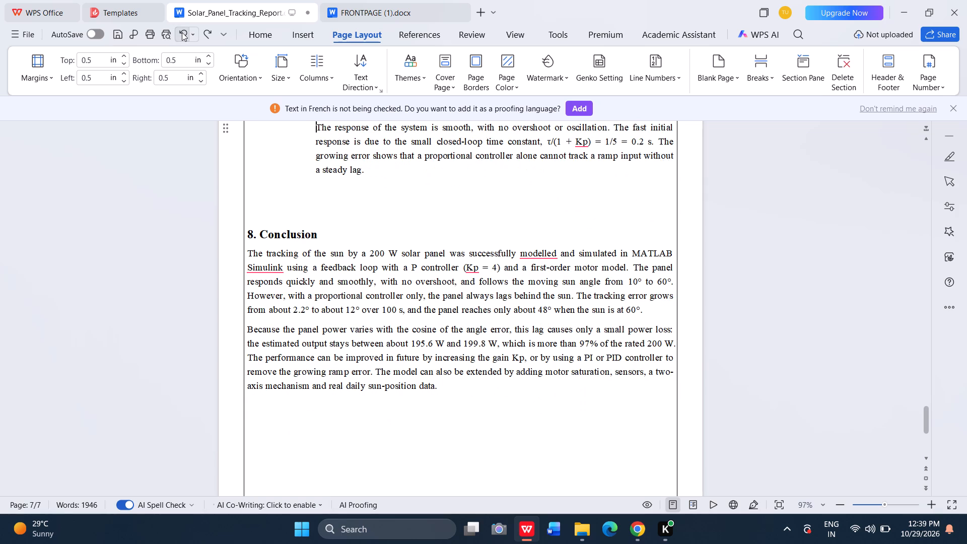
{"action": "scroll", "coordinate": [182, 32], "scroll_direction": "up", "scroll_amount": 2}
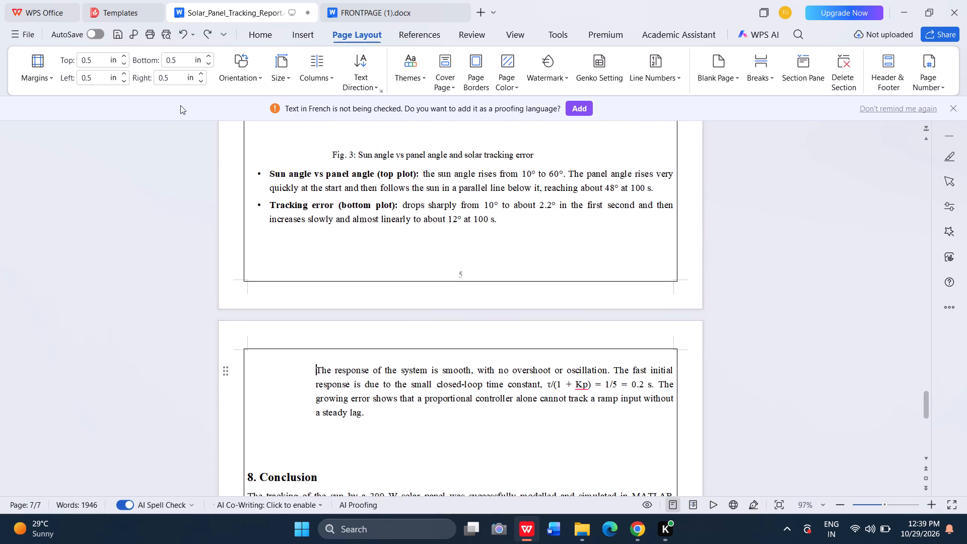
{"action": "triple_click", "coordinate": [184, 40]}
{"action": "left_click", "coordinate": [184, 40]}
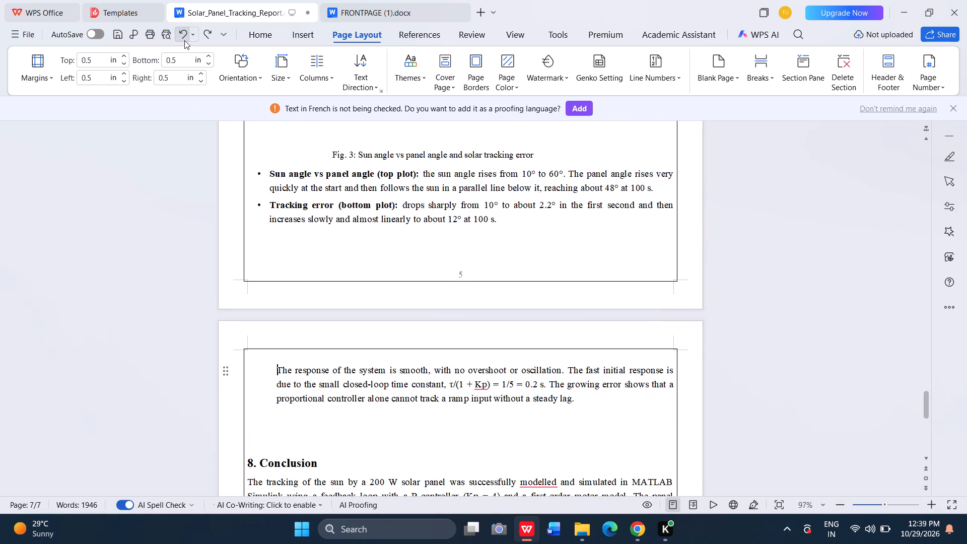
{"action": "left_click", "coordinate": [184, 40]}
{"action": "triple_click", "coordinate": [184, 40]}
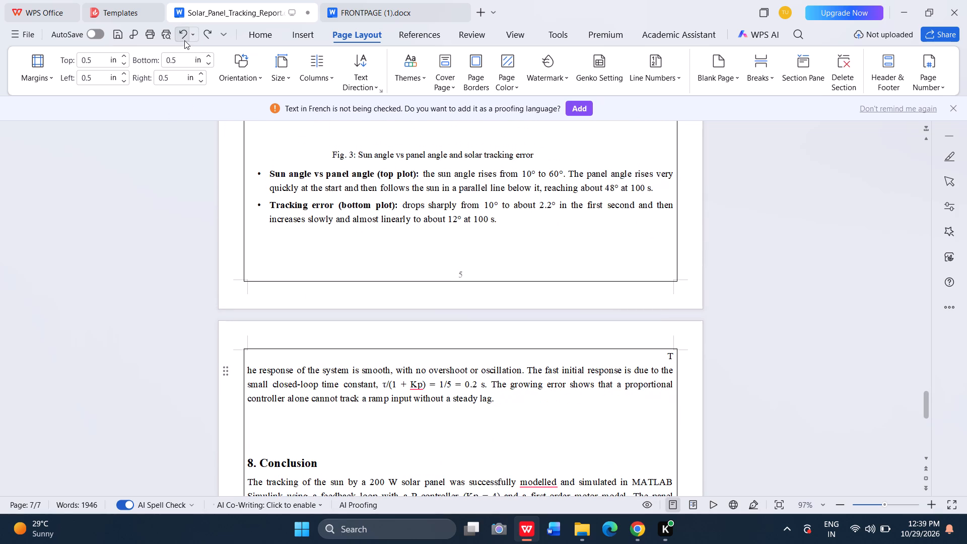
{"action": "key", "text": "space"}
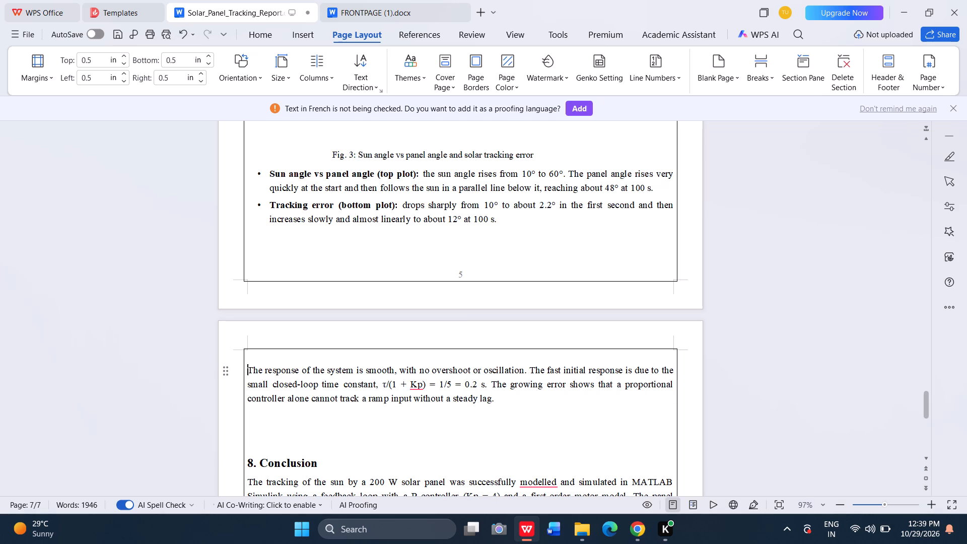
Delete one more blank line above the "8. Conclusion" heading.
{"action": "left_click", "coordinate": [252, 449]}
{"action": "key", "text": "BackSpace"}
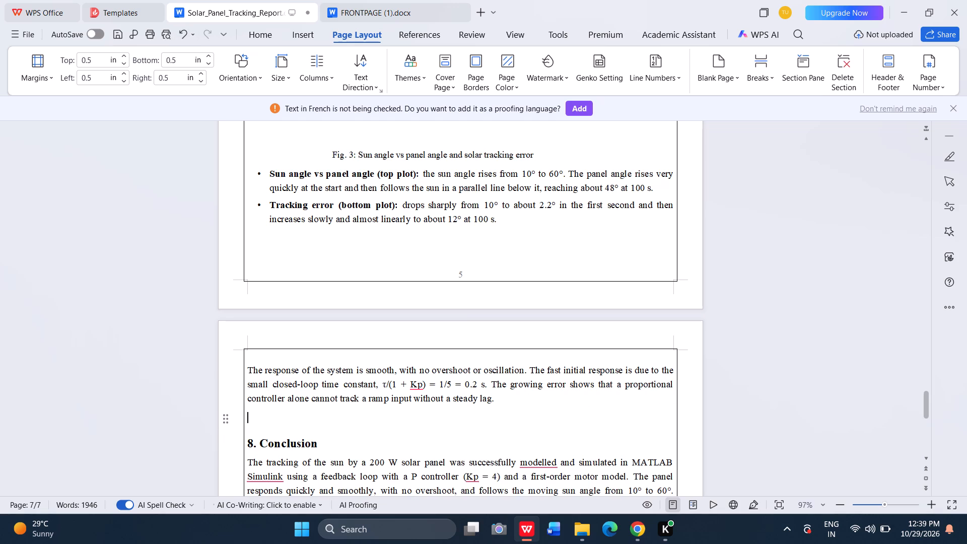
Review the report's layout and page breaks from the Conclusion page back to the first report page.
{"action": "scroll", "coordinate": [252, 449], "scroll_direction": "down", "scroll_amount": 19}
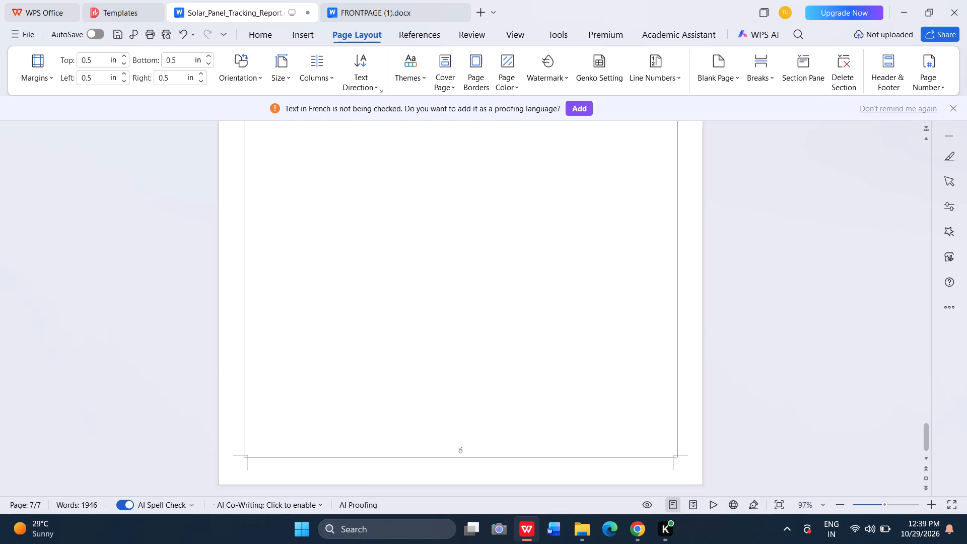
{"action": "scroll", "coordinate": [252, 449], "scroll_direction": "up", "scroll_amount": 14}
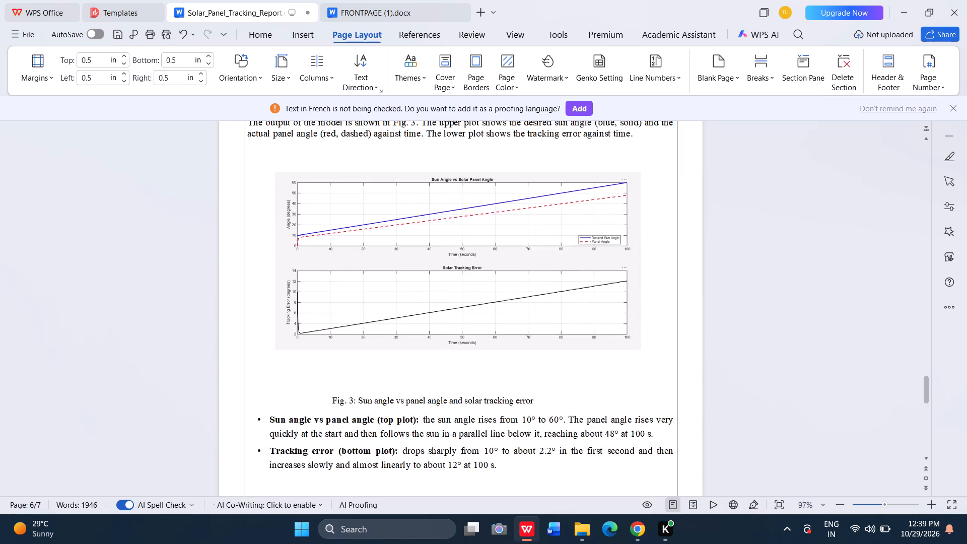
{"action": "scroll", "coordinate": [252, 449], "scroll_direction": "up", "scroll_amount": 10}
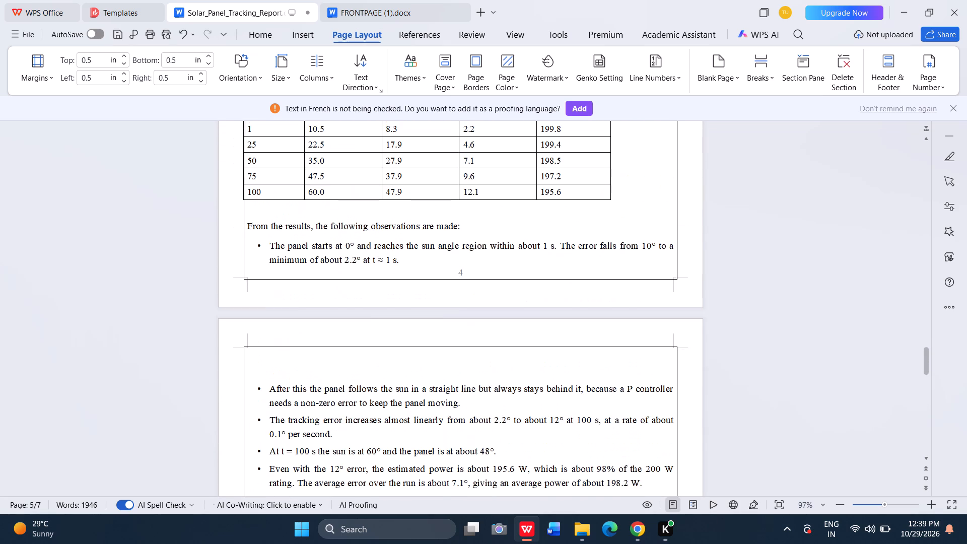
{"action": "scroll", "coordinate": [252, 449], "scroll_direction": "up", "scroll_amount": 20}
{"action": "scroll", "coordinate": [252, 449], "scroll_direction": "up", "scroll_amount": 1}
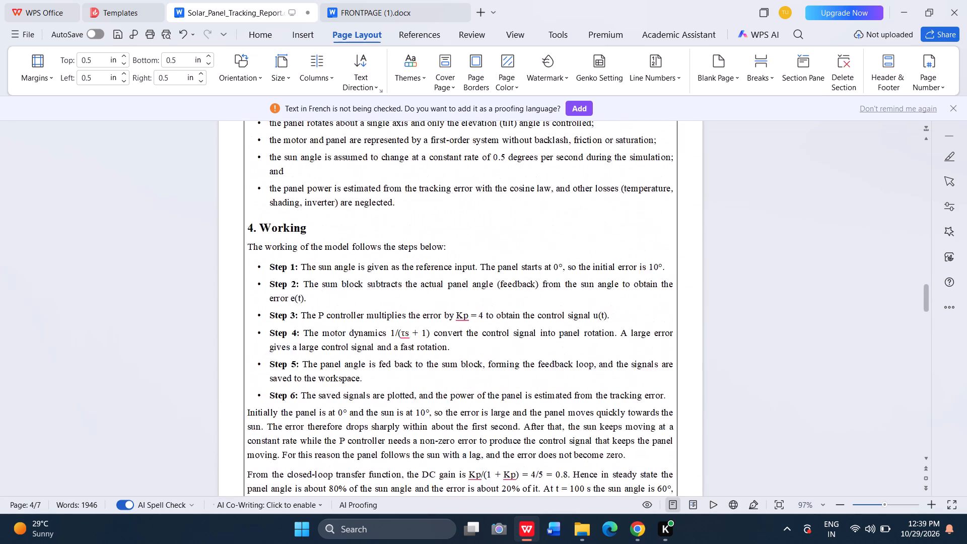
{"action": "scroll", "coordinate": [252, 449], "scroll_direction": "up", "scroll_amount": 20}
{"action": "scroll", "coordinate": [252, 449], "scroll_direction": "up", "scroll_amount": 1}
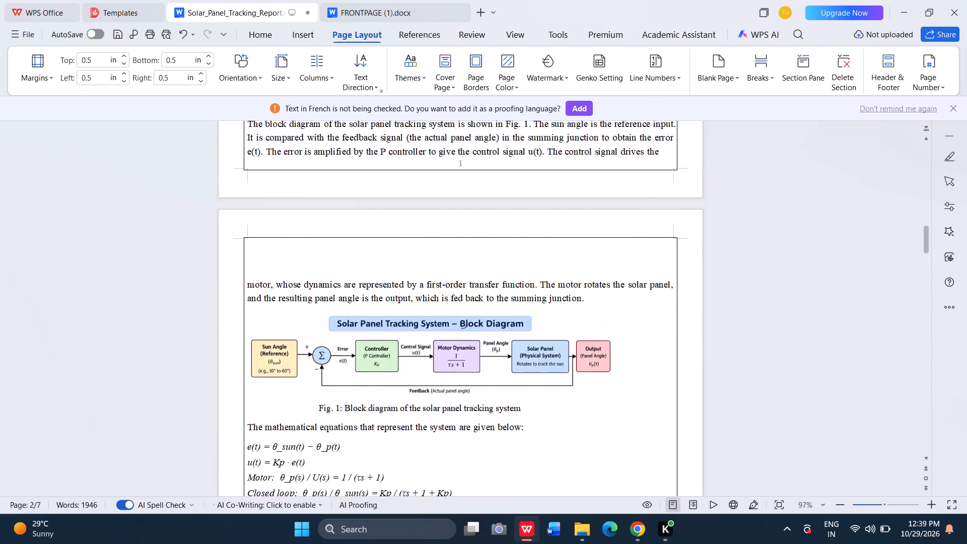
{"action": "scroll", "coordinate": [252, 449], "scroll_direction": "up", "scroll_amount": 11}
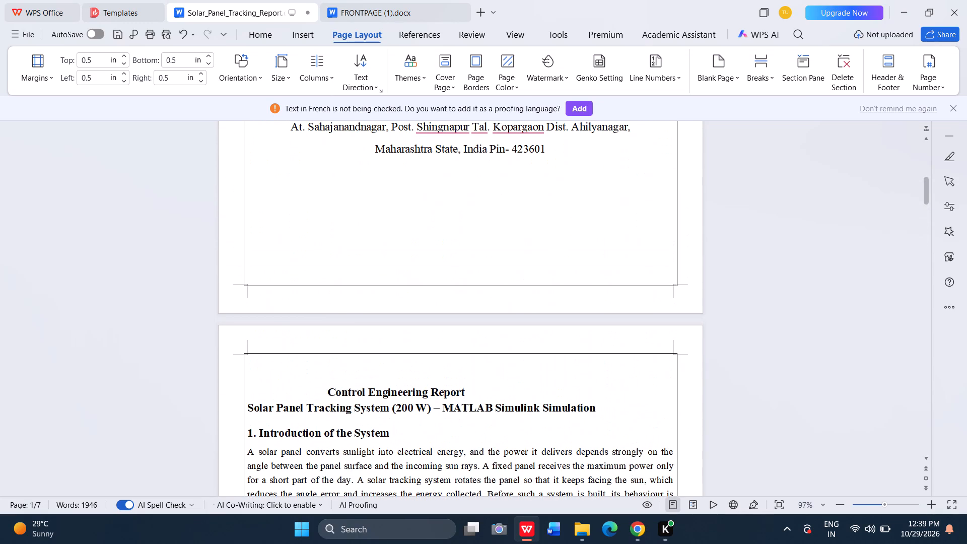
Shift the "Control Engineering Report" title towards the page centre with additional leading spaces.
{"action": "left_click", "coordinate": [324, 390]}
{"action": "key", "text": "space"}
{"action": "key", "text": "space"}
{"action": "key", "text": "space"}
{"action": "key", "text": "space"}
{"action": "key", "text": "space"}
{"action": "key", "text": "space"}
{"action": "key", "text": "space"}
{"action": "key", "text": "space"}
{"action": "key", "text": "space"}
{"action": "key", "text": "space"}
{"action": "key", "text": "space"}
{"action": "key", "text": "space"}
{"action": "key", "text": "space"}
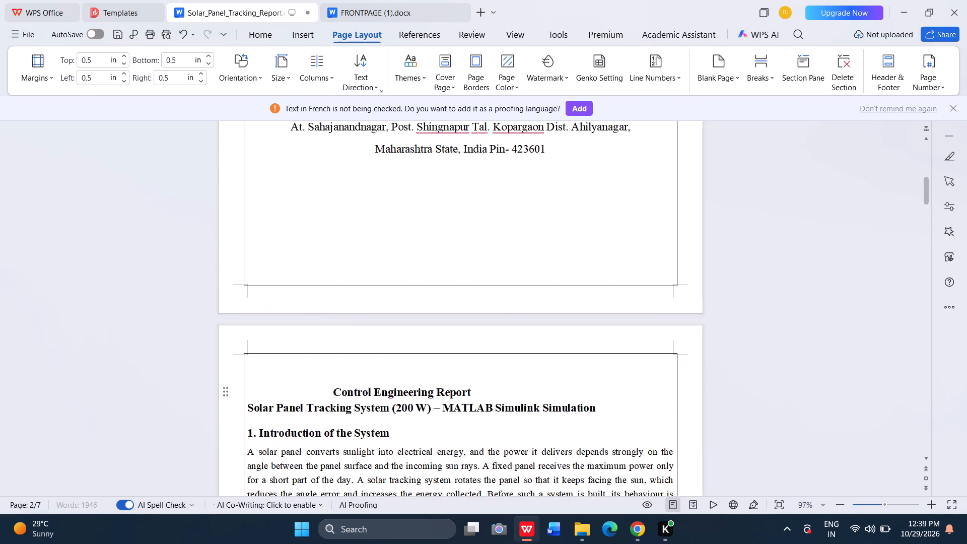
{"action": "key", "text": "BackSpace"}
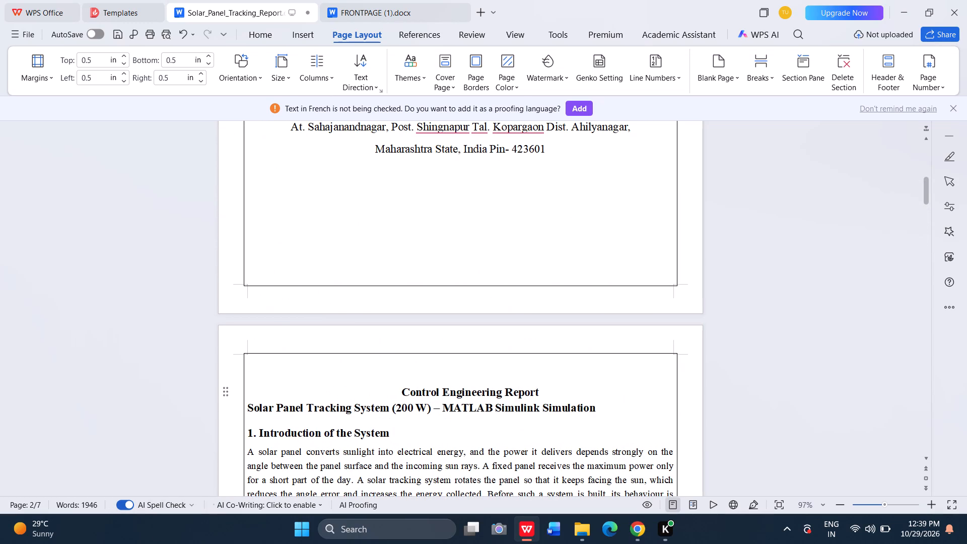
{"action": "key", "text": "space"}
{"action": "key", "text": "space"}
{"action": "key", "text": "space"}
{"action": "key", "text": "space"}
{"action": "key", "text": "space"}
{"action": "key", "text": "space"}
{"action": "key", "text": "space"}
{"action": "key", "text": "space"}
{"action": "key", "text": "space"}
{"action": "key", "text": "space"}
{"action": "key", "text": "space"}
{"action": "key", "text": "space"}
{"action": "key", "text": "space"}
{"action": "key", "text": "space"}
{"action": "key", "text": "space"}
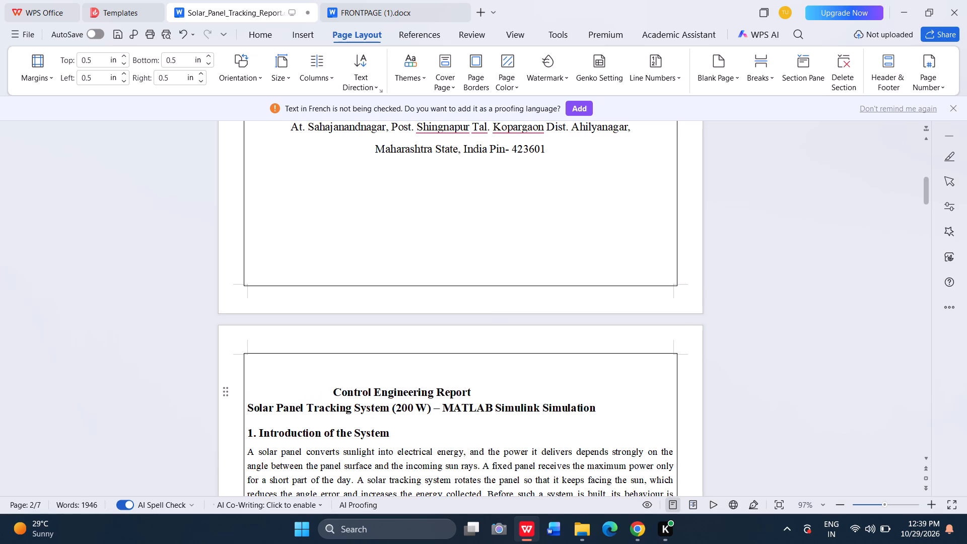
{"action": "key", "text": "space"}
{"action": "key", "text": "space"}
{"action": "key", "text": "space"}
{"action": "key", "text": "space"}
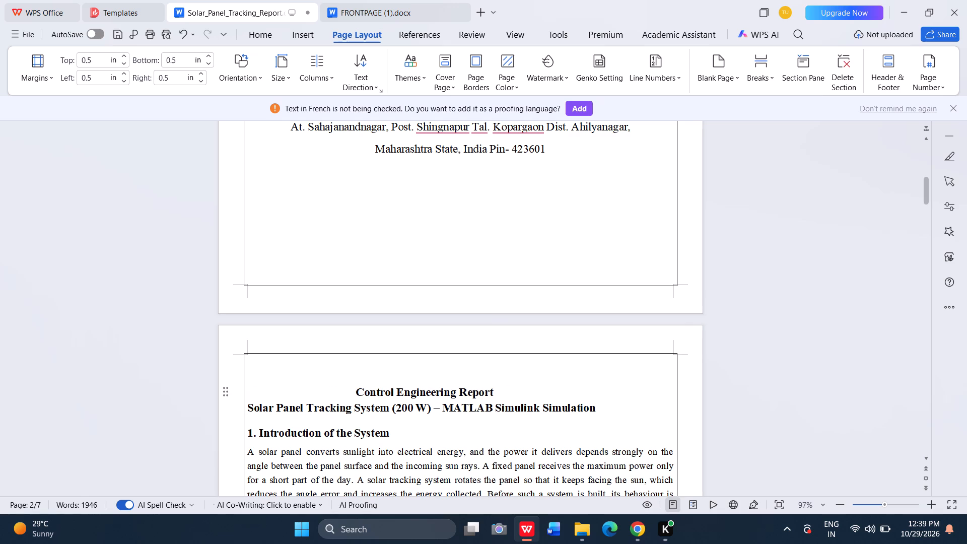
{"action": "key", "text": "space"}
Insert a line break after the "Control Engineering Report" title and check the layout down to the Table 1 parameters.
{"action": "left_click", "coordinate": [504, 394]}
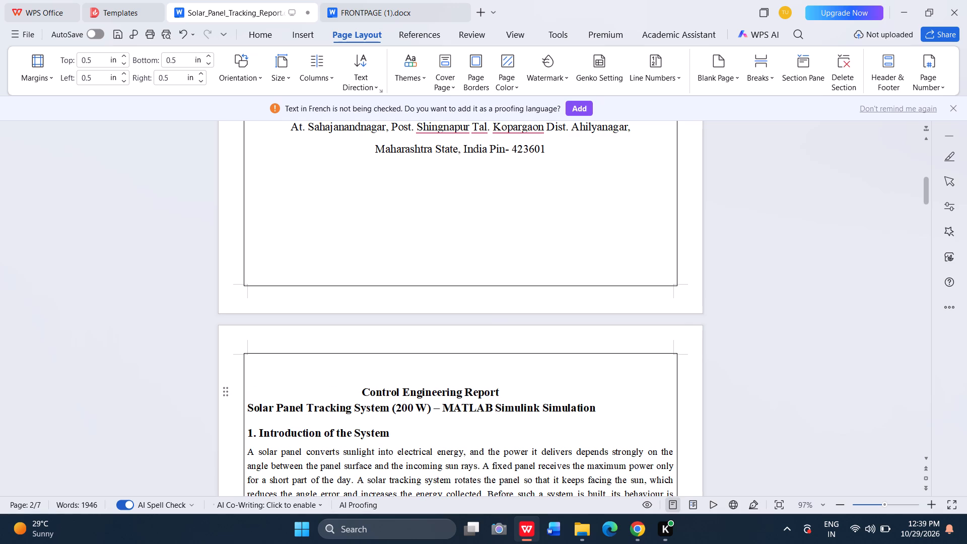
{"action": "key", "text": "Return"}
{"action": "scroll", "coordinate": [504, 394], "scroll_direction": "down", "scroll_amount": 7}
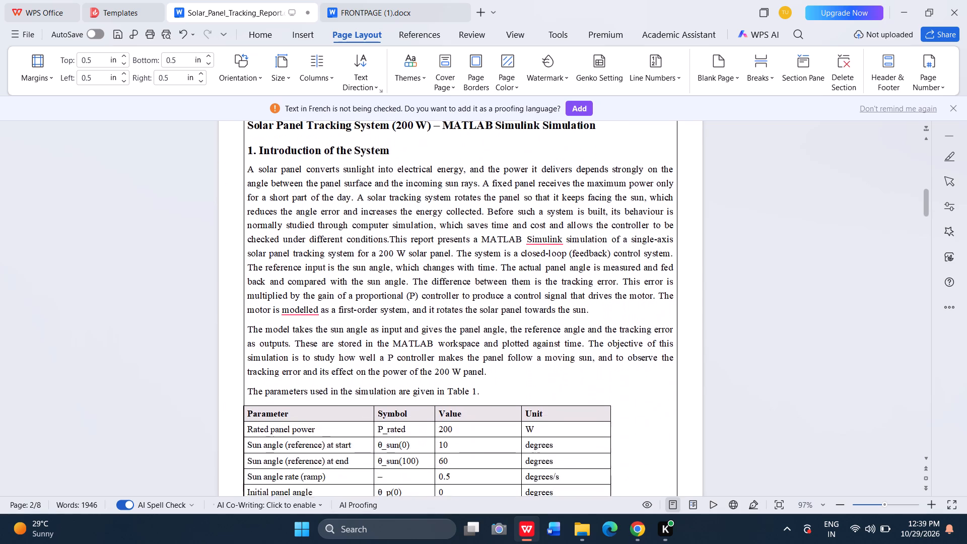
{"action": "scroll", "coordinate": [504, 394], "scroll_direction": "down", "scroll_amount": 4}
{"action": "scroll", "coordinate": [504, 394], "scroll_direction": "up", "scroll_amount": 2}
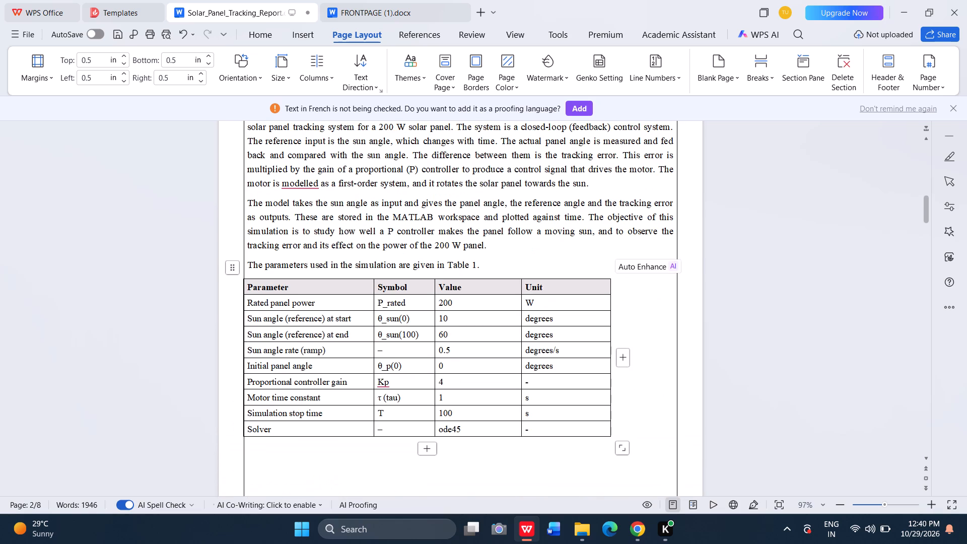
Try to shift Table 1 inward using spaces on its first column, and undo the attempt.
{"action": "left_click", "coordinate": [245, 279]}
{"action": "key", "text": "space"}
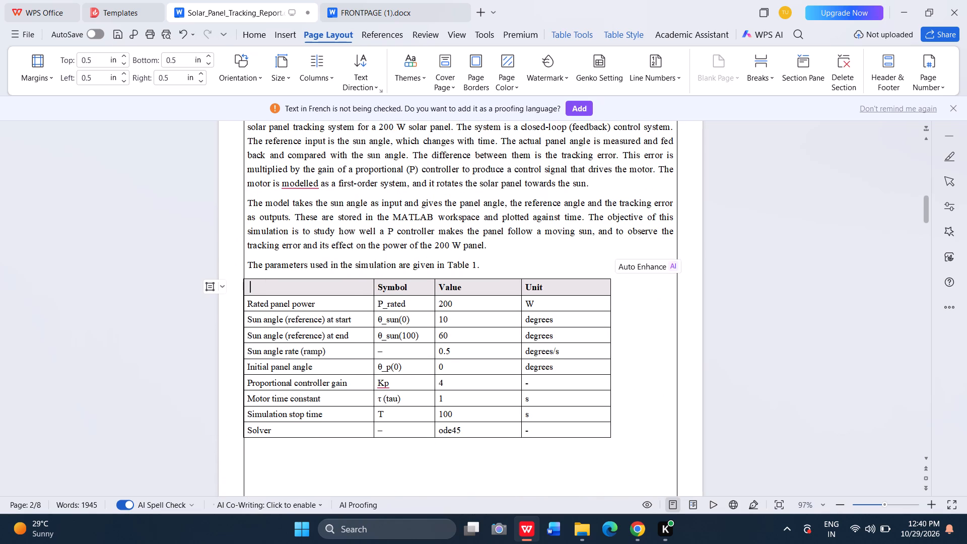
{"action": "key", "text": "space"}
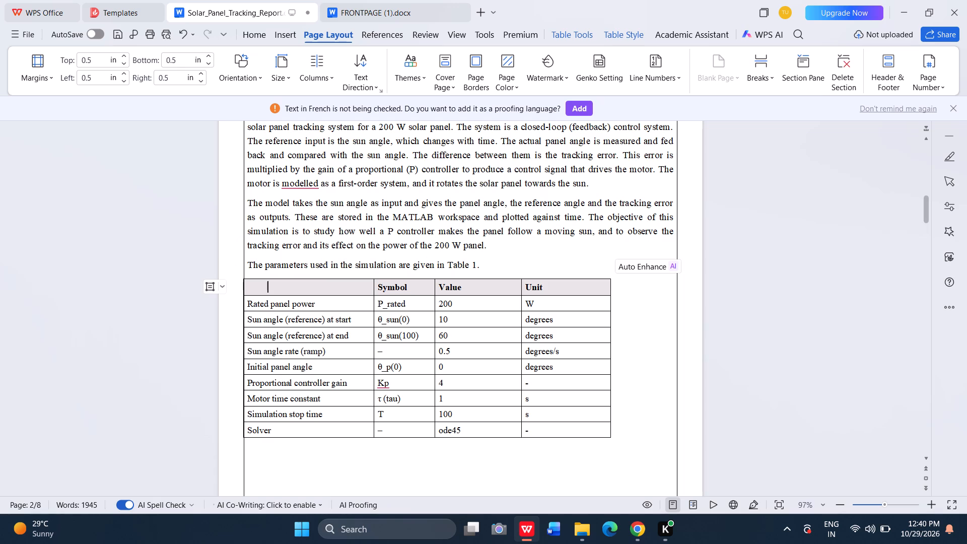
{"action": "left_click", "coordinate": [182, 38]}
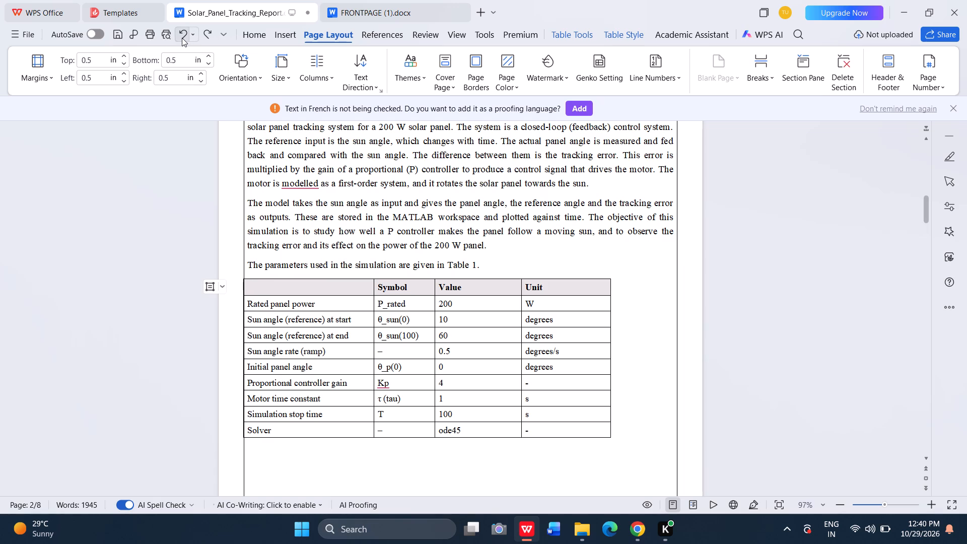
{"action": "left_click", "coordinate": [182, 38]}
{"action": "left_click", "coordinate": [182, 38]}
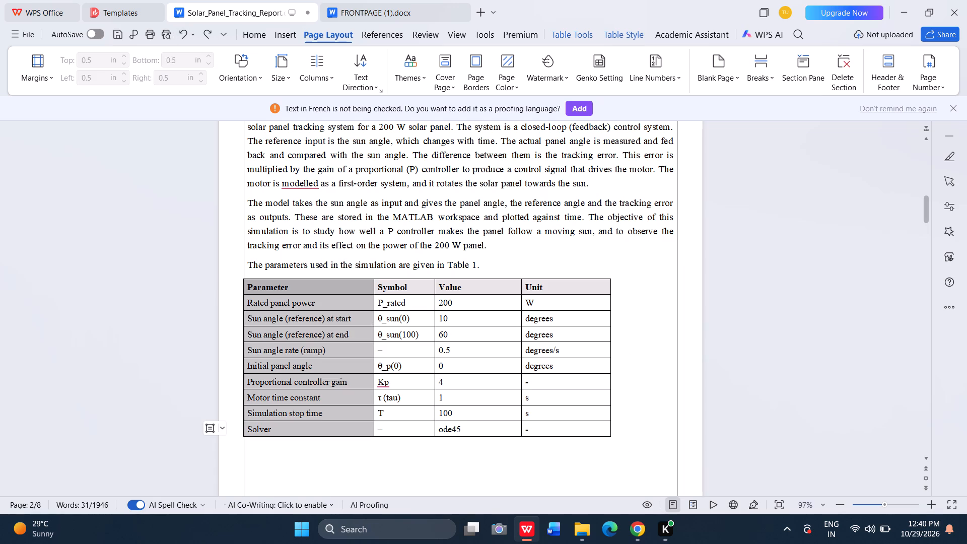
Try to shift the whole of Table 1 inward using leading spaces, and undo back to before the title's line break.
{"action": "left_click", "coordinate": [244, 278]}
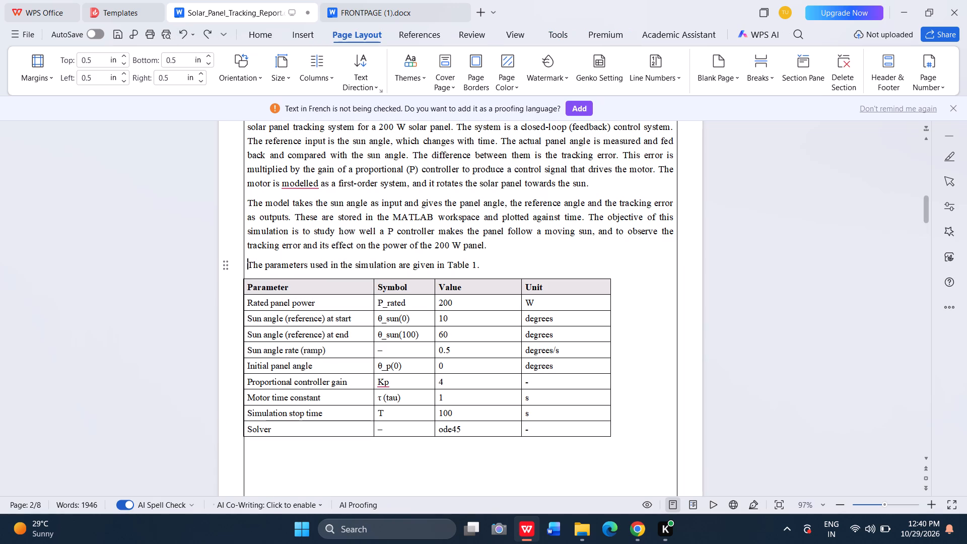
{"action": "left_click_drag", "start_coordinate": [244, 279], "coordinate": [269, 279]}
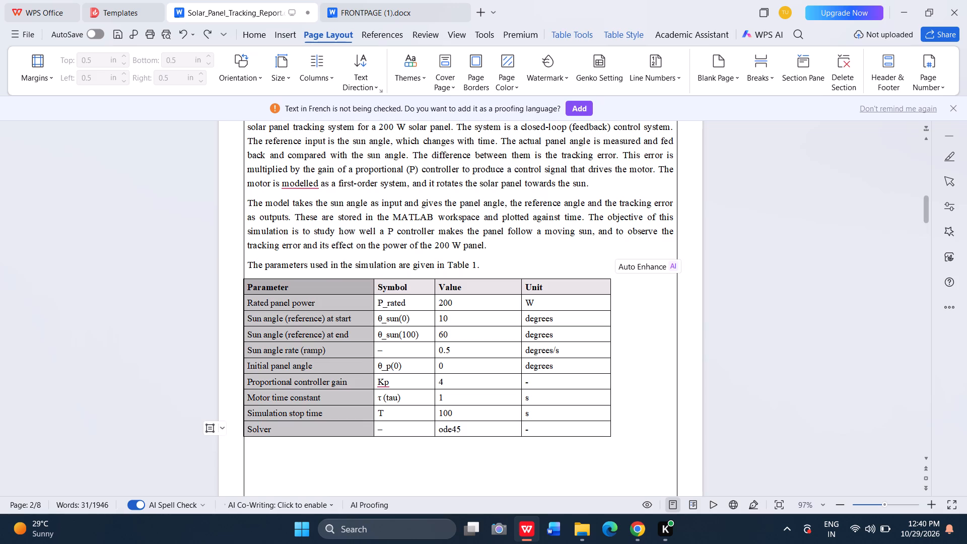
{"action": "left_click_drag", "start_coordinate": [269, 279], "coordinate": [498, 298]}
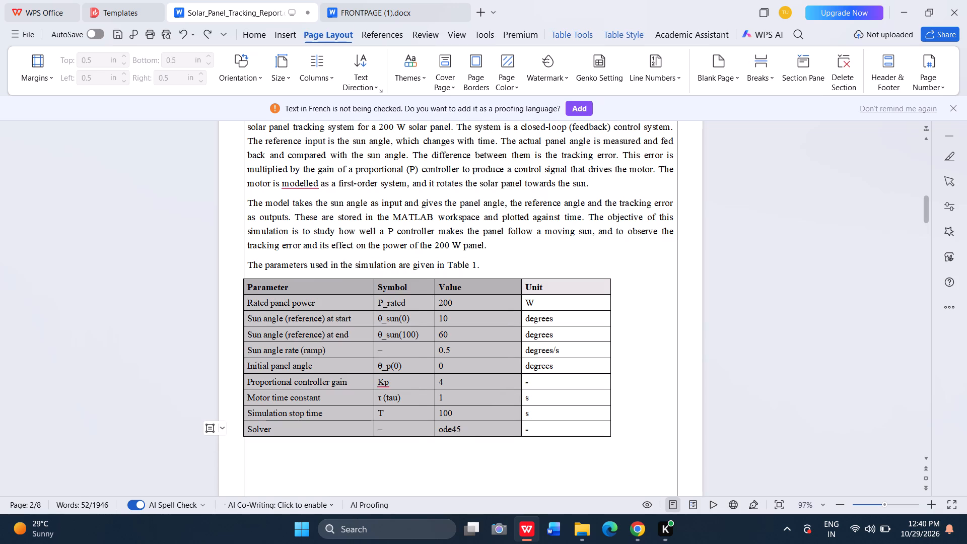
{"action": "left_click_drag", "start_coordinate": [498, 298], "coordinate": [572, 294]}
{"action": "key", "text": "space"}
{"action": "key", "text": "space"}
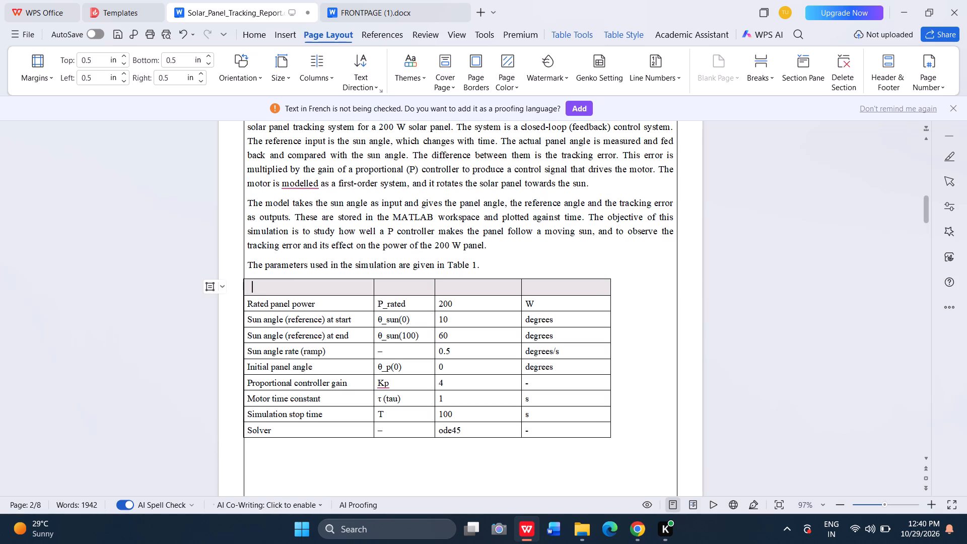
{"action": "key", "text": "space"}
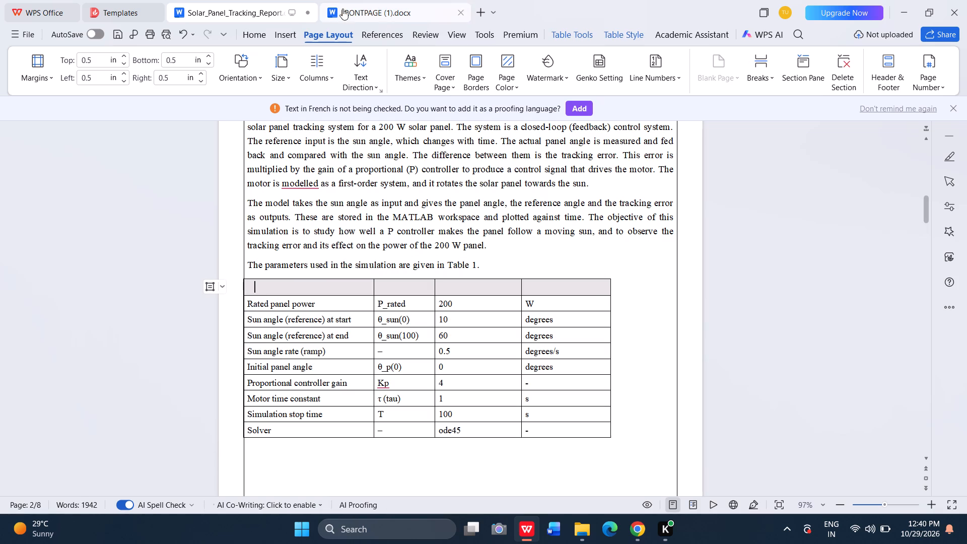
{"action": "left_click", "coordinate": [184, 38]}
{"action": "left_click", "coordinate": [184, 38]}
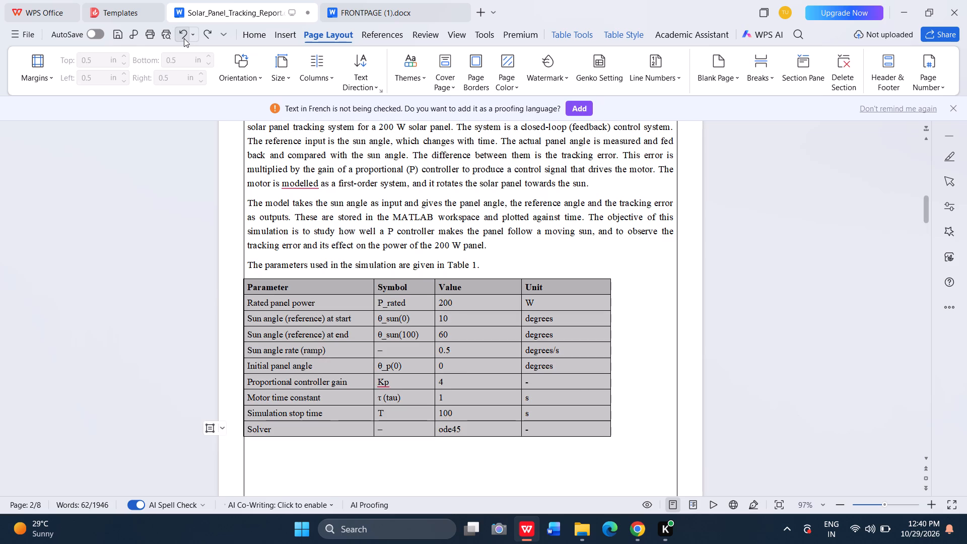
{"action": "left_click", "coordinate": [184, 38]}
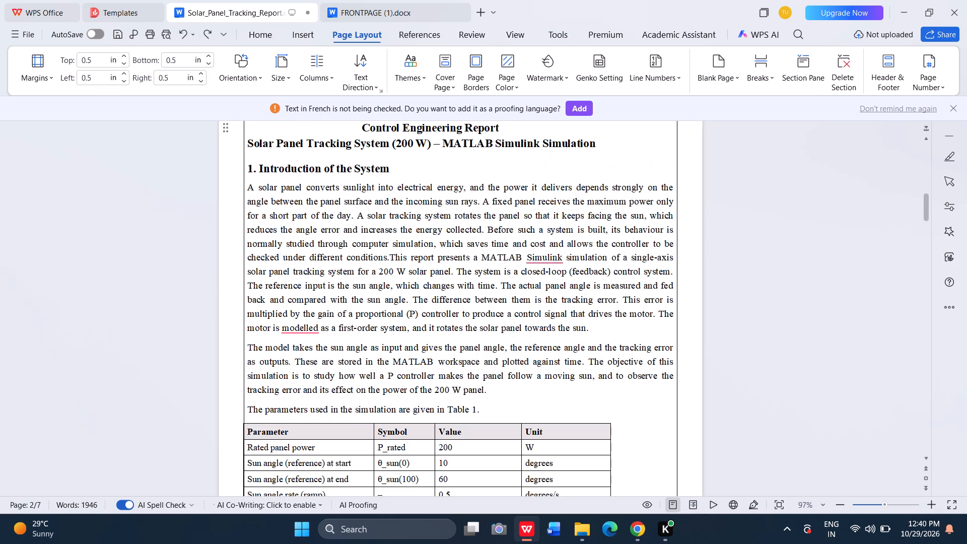
Reinsert a space and a line break between the "Control Engineering Report" title and the "Solar Panel Tracking System" subtitle.
{"action": "key", "text": "space"}
{"action": "key", "text": "Return"}
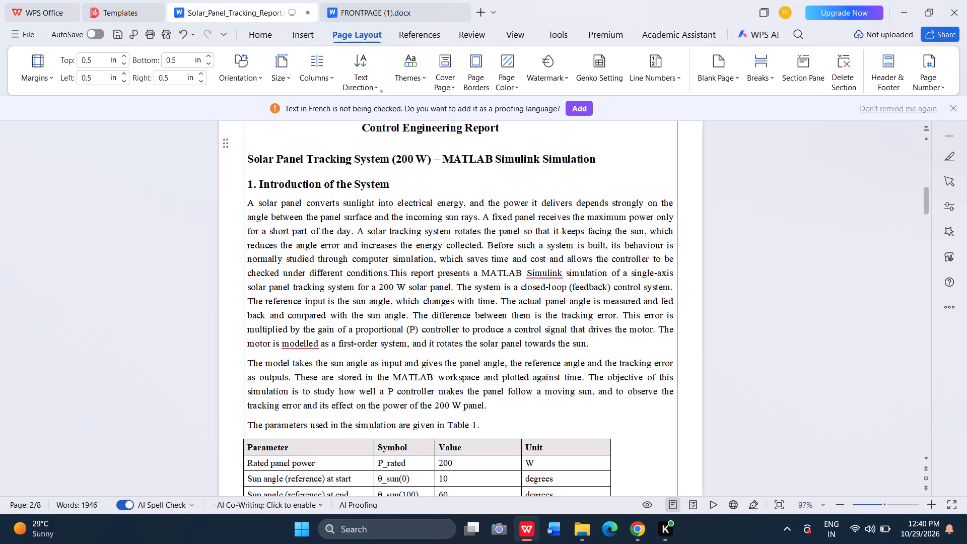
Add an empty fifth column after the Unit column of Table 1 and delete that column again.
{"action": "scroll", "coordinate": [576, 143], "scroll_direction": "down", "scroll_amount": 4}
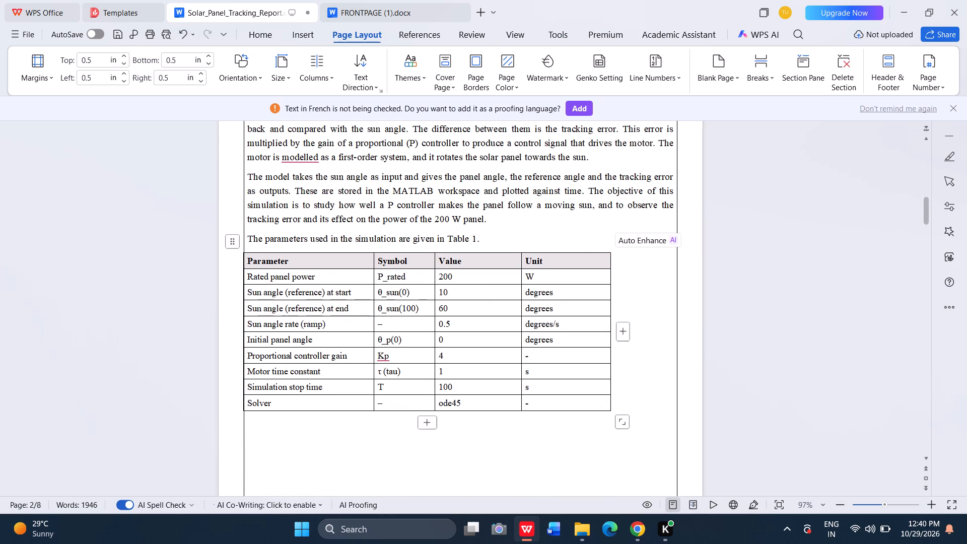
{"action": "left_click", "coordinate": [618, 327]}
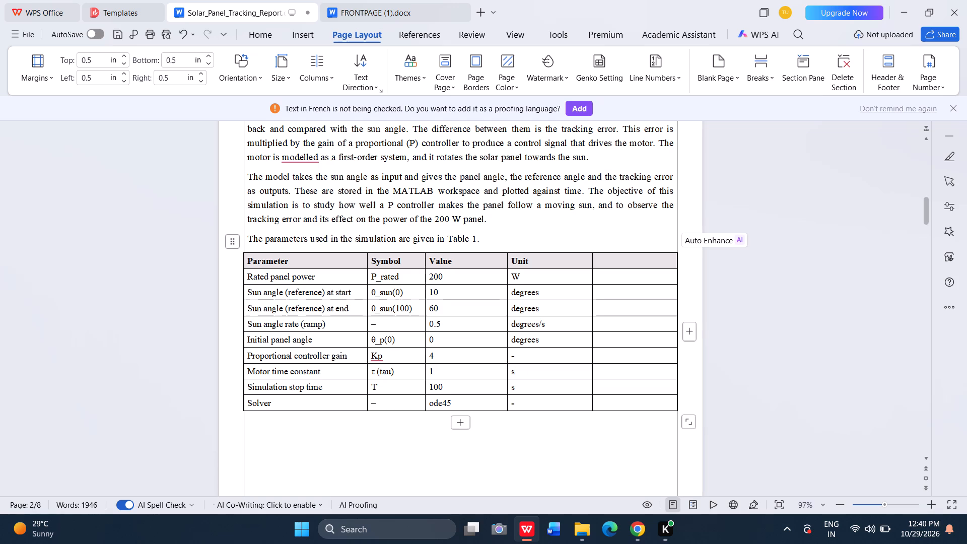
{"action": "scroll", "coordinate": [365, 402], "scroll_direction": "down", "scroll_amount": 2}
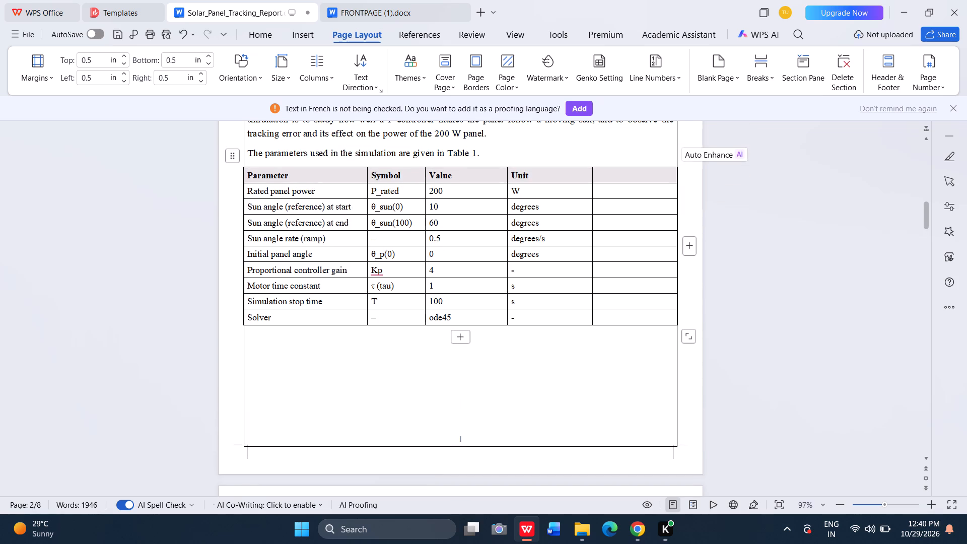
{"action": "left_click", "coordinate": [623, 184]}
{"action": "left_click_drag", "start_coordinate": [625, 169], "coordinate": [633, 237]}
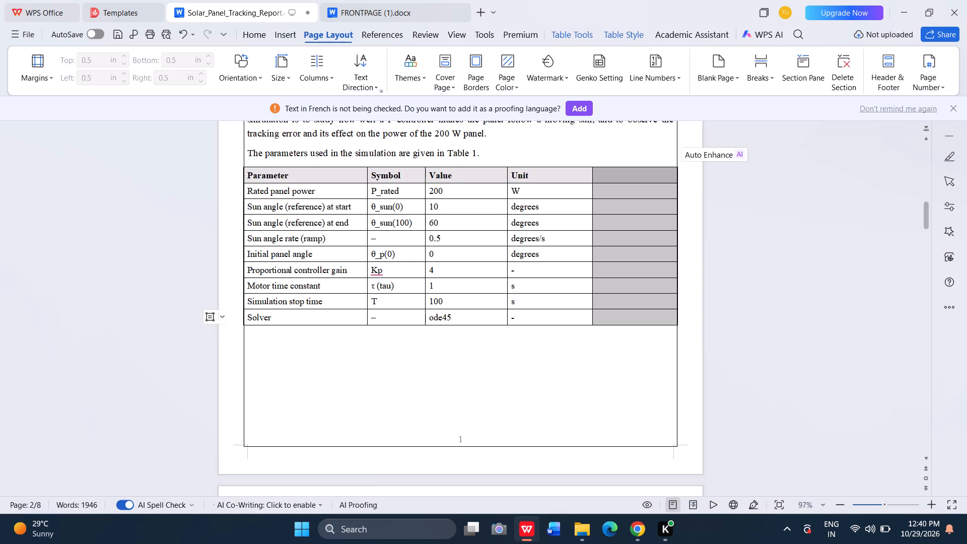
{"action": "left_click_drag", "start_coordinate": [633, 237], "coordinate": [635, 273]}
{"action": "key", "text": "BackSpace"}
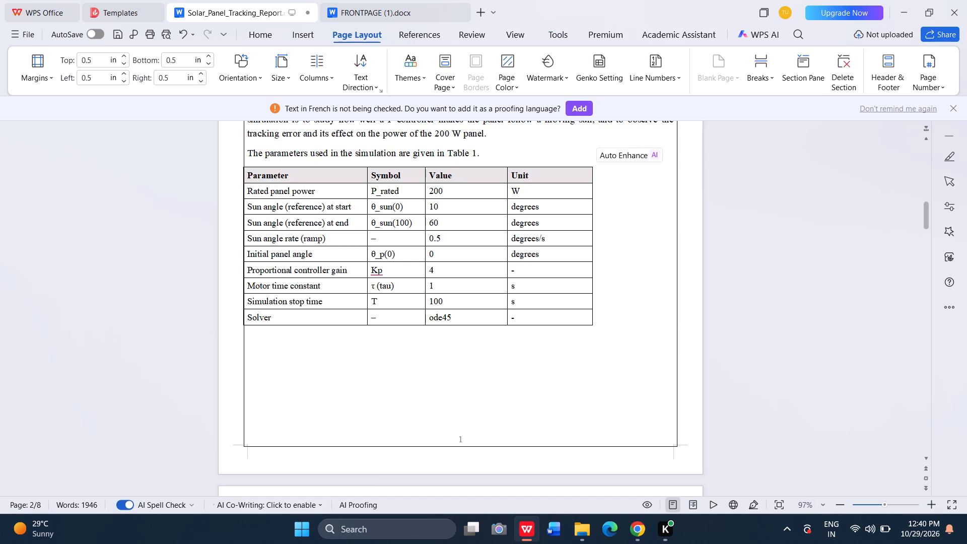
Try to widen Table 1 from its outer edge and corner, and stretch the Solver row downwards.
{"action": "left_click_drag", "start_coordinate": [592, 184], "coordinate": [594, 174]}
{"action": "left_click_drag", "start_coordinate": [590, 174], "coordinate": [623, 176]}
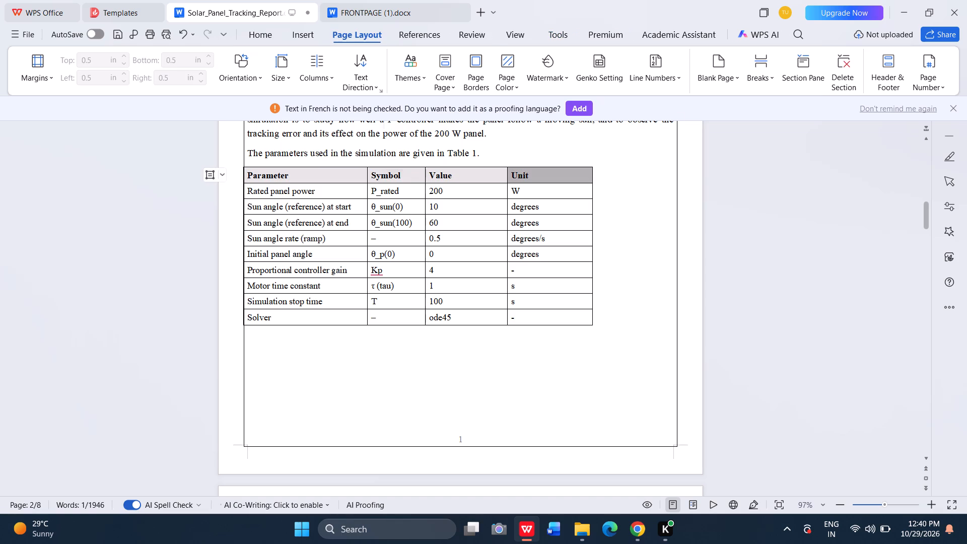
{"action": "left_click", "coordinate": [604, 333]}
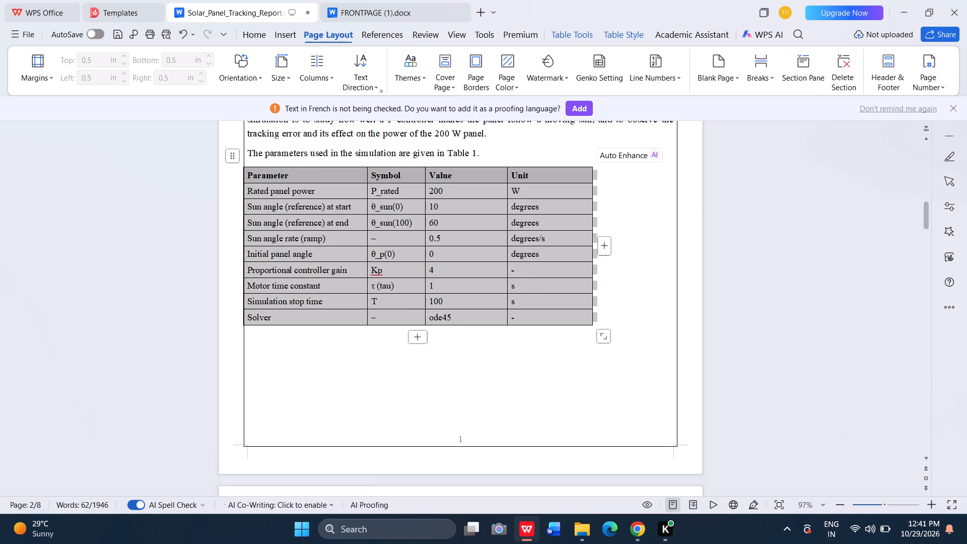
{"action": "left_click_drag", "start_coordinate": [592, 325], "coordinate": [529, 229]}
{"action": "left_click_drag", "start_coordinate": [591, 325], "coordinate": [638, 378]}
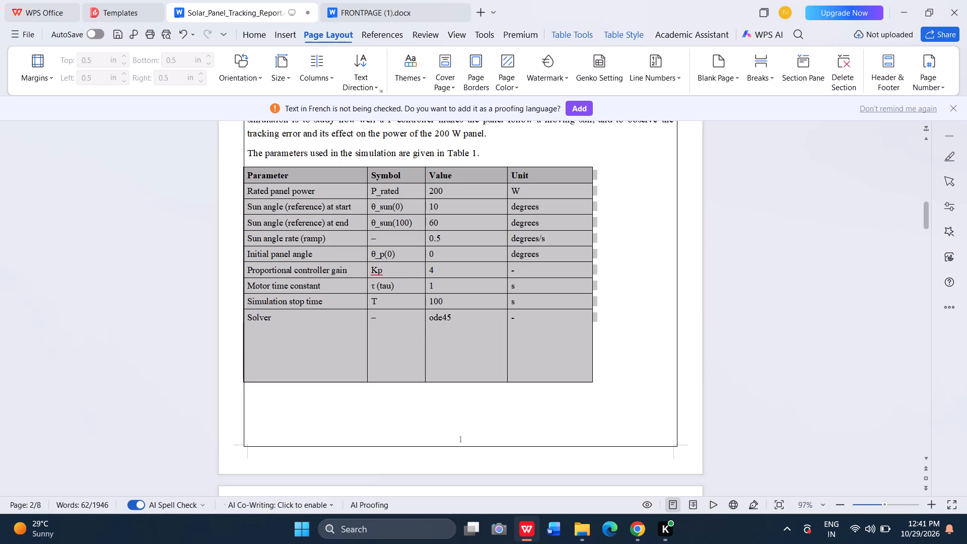
Move the left edge of Table 1 inward, away from the page border.
{"action": "left_click_drag", "start_coordinate": [244, 345], "coordinate": [273, 346]}
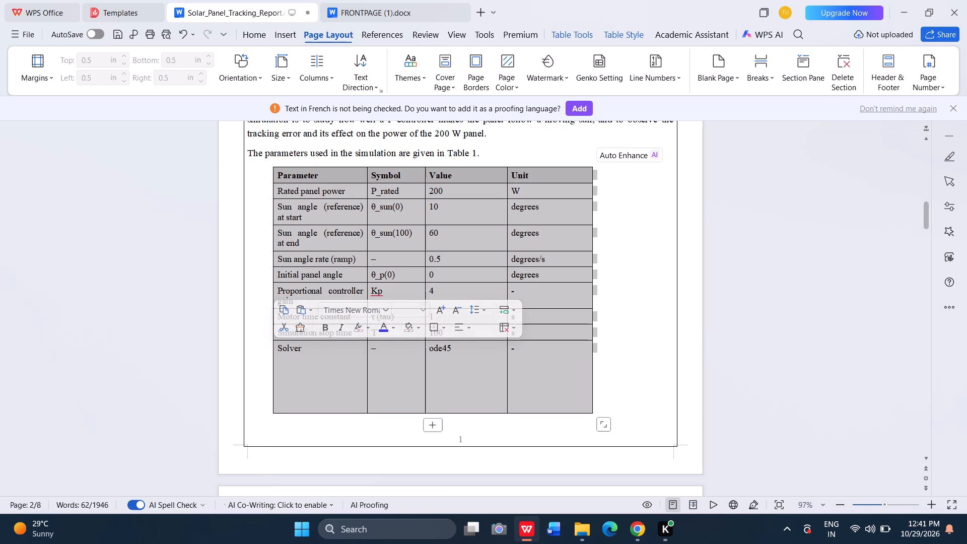
Reduce the height of the Solver row by raising the bottom edge of Table 1.
{"action": "left_click_drag", "start_coordinate": [357, 414], "coordinate": [364, 420]}
{"action": "left_click", "coordinate": [386, 415]}
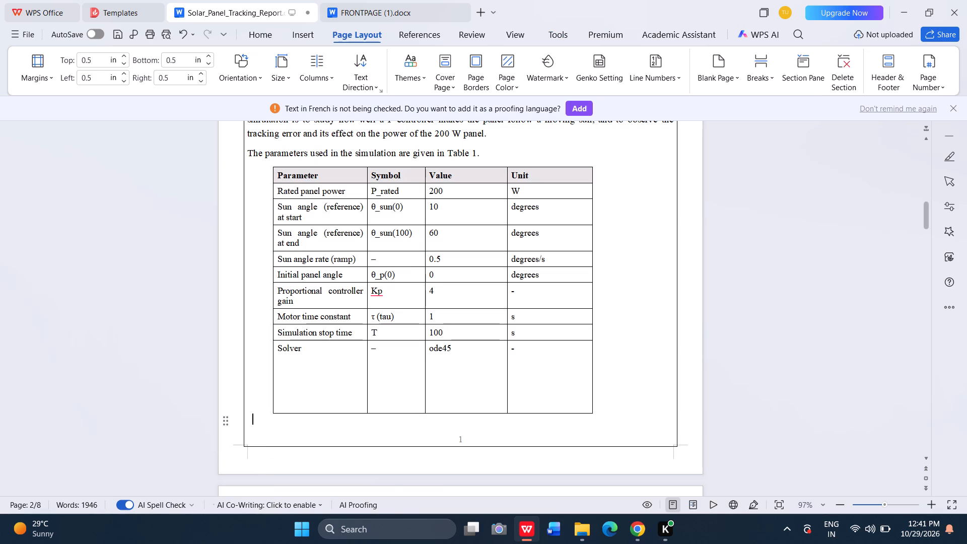
{"action": "double_click", "coordinate": [402, 409]}
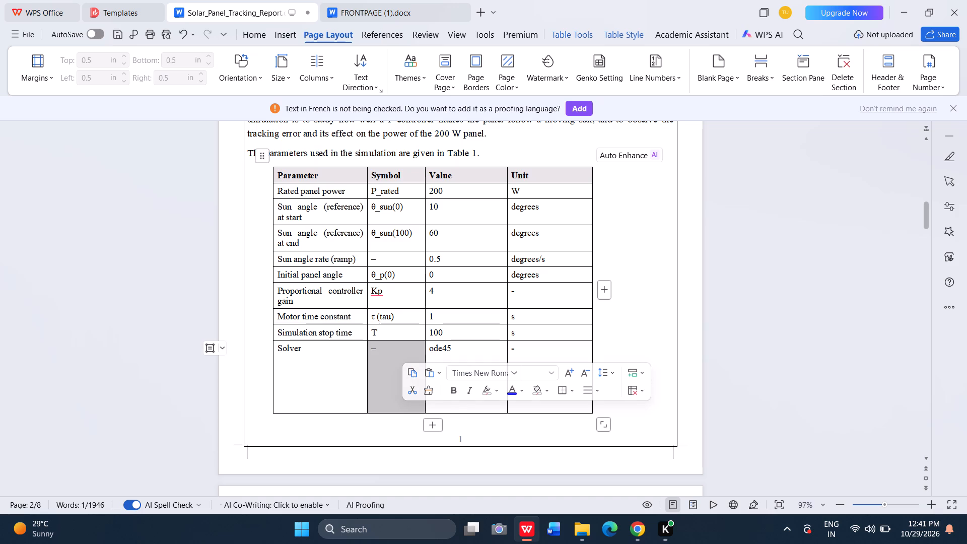
{"action": "left_click", "coordinate": [550, 416]}
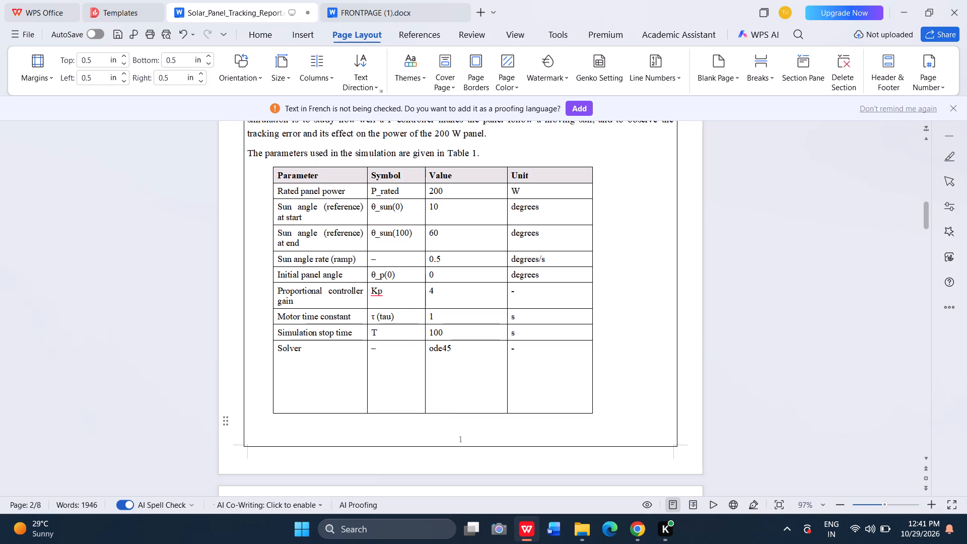
{"action": "left_click", "coordinate": [600, 421]}
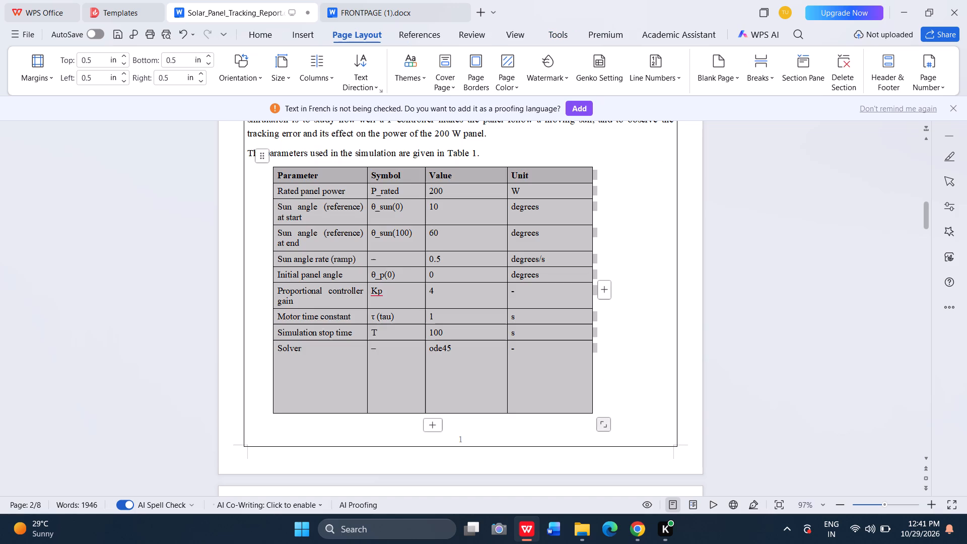
{"action": "left_click_drag", "start_coordinate": [396, 414], "coordinate": [395, 372]}
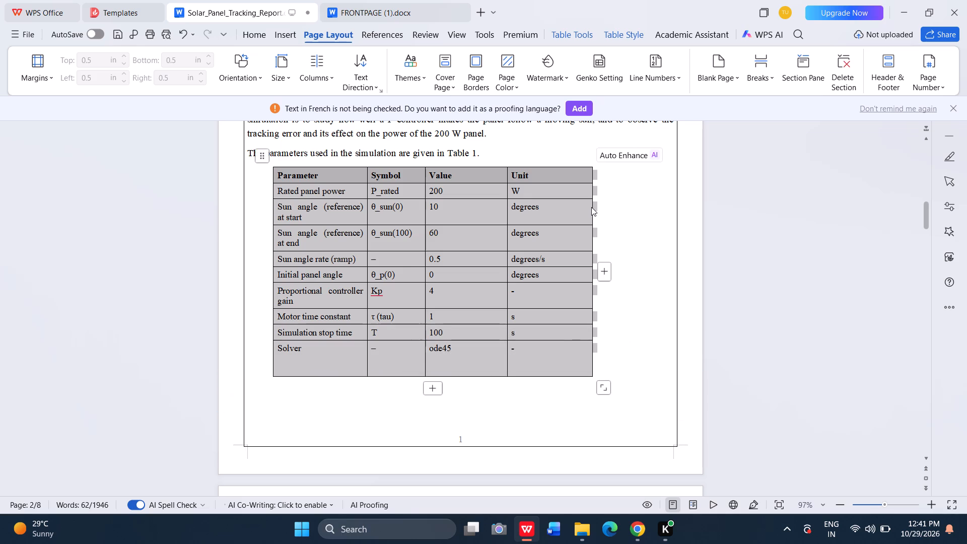
Widen the Unit column by moving the right edge of Table 1 outward, centring the table between the page borders.
{"action": "left_click_drag", "start_coordinate": [592, 206], "coordinate": [608, 201]}
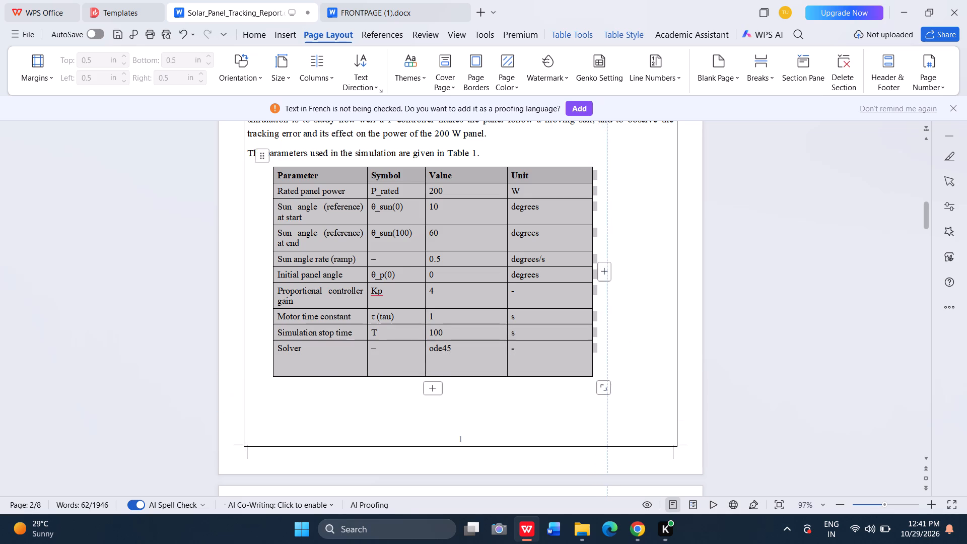
{"action": "left_click_drag", "start_coordinate": [608, 201], "coordinate": [630, 207]}
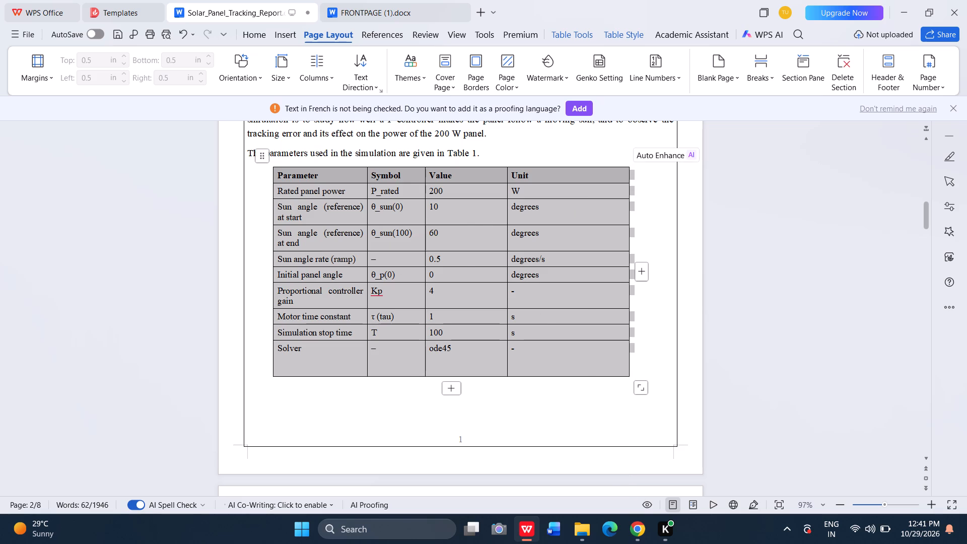
{"action": "left_click", "coordinate": [583, 381]}
{"action": "scroll", "coordinate": [686, 334], "scroll_direction": "up", "scroll_amount": 1}
{"action": "scroll", "coordinate": [686, 334], "scroll_direction": "down", "scroll_amount": 2}
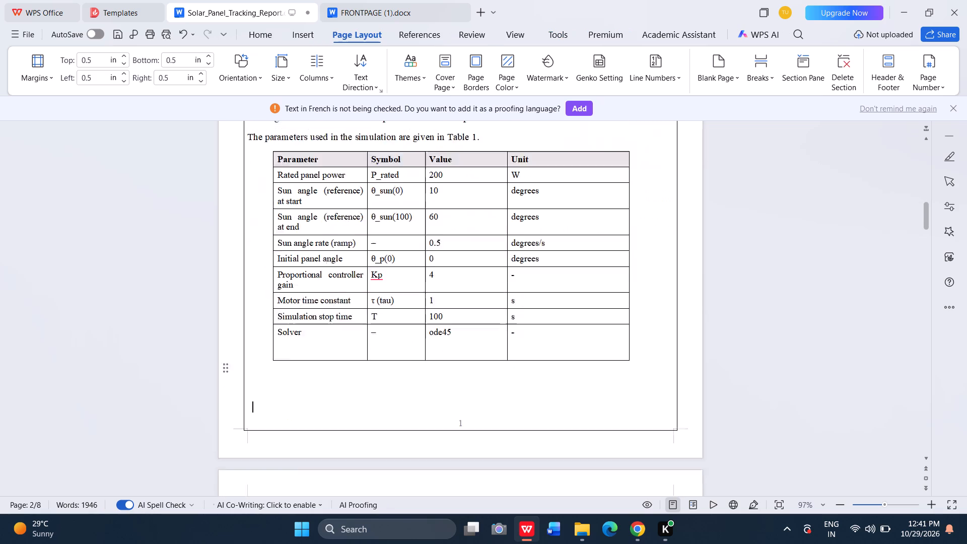
Shift the solar panel tracking system block diagram towards the page centre with nine leading spaces.
{"action": "scroll", "coordinate": [686, 334], "scroll_direction": "down", "scroll_amount": 9}
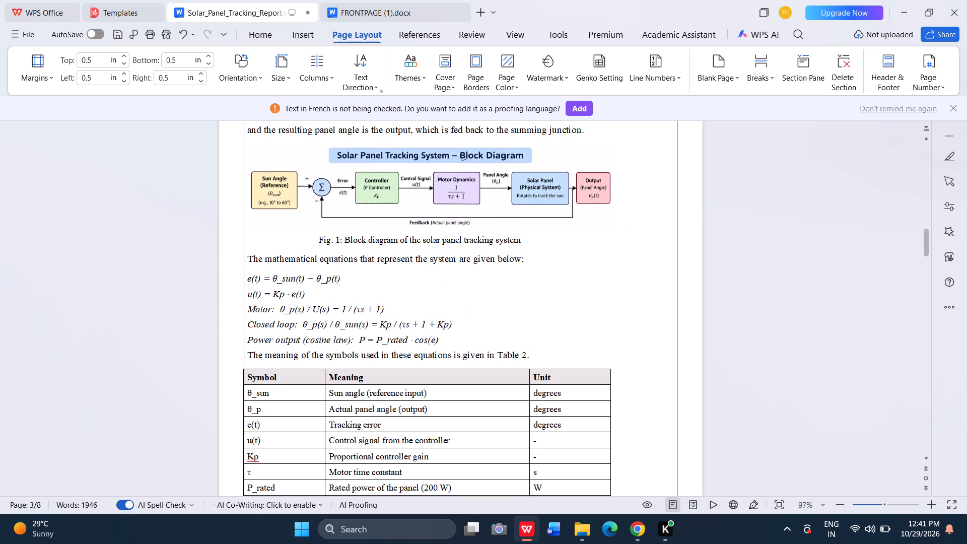
{"action": "left_click", "coordinate": [253, 174]}
{"action": "key", "text": "space"}
{"action": "key", "text": "space"}
{"action": "key", "text": "space"}
{"action": "key", "text": "space"}
{"action": "key", "text": "space"}
{"action": "key", "text": "space"}
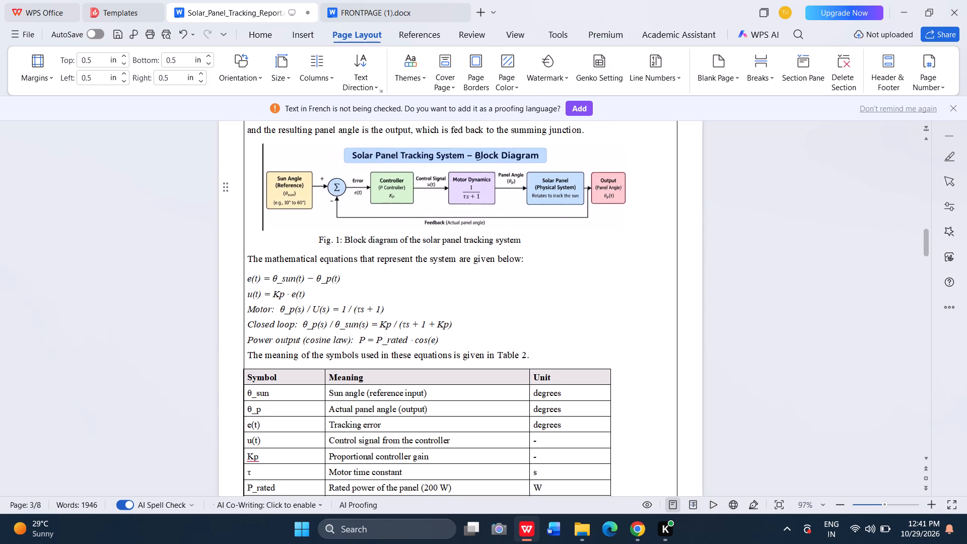
{"action": "key", "text": "space"}
{"action": "key", "text": "space"}
{"action": "key", "text": "space"}
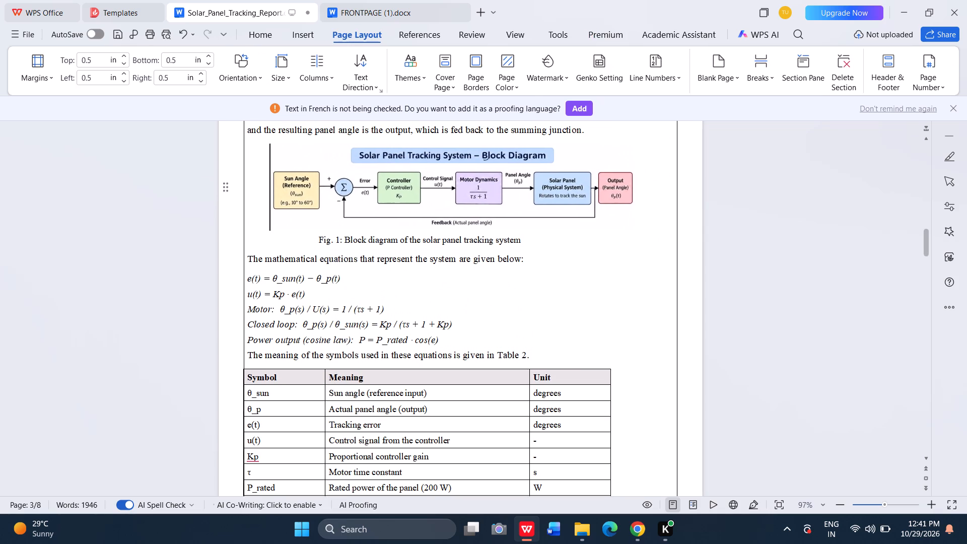
Shift the Fig. 1 caption under the block diagram towards the page centre with four leading spaces.
{"action": "left_click", "coordinate": [320, 240]}
{"action": "key", "text": "space"}
{"action": "key", "text": "space"}
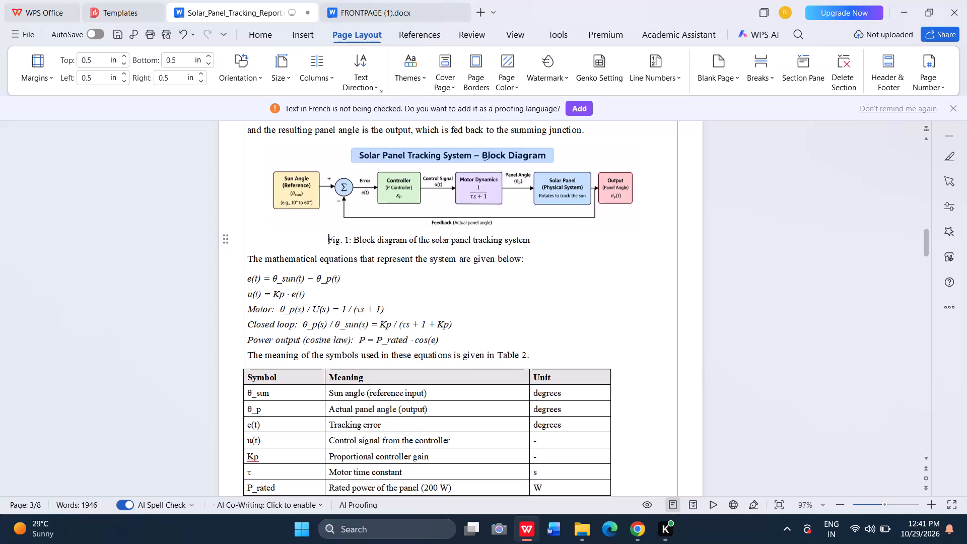
{"action": "key", "text": "space"}
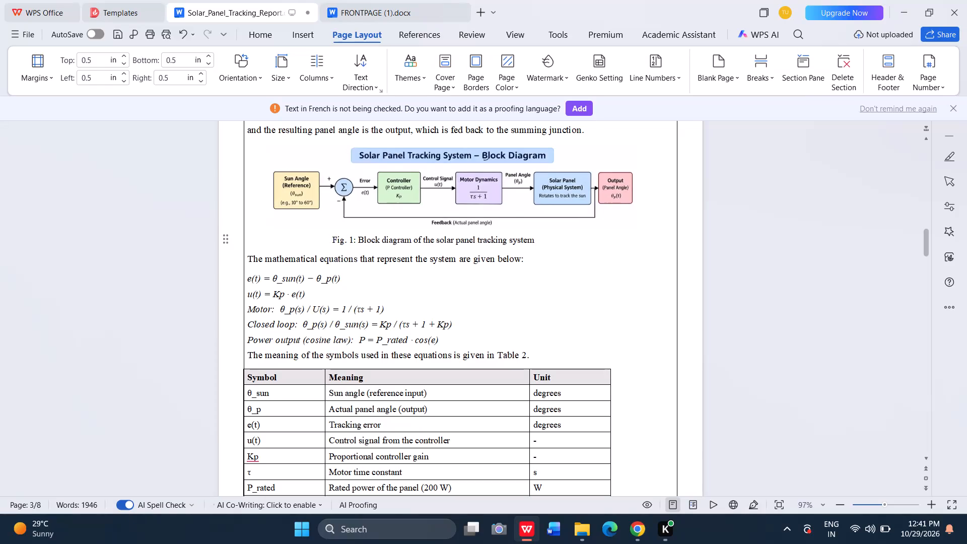
{"action": "key", "text": "space"}
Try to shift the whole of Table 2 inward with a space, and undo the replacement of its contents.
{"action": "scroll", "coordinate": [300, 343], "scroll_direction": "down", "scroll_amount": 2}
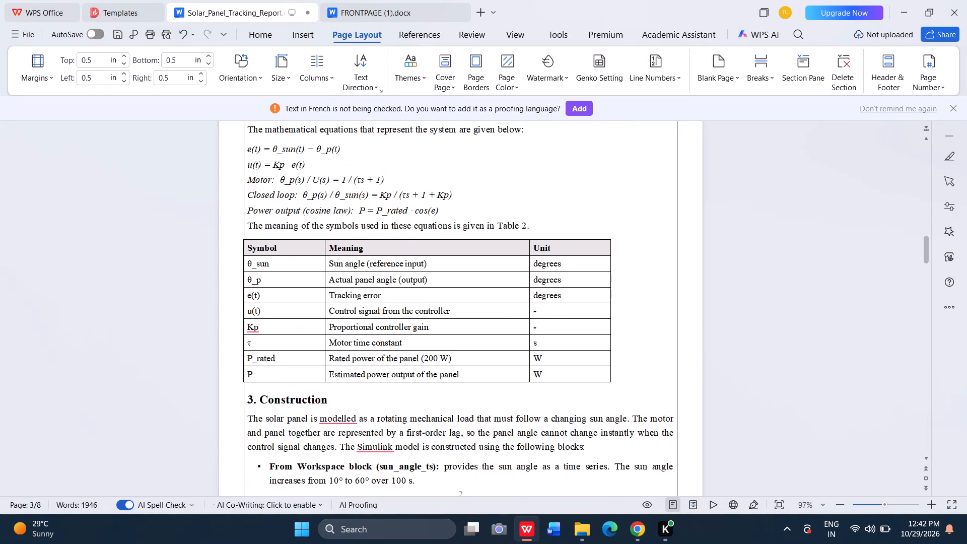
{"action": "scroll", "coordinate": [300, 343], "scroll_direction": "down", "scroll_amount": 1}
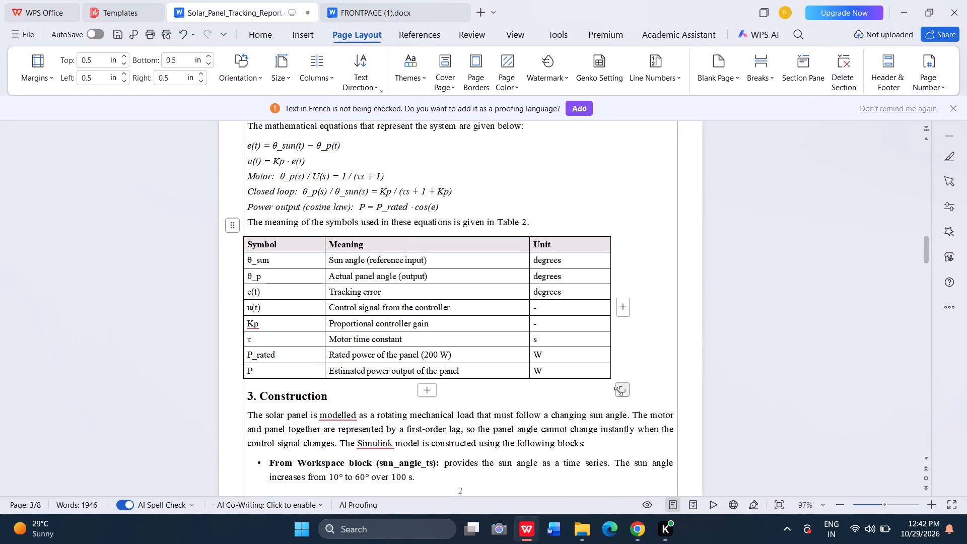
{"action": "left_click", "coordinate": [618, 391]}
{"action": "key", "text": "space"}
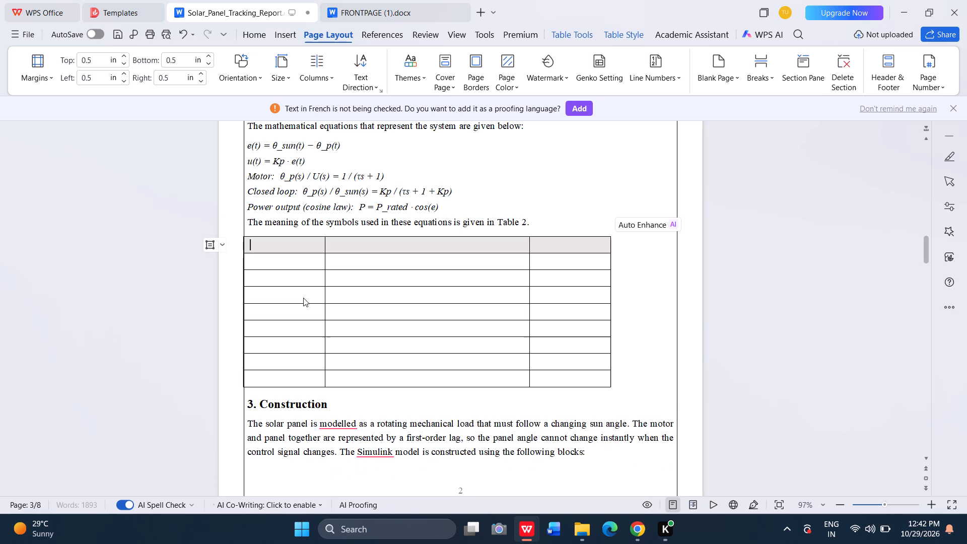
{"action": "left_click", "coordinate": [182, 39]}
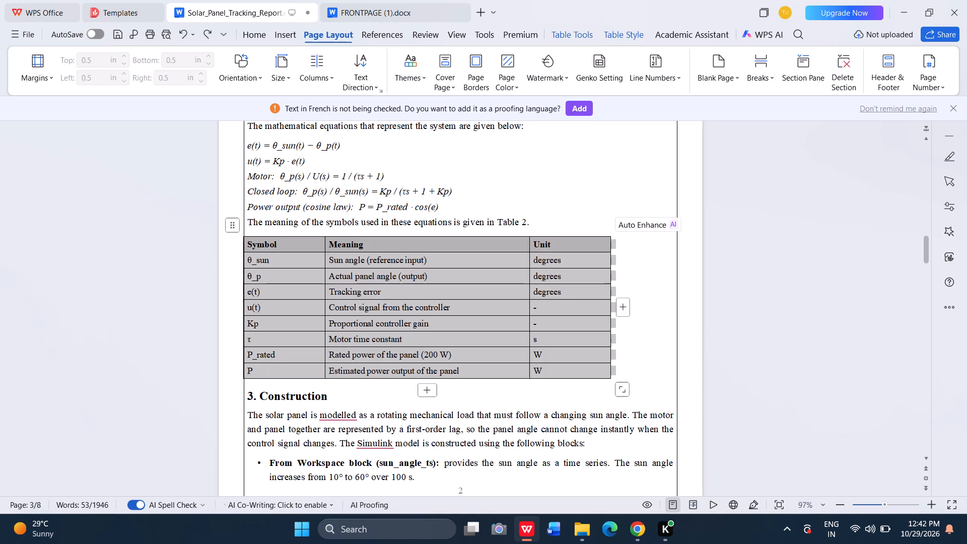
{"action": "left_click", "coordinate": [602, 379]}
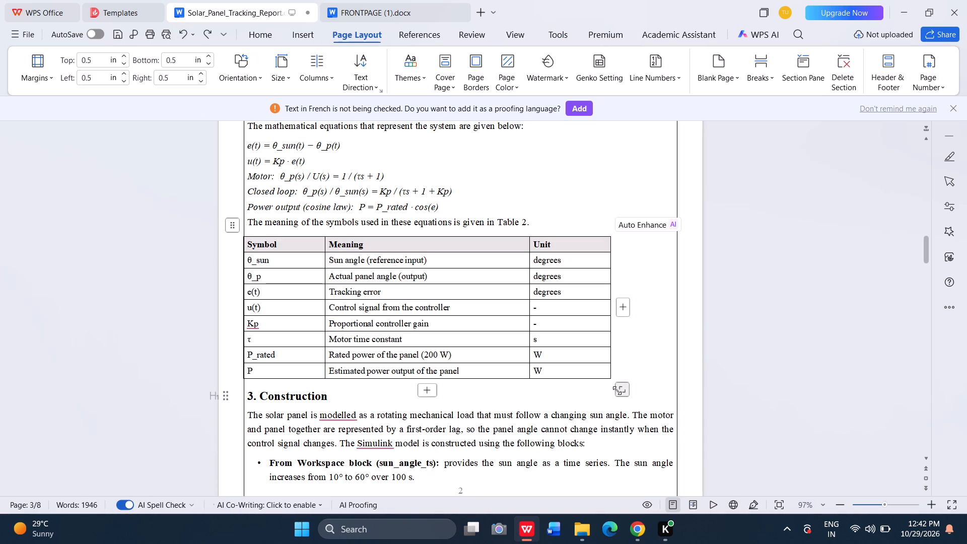
Move the left edge of Table 2 inward, away from the page border.
{"action": "left_click", "coordinate": [617, 390]}
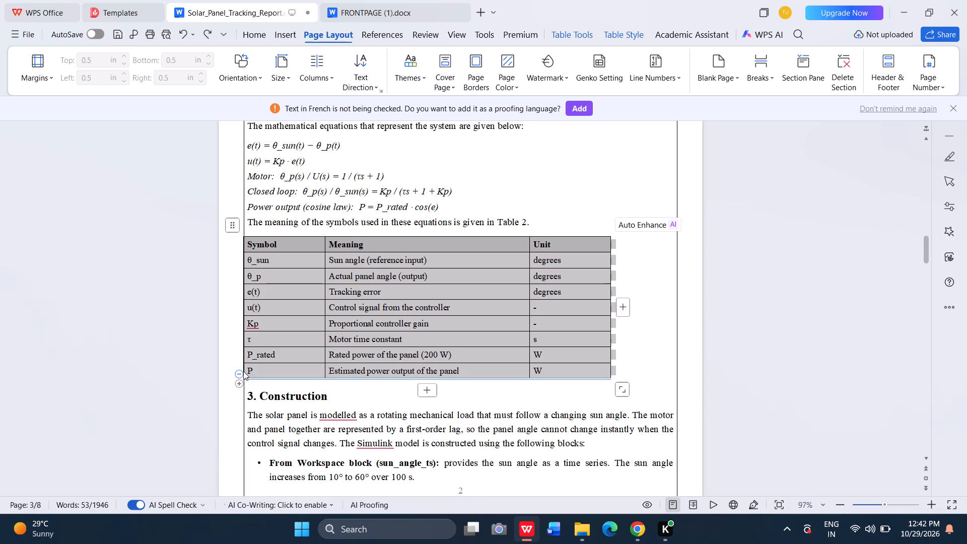
{"action": "left_click", "coordinate": [244, 373]}
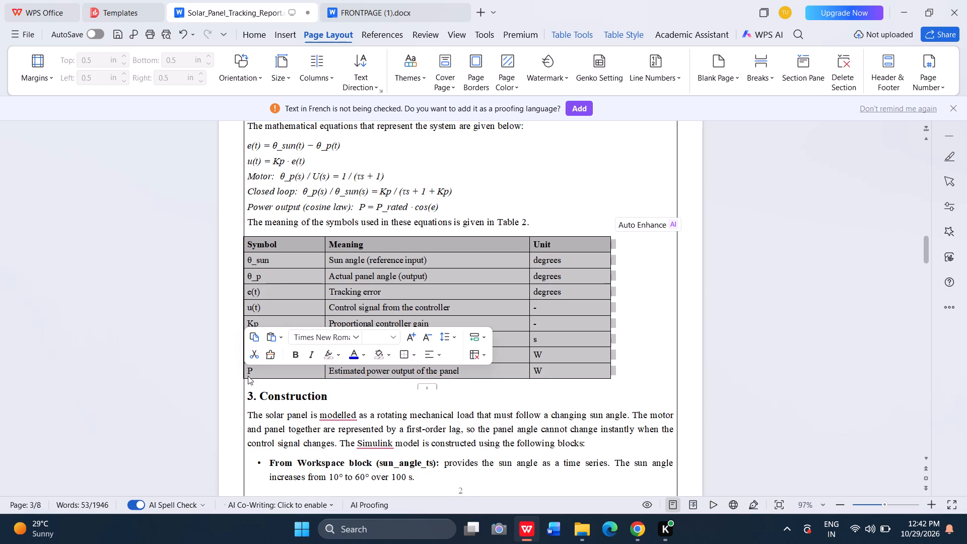
{"action": "left_click_drag", "start_coordinate": [245, 373], "coordinate": [249, 372]}
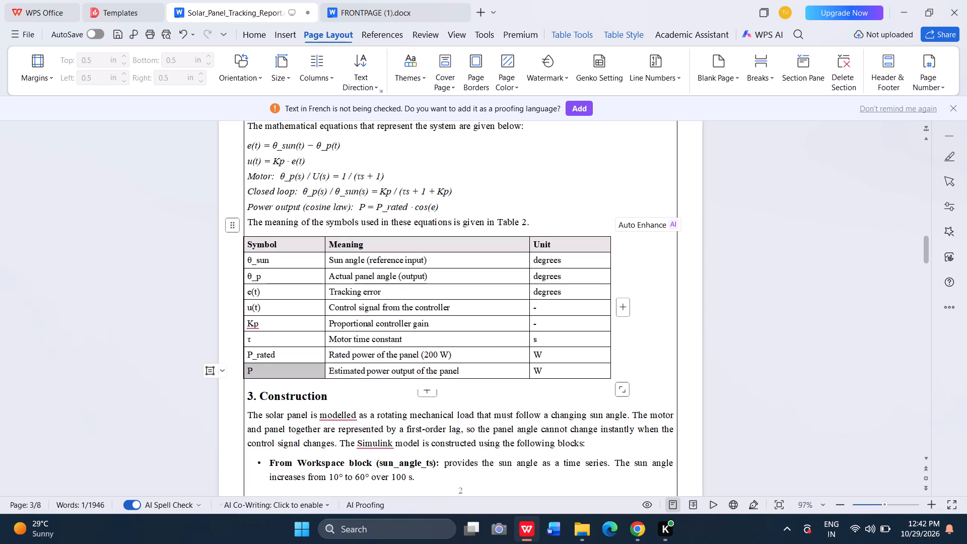
{"action": "left_click", "coordinate": [578, 374]}
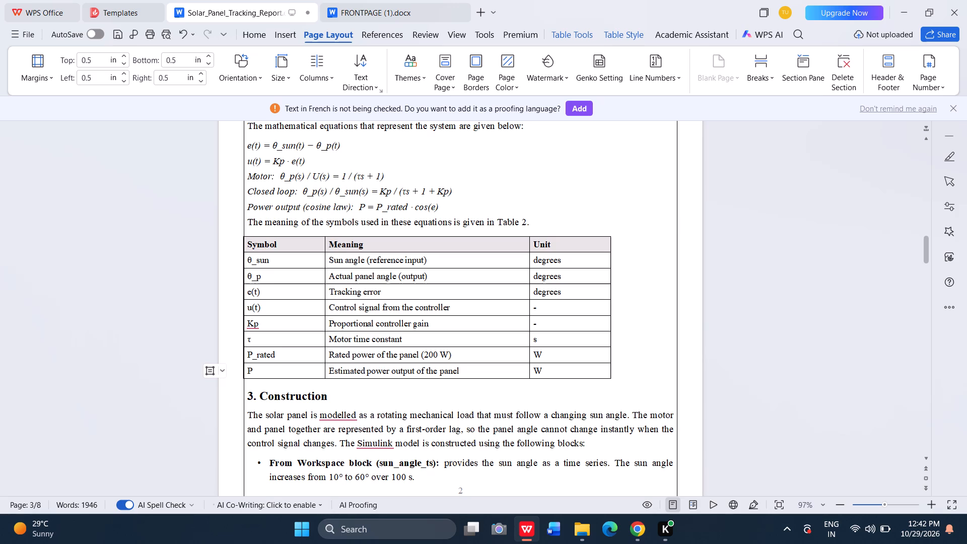
{"action": "left_click", "coordinate": [620, 388]}
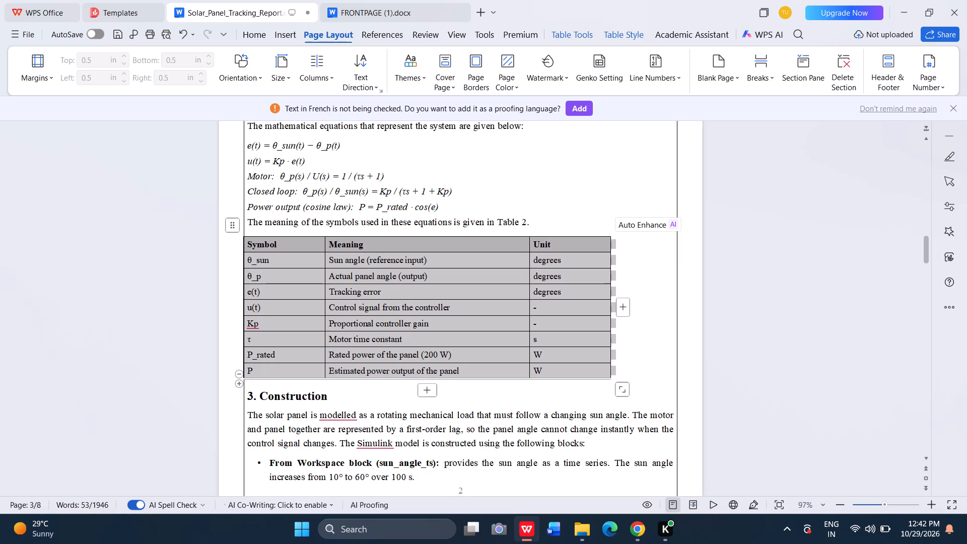
{"action": "left_click_drag", "start_coordinate": [244, 374], "coordinate": [274, 370]}
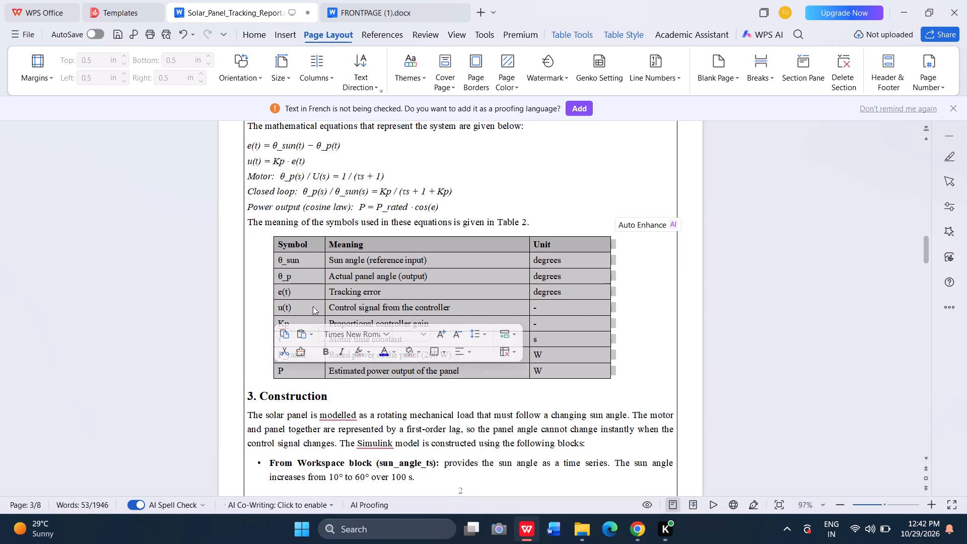
{"action": "left_click", "coordinate": [264, 278]}
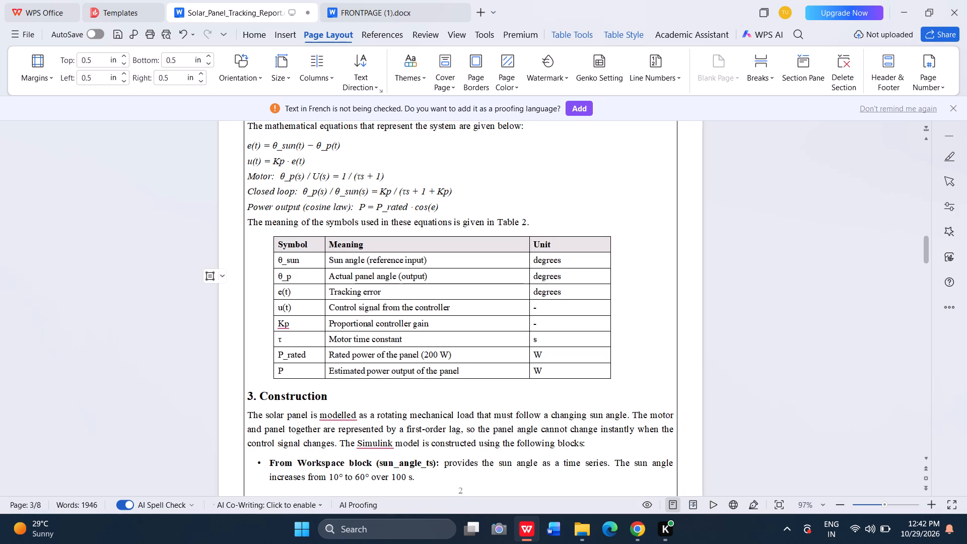
{"action": "left_click", "coordinate": [262, 236]}
{"action": "left_click", "coordinate": [266, 241]}
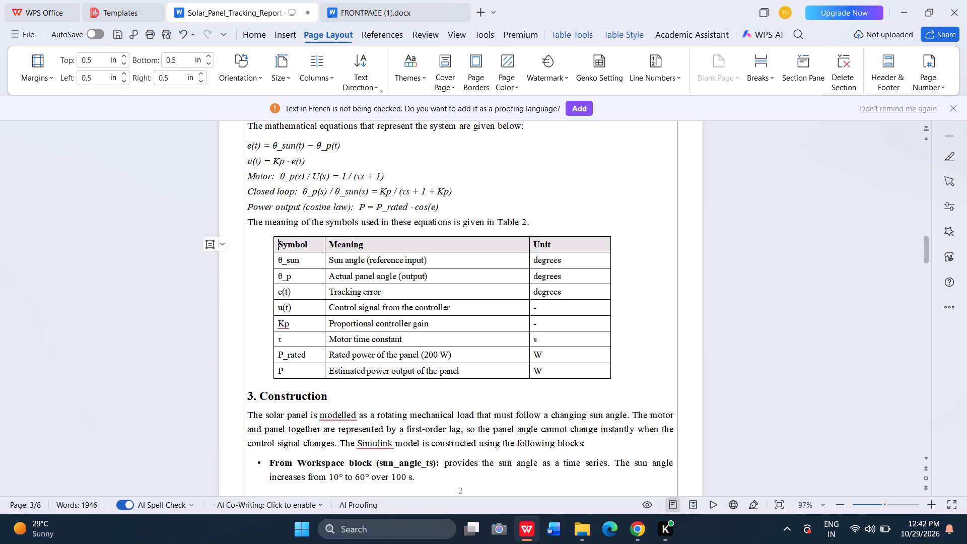
{"action": "left_click_drag", "start_coordinate": [266, 241], "coordinate": [268, 250]}
{"action": "left_click", "coordinate": [282, 273]}
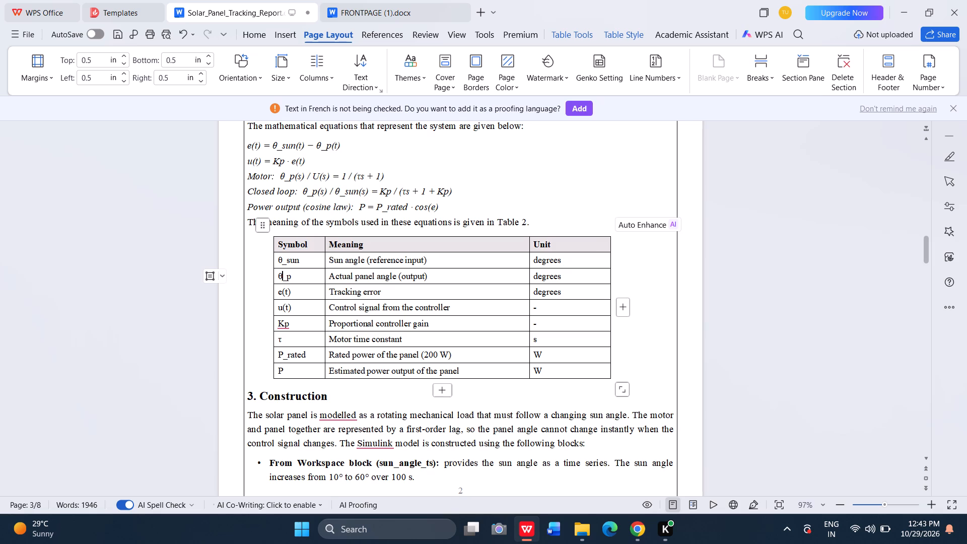
Widen the Symbol column of Table 2 by moving its border with the Meaning column outward in two stages.
{"action": "left_click", "coordinate": [617, 388]}
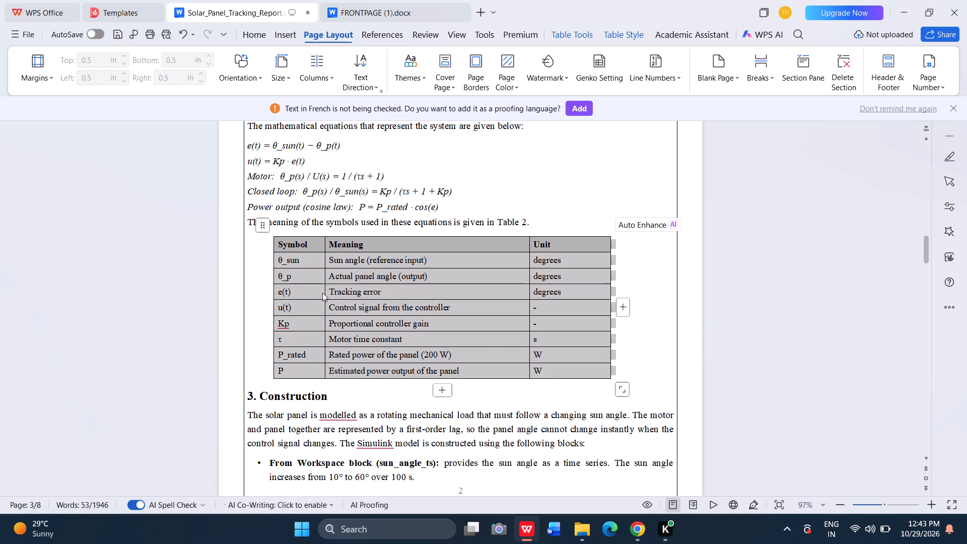
{"action": "left_click_drag", "start_coordinate": [324, 246], "coordinate": [339, 246]}
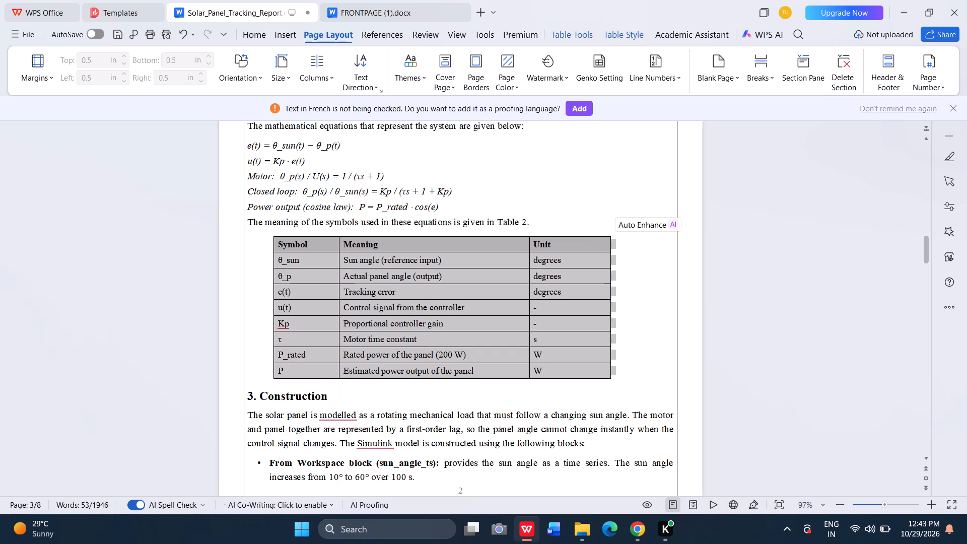
{"action": "left_click_drag", "start_coordinate": [339, 246], "coordinate": [353, 246]}
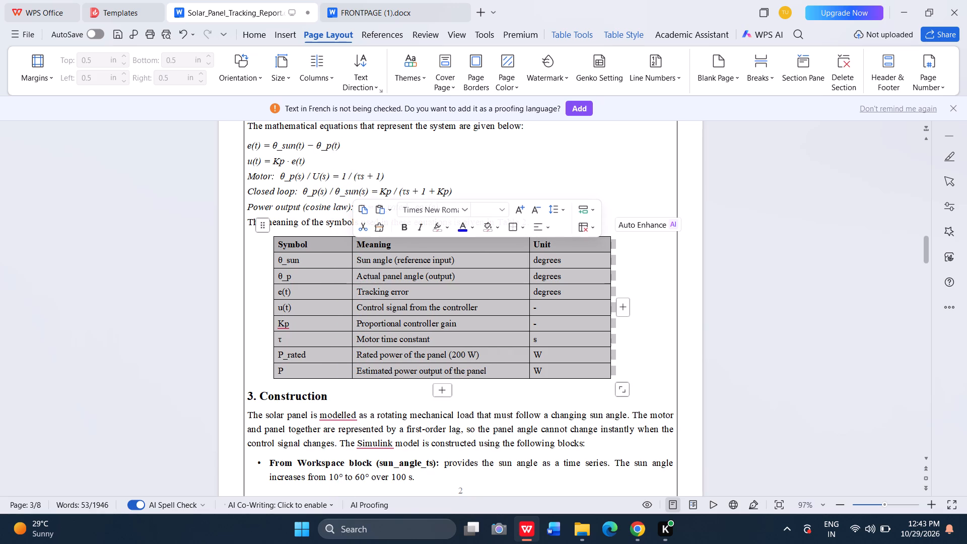
Centre Table 2 between the page borders by moving its right edge outward and its left edge further inward.
{"action": "left_click_drag", "start_coordinate": [610, 246], "coordinate": [639, 247]}
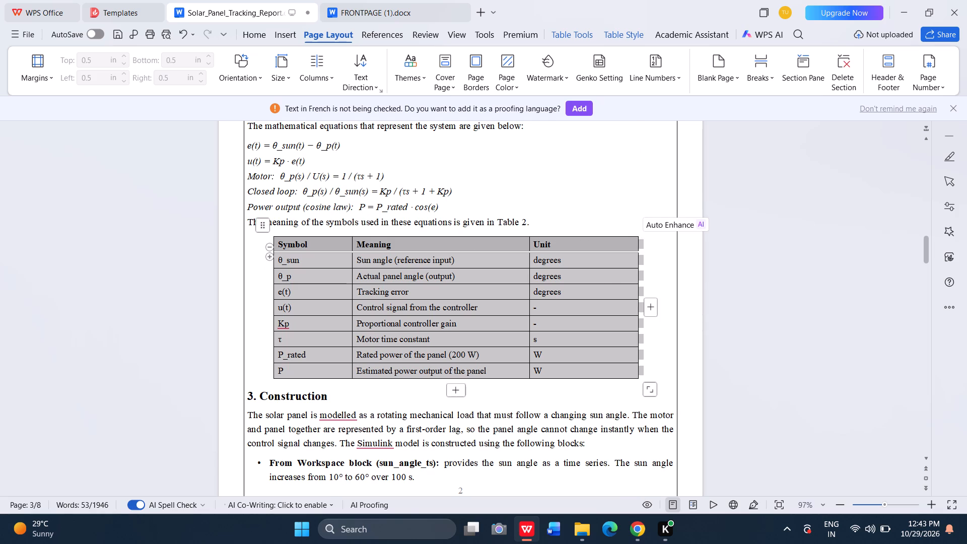
{"action": "left_click_drag", "start_coordinate": [274, 260], "coordinate": [293, 260]}
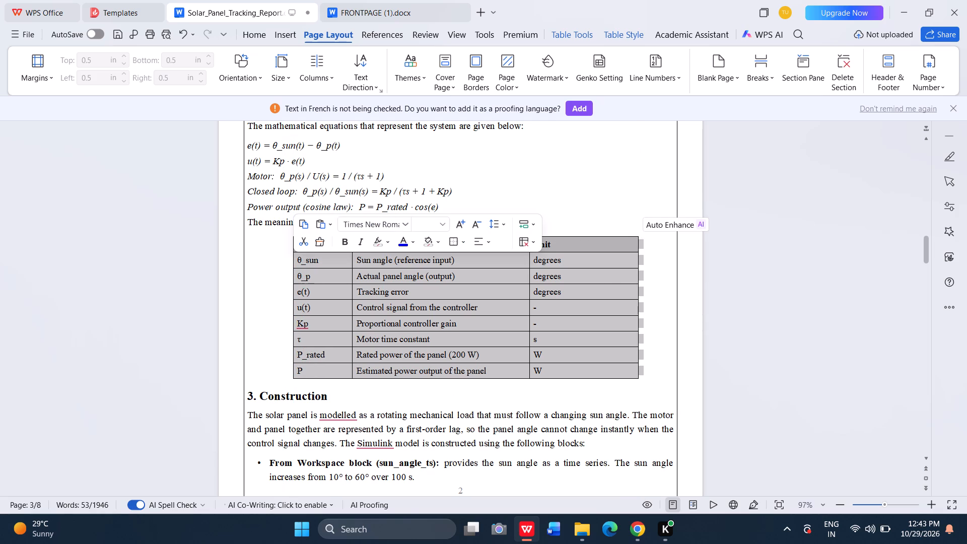
{"action": "left_click", "coordinate": [793, 350]}
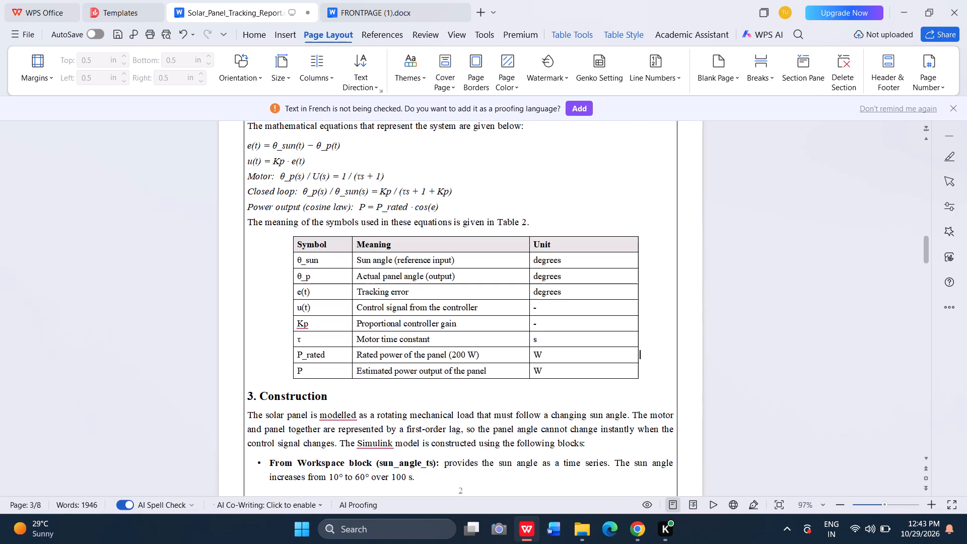
Move the left edge of Table 3 inward and widen its Signal label column so P Controller (Kp) fits on one line.
{"action": "scroll", "coordinate": [465, 414], "scroll_direction": "down", "scroll_amount": 7}
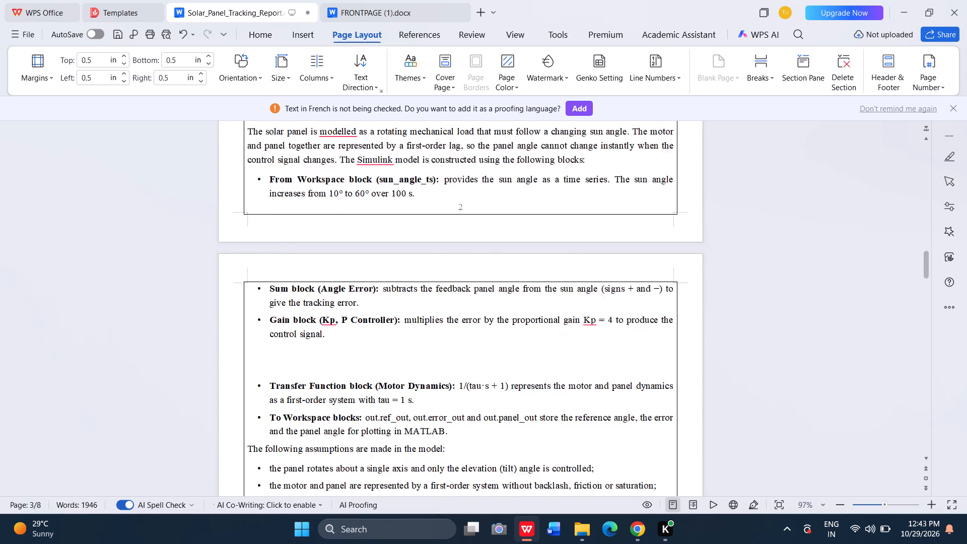
{"action": "scroll", "coordinate": [465, 414], "scroll_direction": "down", "scroll_amount": 17}
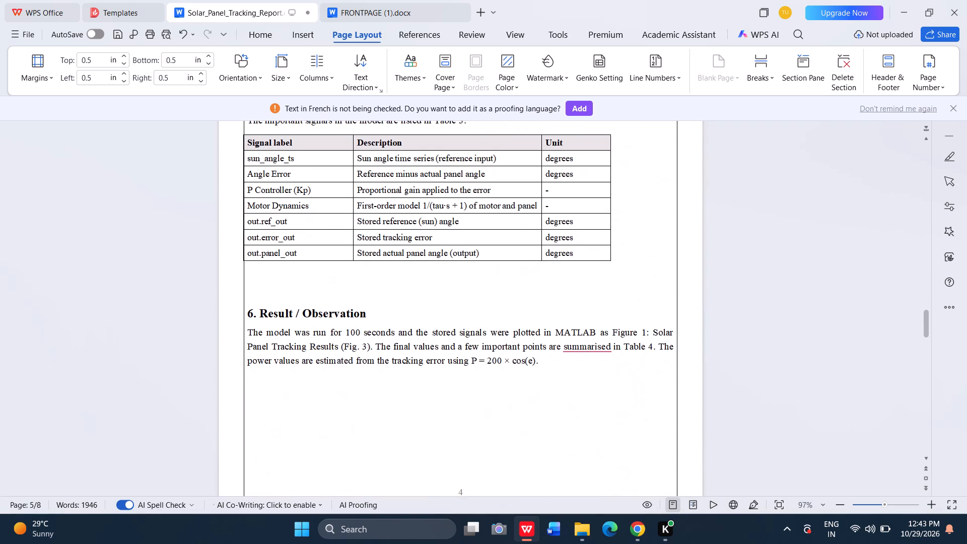
{"action": "left_click", "coordinate": [521, 259]}
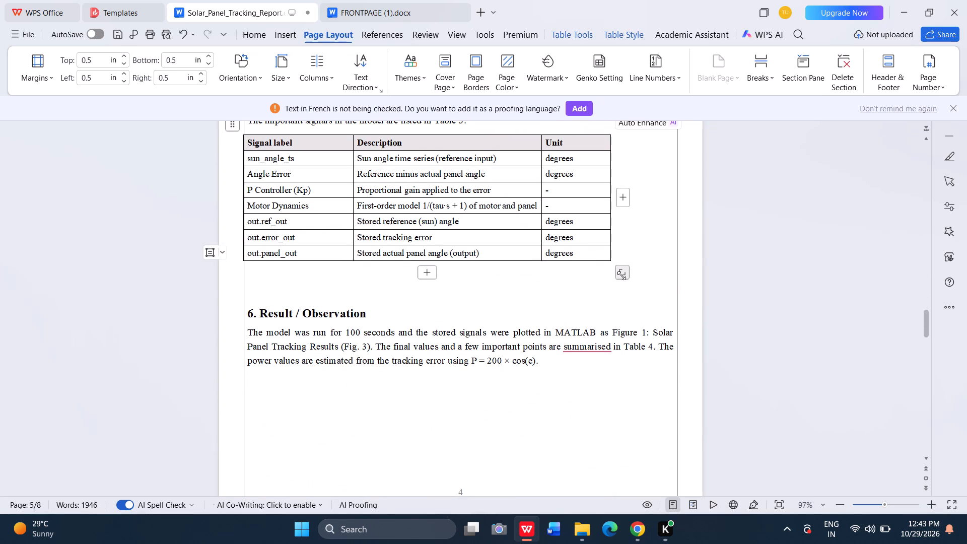
{"action": "left_click", "coordinate": [621, 275]}
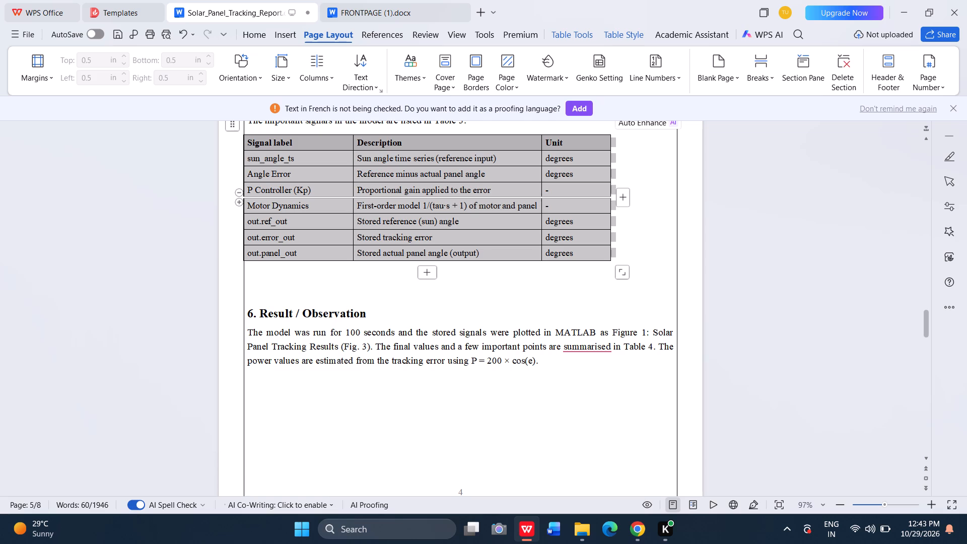
{"action": "left_click_drag", "start_coordinate": [244, 203], "coordinate": [284, 201]}
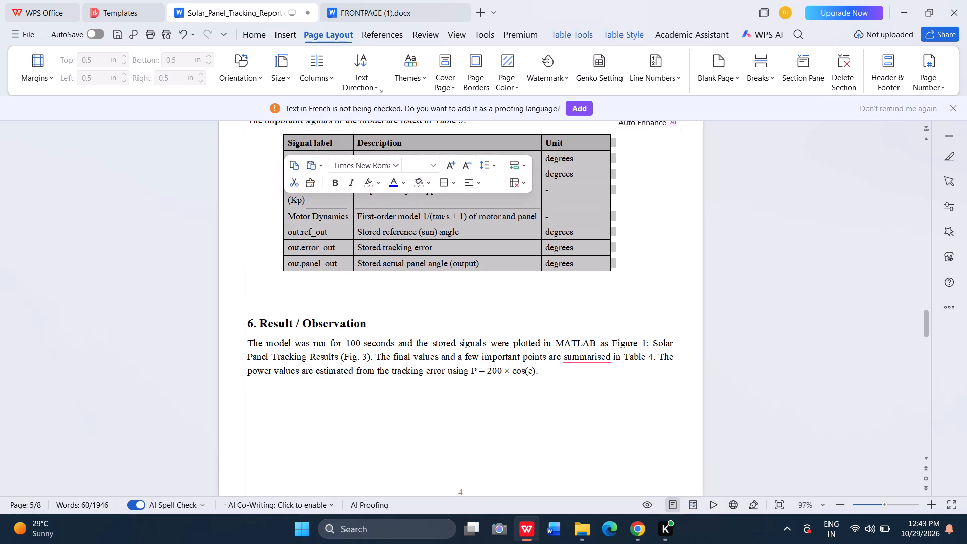
{"action": "left_click_drag", "start_coordinate": [353, 201], "coordinate": [374, 198]}
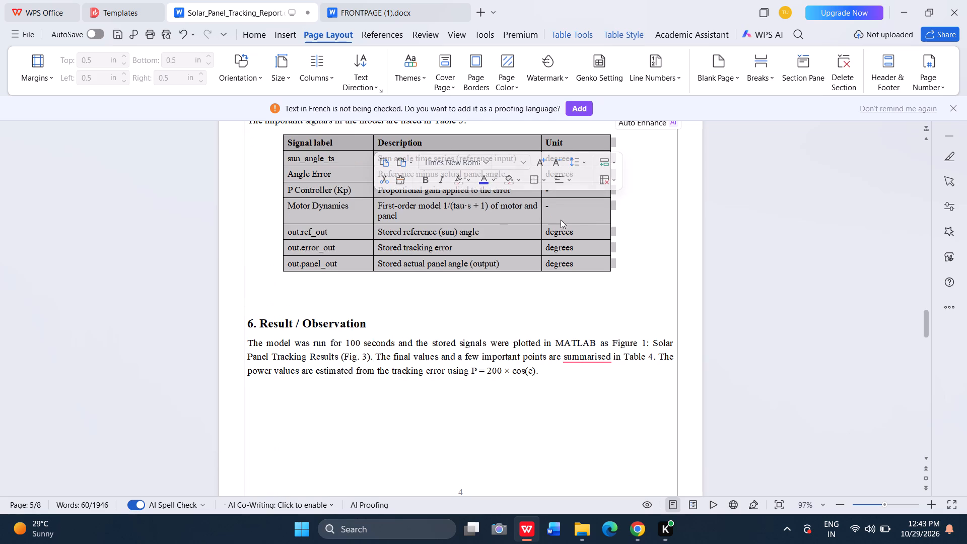
Widen the Unit column of Table 3 by moving the right edge outward, centring the table between the page borders.
{"action": "left_click_drag", "start_coordinate": [611, 208], "coordinate": [637, 207]}
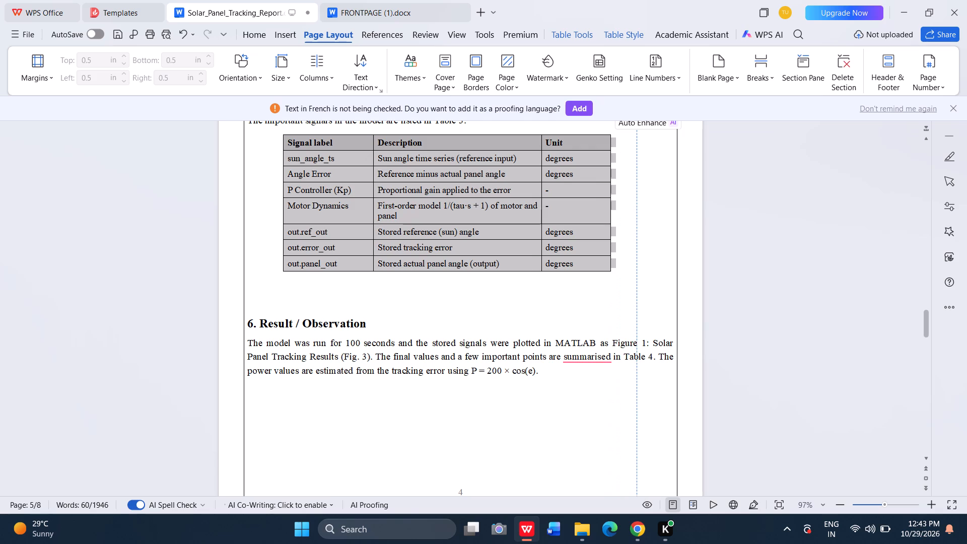
{"action": "left_click_drag", "start_coordinate": [637, 207], "coordinate": [637, 207]}
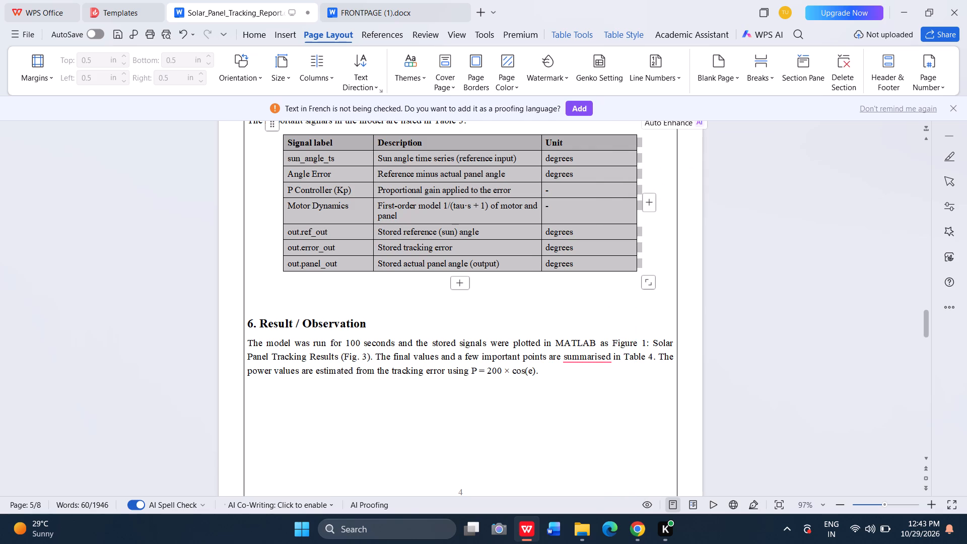
Widen the Description column of Table 3 towards the Unit column until the Motor Dynamics description fits on one line.
{"action": "left_click_drag", "start_coordinate": [544, 191], "coordinate": [550, 191]}
{"action": "left_click", "coordinate": [652, 289]}
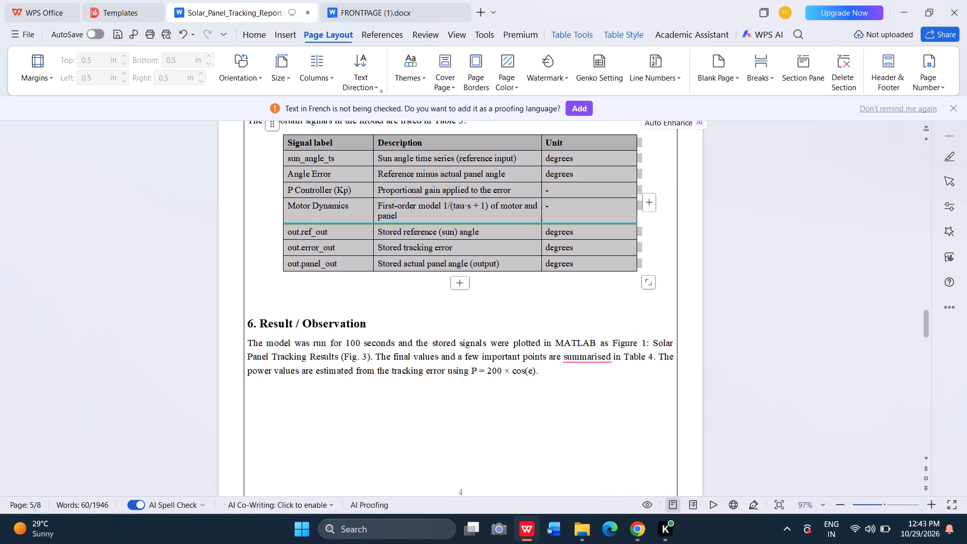
{"action": "left_click_drag", "start_coordinate": [542, 218], "coordinate": [558, 215]}
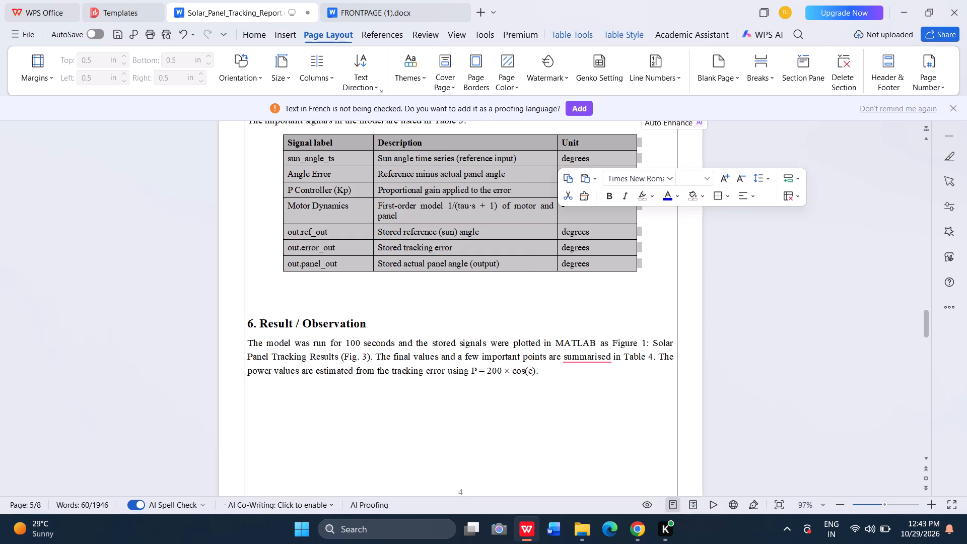
{"action": "left_click_drag", "start_coordinate": [558, 215], "coordinate": [570, 212]}
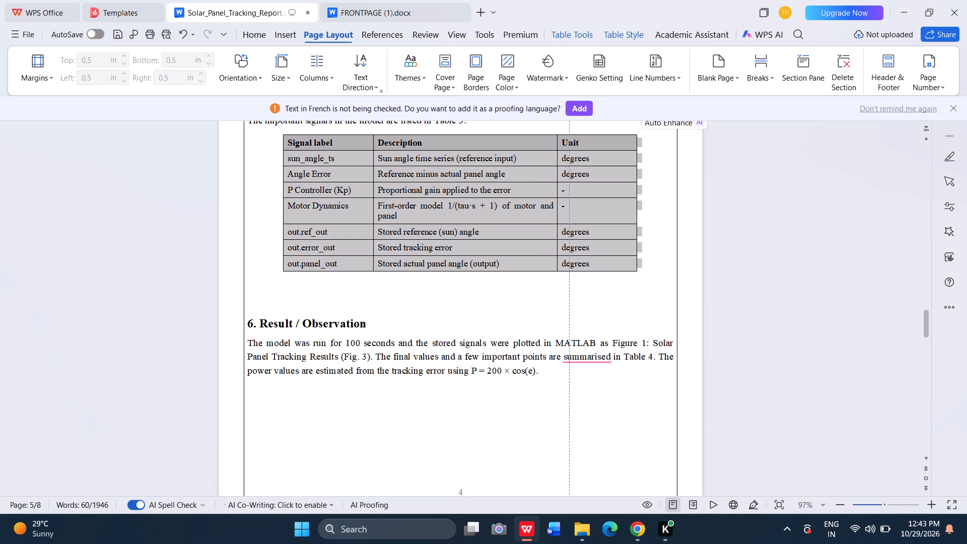
{"action": "left_click_drag", "start_coordinate": [570, 212], "coordinate": [579, 212]}
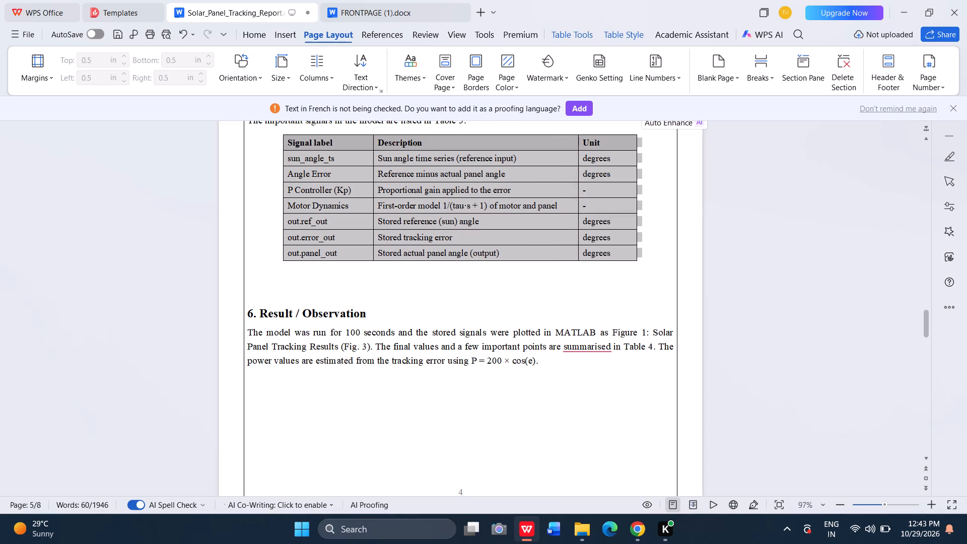
Widen the last column of Table 4 by moving the table's right edge outward until Estimated power (W) fits on one line.
{"action": "left_click", "coordinate": [568, 282]}
{"action": "scroll", "coordinate": [442, 269], "scroll_direction": "up", "scroll_amount": 3}
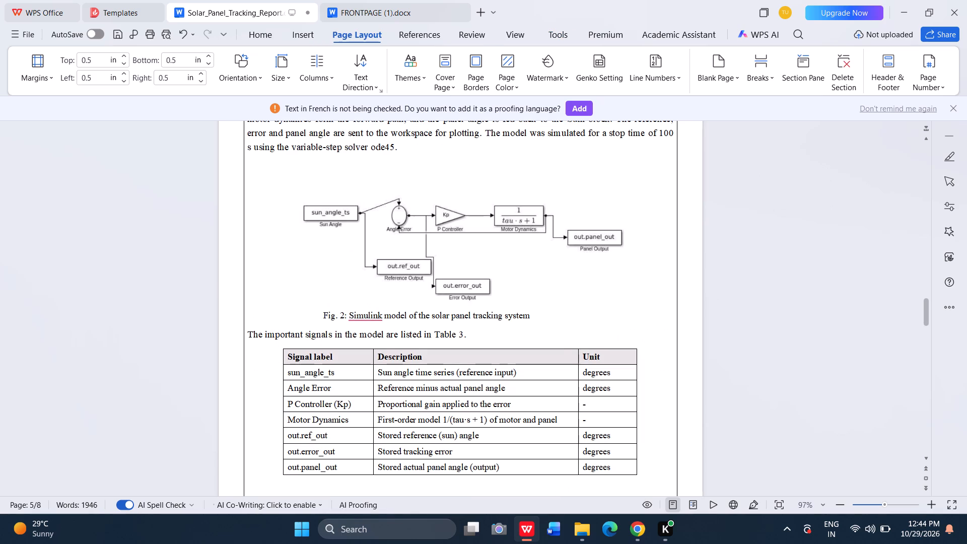
{"action": "scroll", "coordinate": [442, 269], "scroll_direction": "down", "scroll_amount": 12}
{"action": "scroll", "coordinate": [442, 269], "scroll_direction": "up", "scroll_amount": 3}
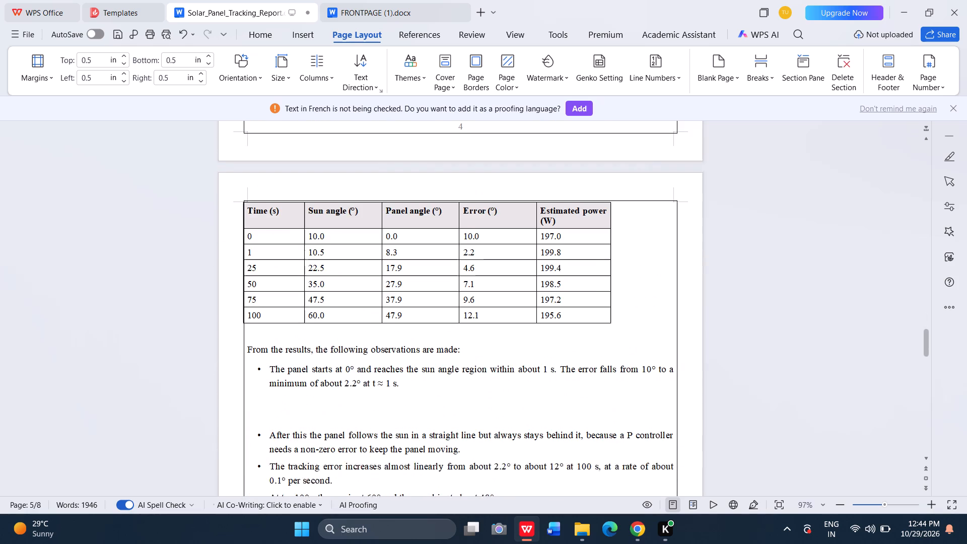
{"action": "left_click", "coordinate": [623, 356]}
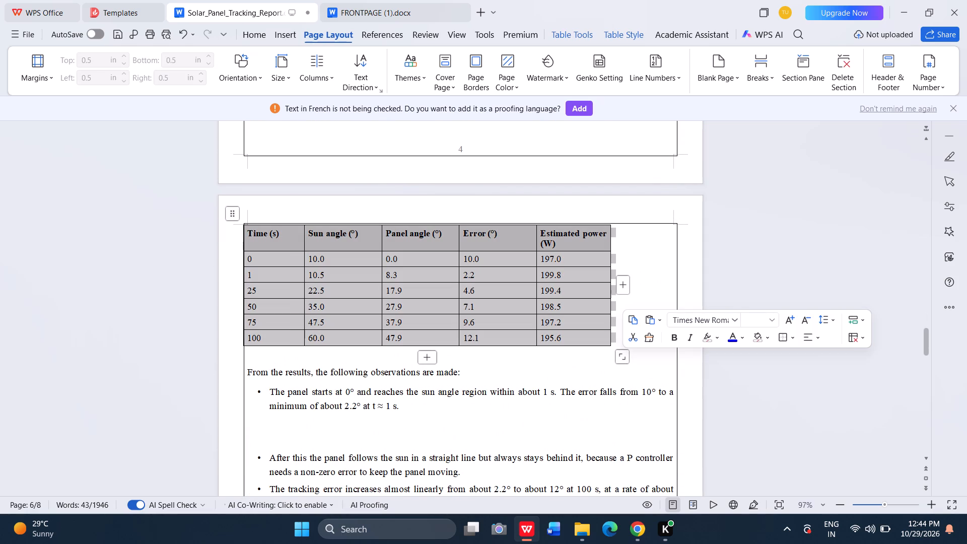
{"action": "left_click_drag", "start_coordinate": [610, 307], "coordinate": [653, 312]}
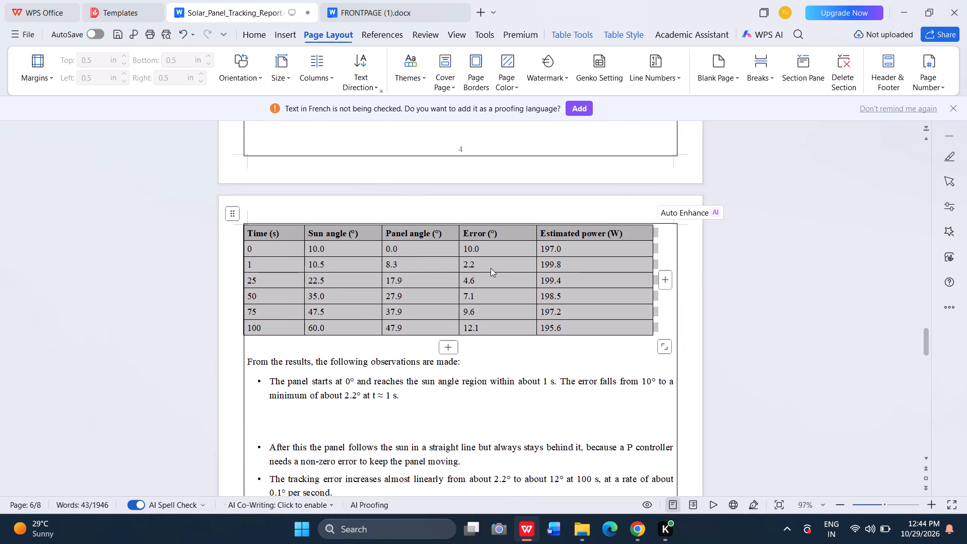
Shift Table 4's inner column borders toward the Estimated power column, narrowing that column and Error and widening the Time column.
{"action": "left_click_drag", "start_coordinate": [536, 265], "coordinate": [547, 265]}
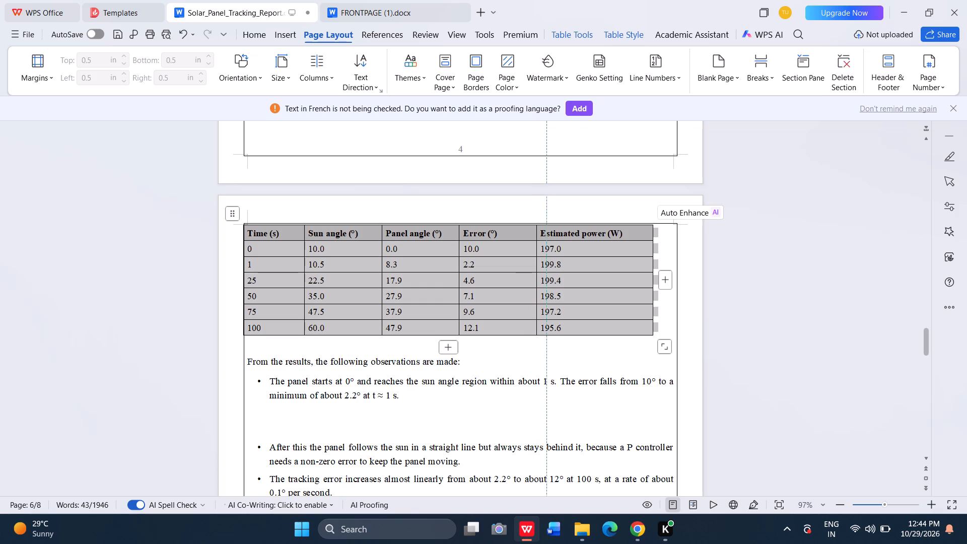
{"action": "left_click_drag", "start_coordinate": [547, 265], "coordinate": [555, 266]}
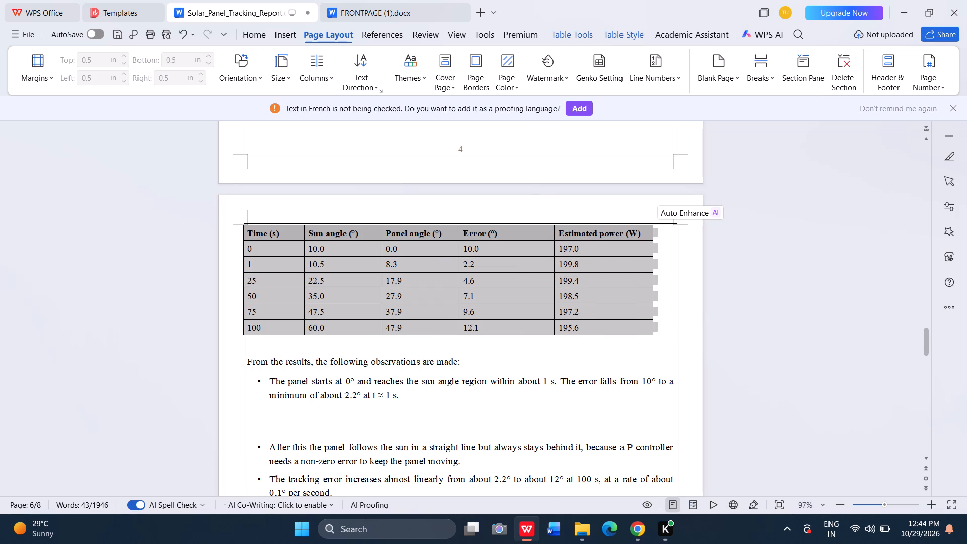
{"action": "left_click_drag", "start_coordinate": [459, 251], "coordinate": [509, 256]}
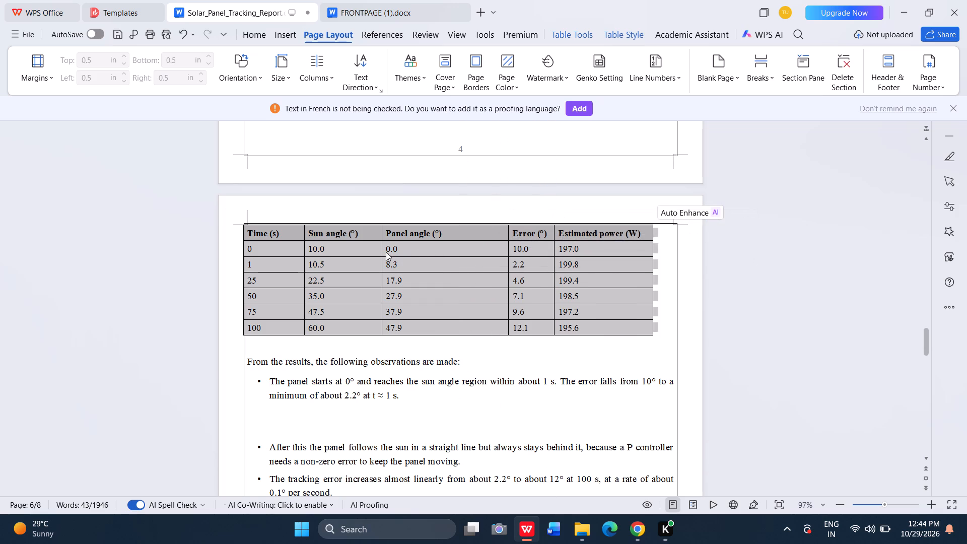
{"action": "left_click_drag", "start_coordinate": [381, 251], "coordinate": [412, 252]}
{"action": "left_click_drag", "start_coordinate": [412, 252], "coordinate": [419, 253]}
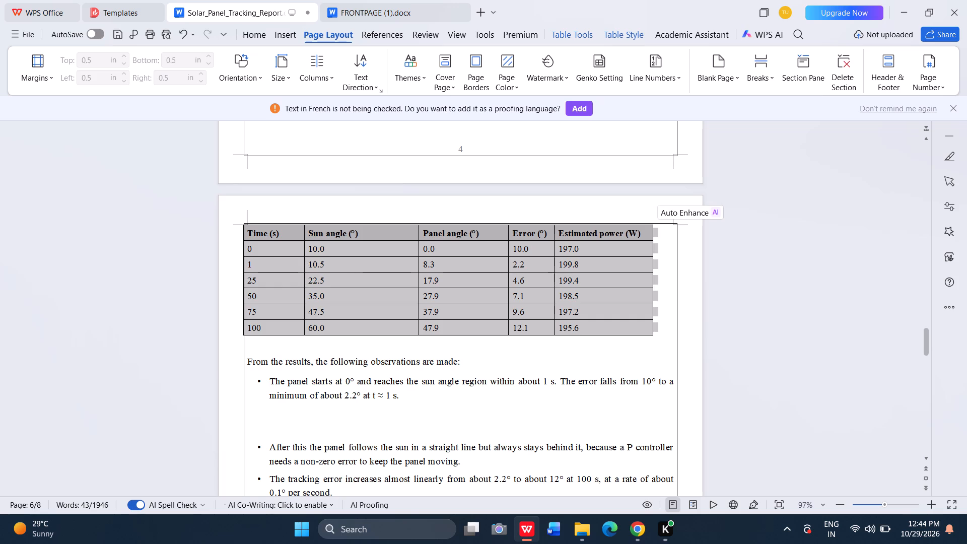
{"action": "left_click_drag", "start_coordinate": [304, 252], "coordinate": [370, 258]}
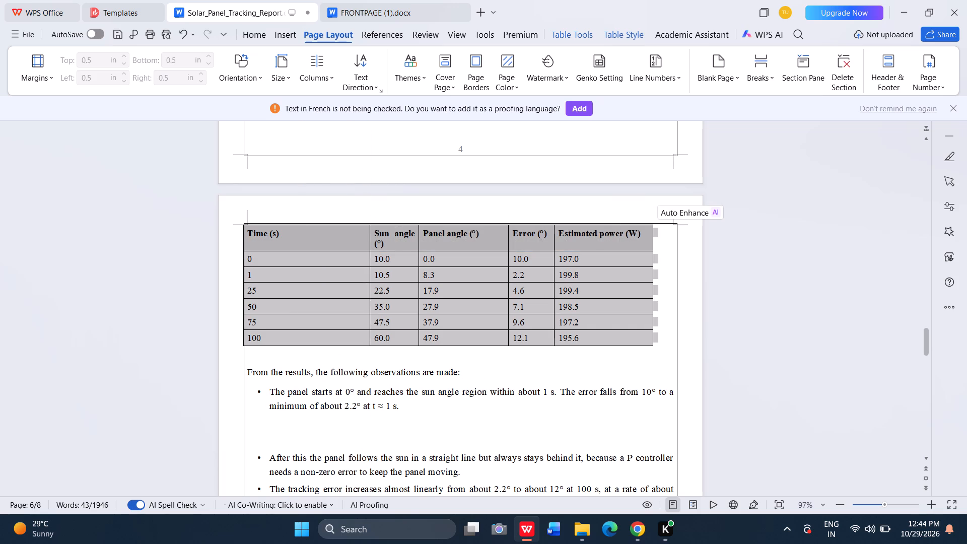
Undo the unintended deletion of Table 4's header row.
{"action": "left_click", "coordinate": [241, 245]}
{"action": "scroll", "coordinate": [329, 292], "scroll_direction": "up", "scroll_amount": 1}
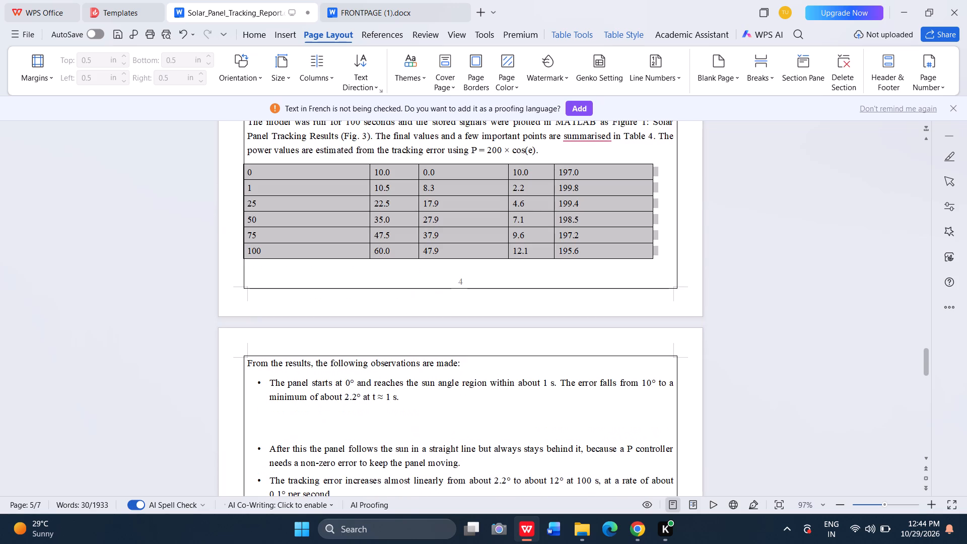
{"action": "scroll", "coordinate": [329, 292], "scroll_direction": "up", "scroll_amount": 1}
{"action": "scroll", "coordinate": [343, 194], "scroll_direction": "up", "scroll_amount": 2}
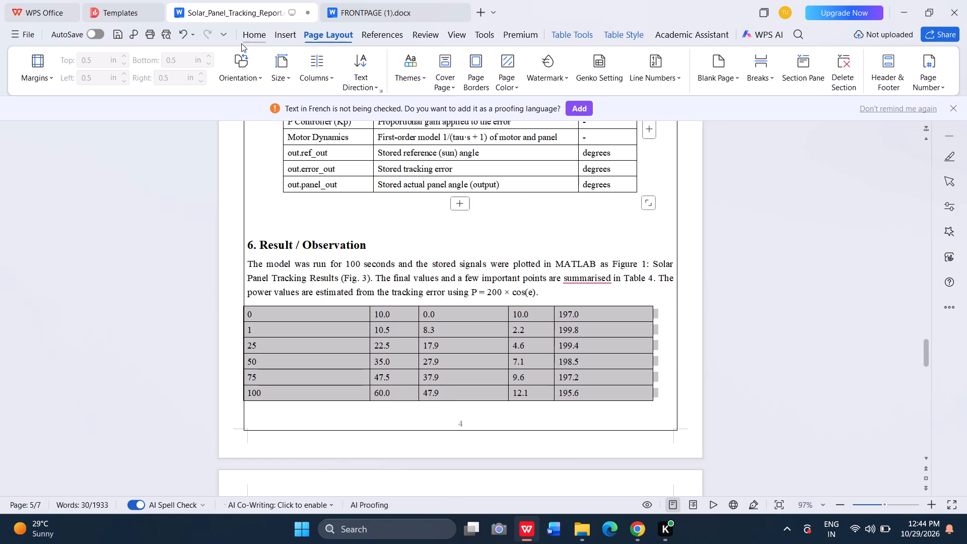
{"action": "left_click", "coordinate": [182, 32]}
Centre Table 4 between the page borders by moving its left edge inward and its right edge slightly inward.
{"action": "left_click_drag", "start_coordinate": [244, 404], "coordinate": [306, 407]}
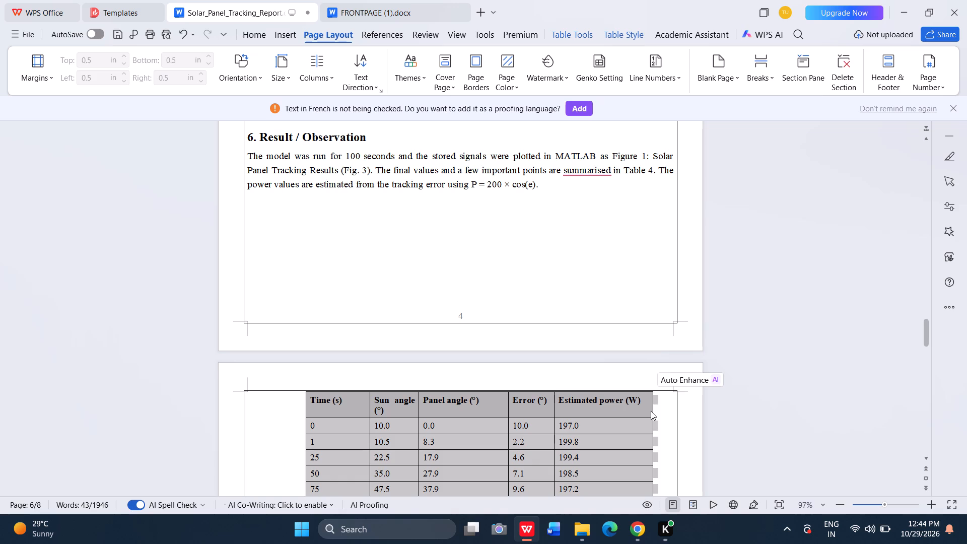
{"action": "left_click_drag", "start_coordinate": [653, 409], "coordinate": [644, 409]}
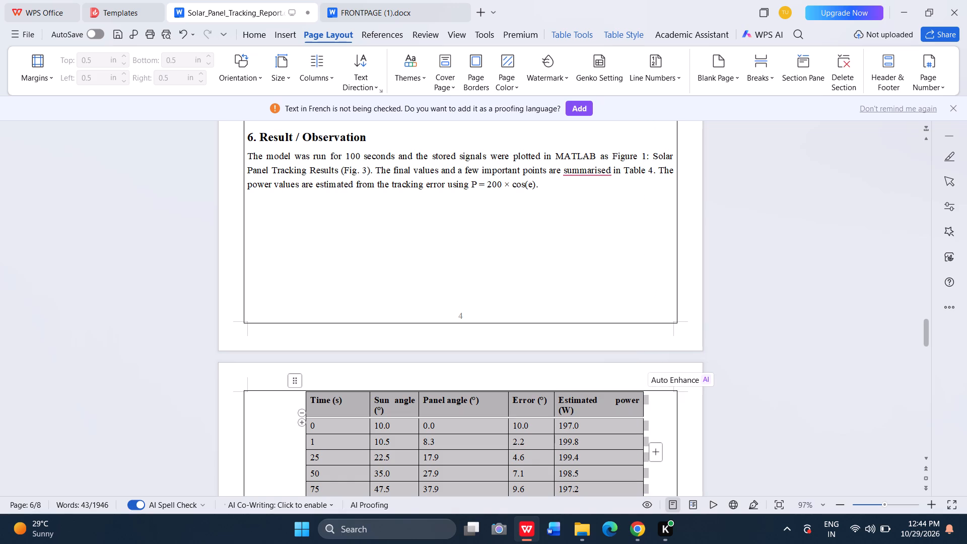
{"action": "left_click_drag", "start_coordinate": [307, 404], "coordinate": [301, 404]}
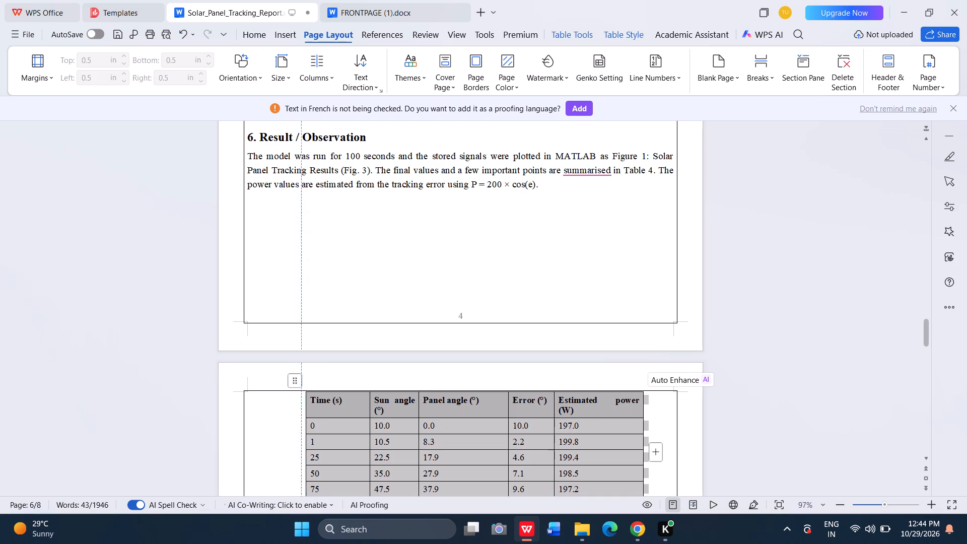
{"action": "left_click_drag", "start_coordinate": [301, 404], "coordinate": [288, 403]}
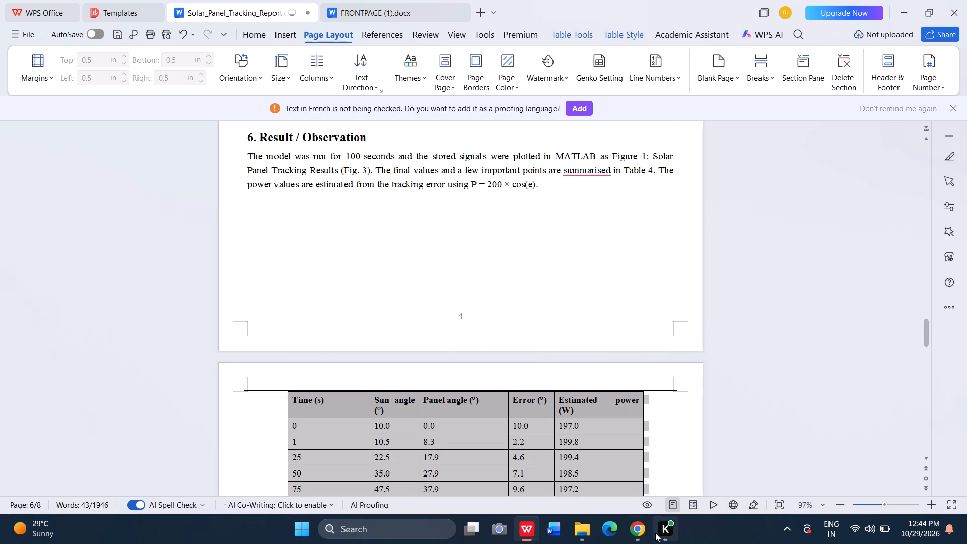
Switch to Chrome, lower the system volume to less than half, and return to the report in WPS Office.
{"action": "left_click", "coordinate": [639, 527]}
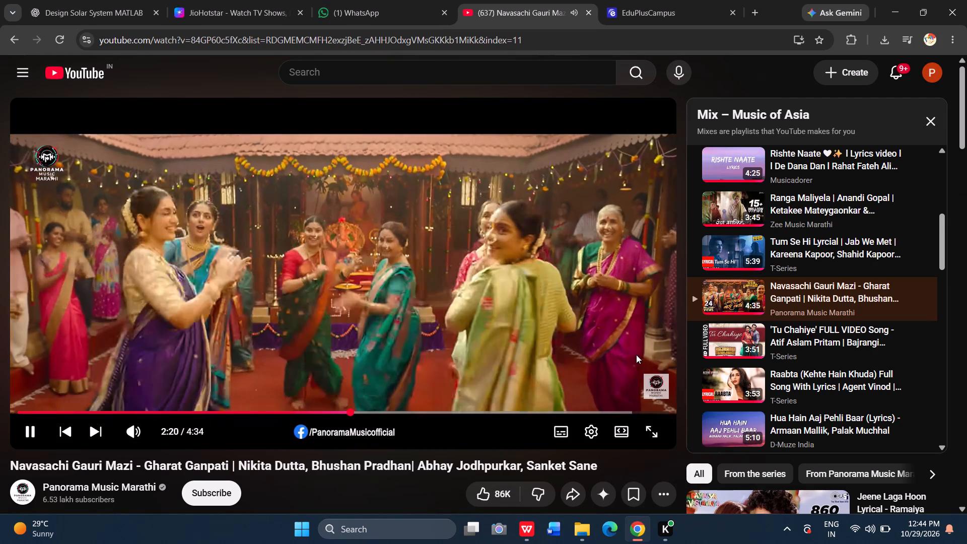
{"action": "left_click", "coordinate": [865, 530]}
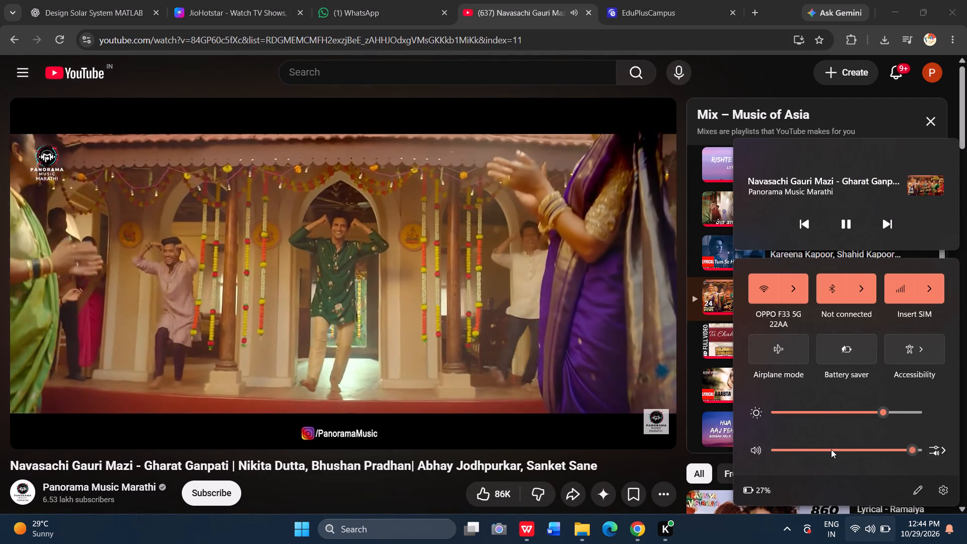
{"action": "left_click", "coordinate": [831, 449]}
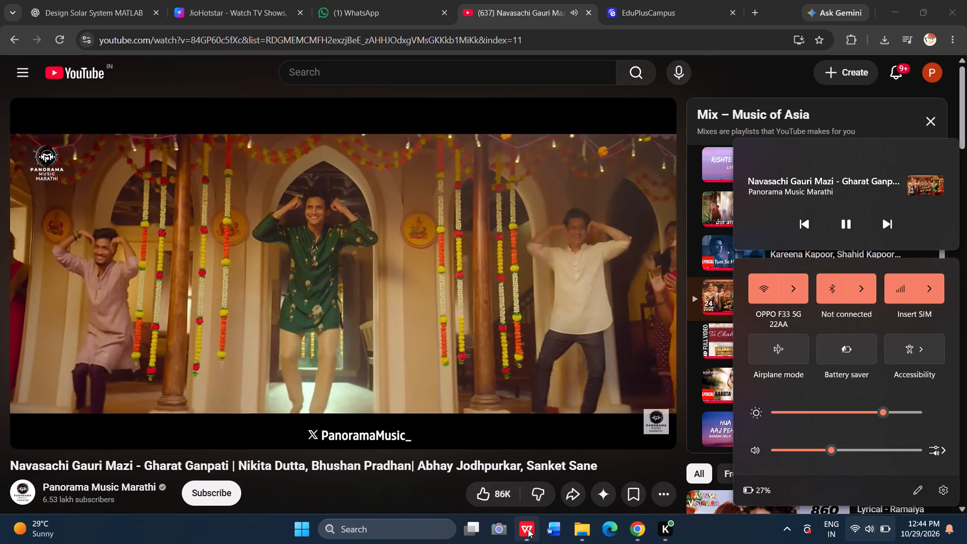
{"action": "left_click", "coordinate": [528, 529]}
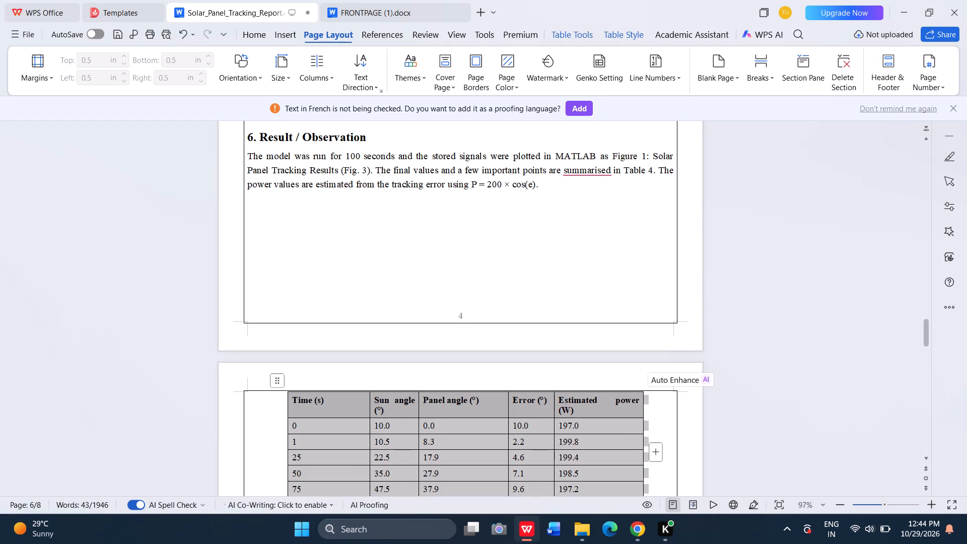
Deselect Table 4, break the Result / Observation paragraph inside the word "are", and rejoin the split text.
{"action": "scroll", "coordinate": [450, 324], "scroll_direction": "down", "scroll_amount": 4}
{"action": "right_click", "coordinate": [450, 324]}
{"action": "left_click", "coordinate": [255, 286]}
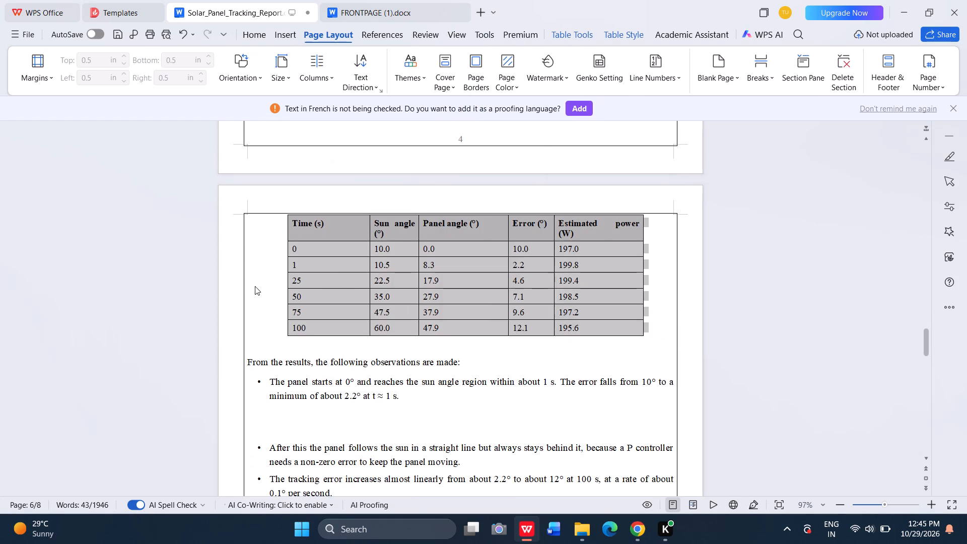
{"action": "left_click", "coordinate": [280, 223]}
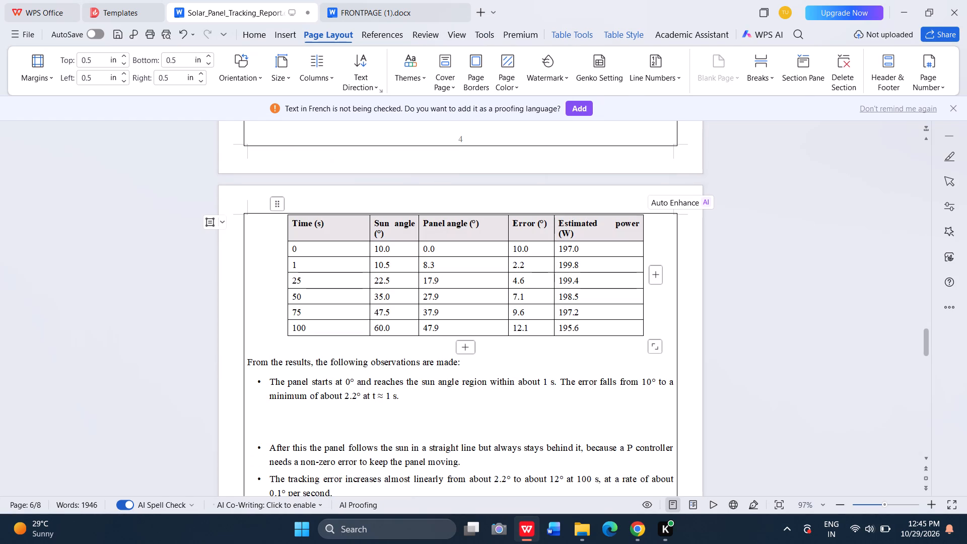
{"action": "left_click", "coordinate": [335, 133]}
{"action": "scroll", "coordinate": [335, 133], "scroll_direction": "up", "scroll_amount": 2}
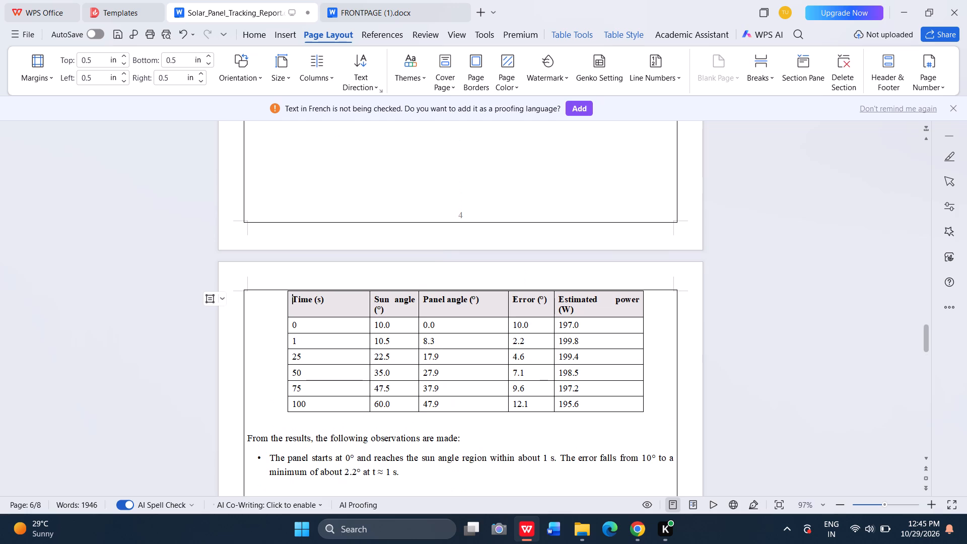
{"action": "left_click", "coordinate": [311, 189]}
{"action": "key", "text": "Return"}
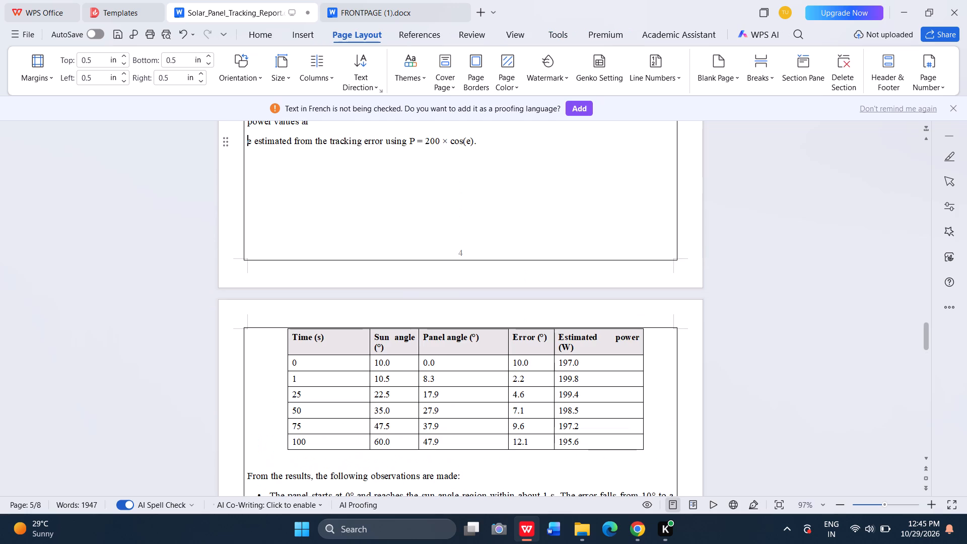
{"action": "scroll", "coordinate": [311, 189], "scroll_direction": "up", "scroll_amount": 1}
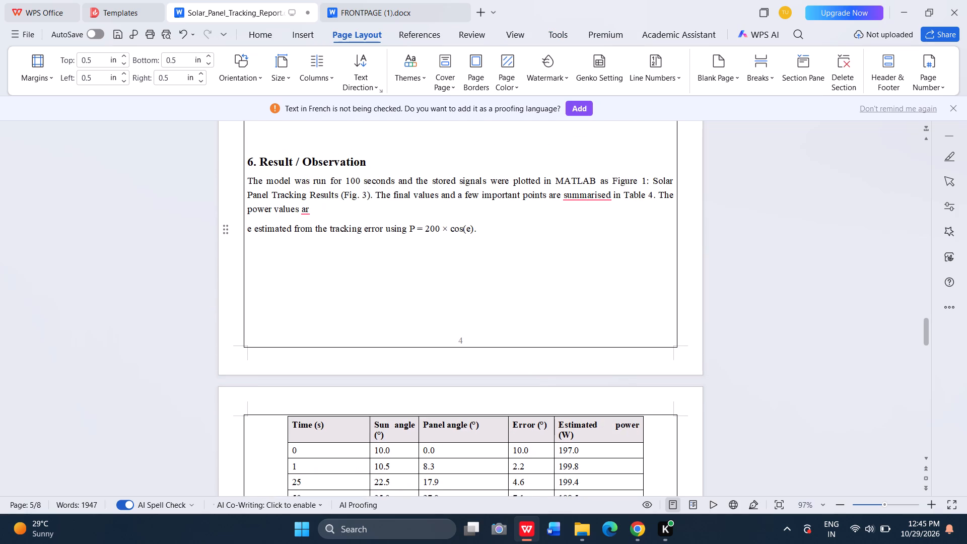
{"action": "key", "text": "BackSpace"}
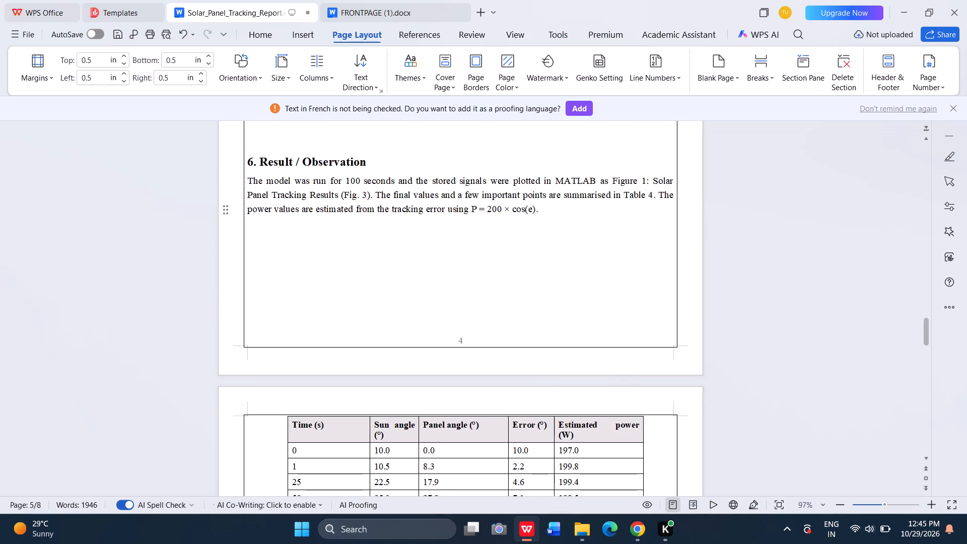
Insert eight blank lines after the Result / Observation paragraph to push Table 4 down from the top border of its page.
{"action": "left_click", "coordinate": [552, 209]}
{"action": "key", "text": "Return"}
{"action": "key", "text": "Return"}
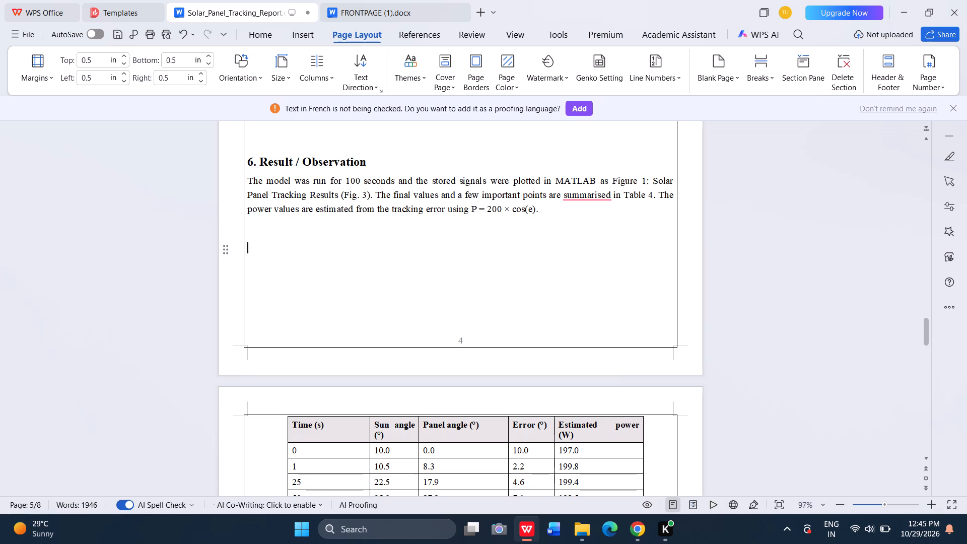
{"action": "key", "text": "Return"}
{"action": "key", "text": "Return"}
{"action": "key", "text": "Return"}
{"action": "key", "text": "Return"}
{"action": "key", "text": "Return"}
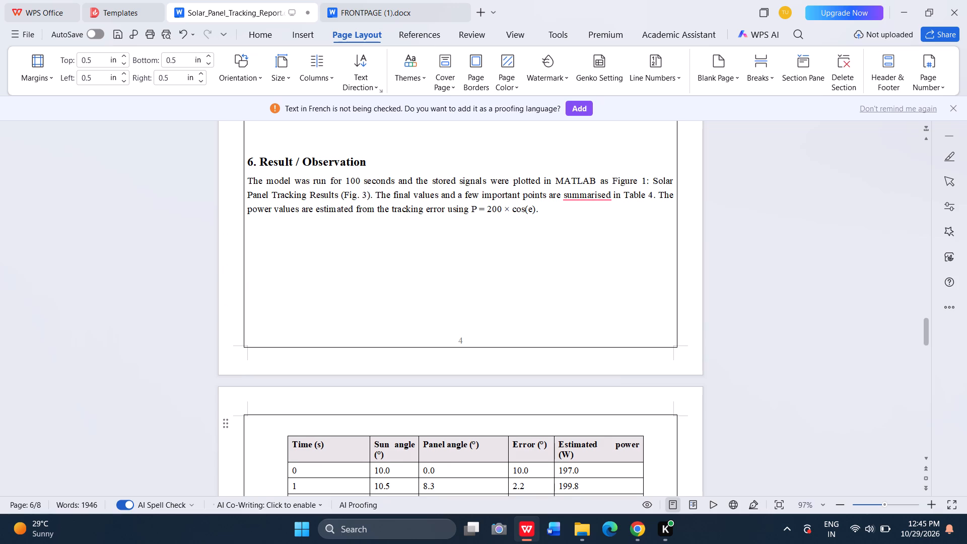
{"action": "key", "text": "Return"}
Insert three blank lines before the paragraph beginning "Fig. 2 shows the complete Simulink model" at the top of its page.
{"action": "scroll", "coordinate": [552, 209], "scroll_direction": "down", "scroll_amount": 1}
{"action": "scroll", "coordinate": [552, 209], "scroll_direction": "up", "scroll_amount": 2}
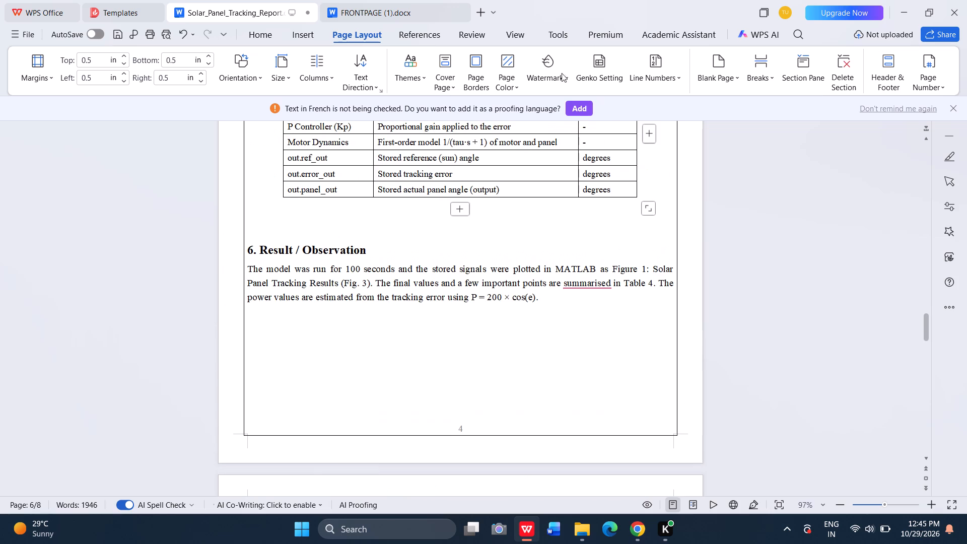
{"action": "scroll", "coordinate": [433, 115], "scroll_direction": "up", "scroll_amount": 5}
{"action": "scroll", "coordinate": [453, 258], "scroll_direction": "up", "scroll_amount": 3}
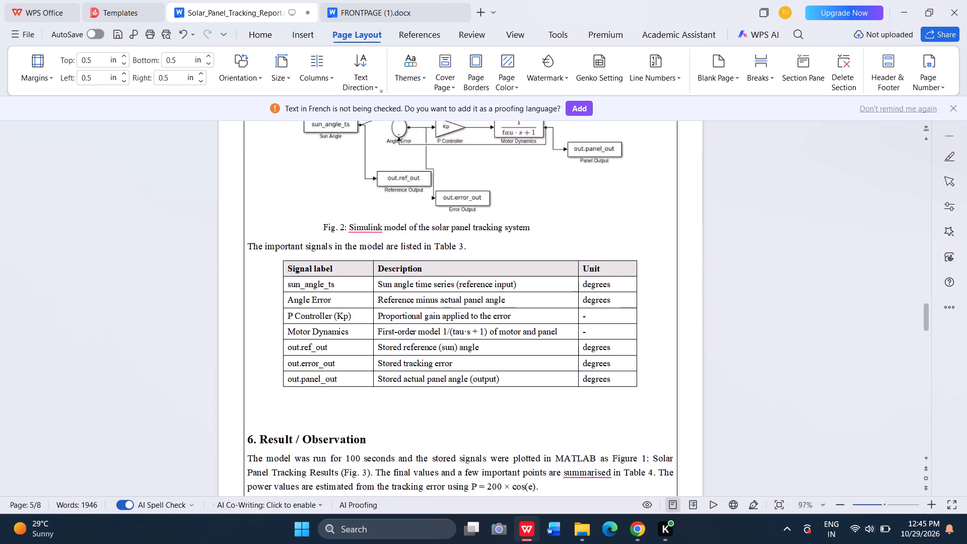
{"action": "scroll", "coordinate": [453, 258], "scroll_direction": "up", "scroll_amount": 4}
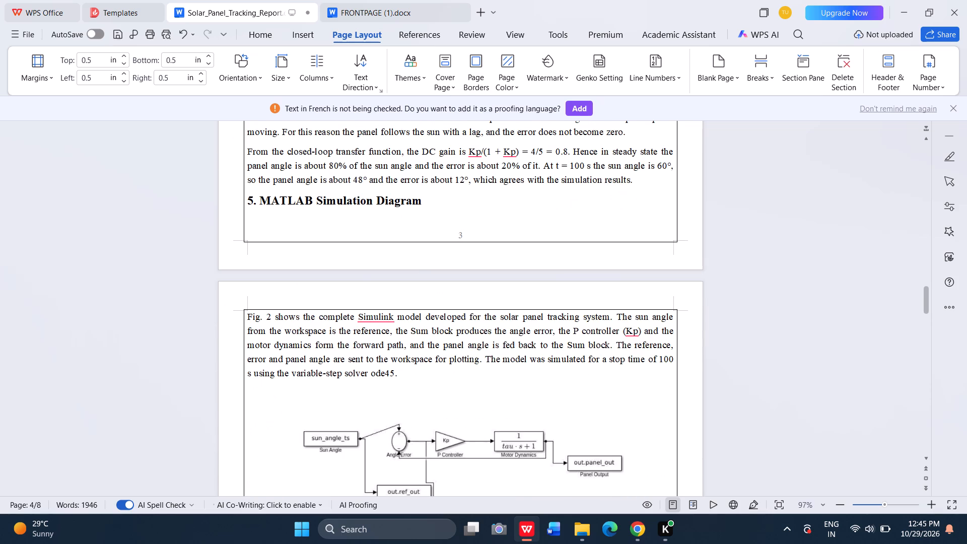
{"action": "left_click", "coordinate": [246, 316]}
{"action": "key", "text": "Return"}
{"action": "key", "text": "Return"}
{"action": "key", "text": "Return"}
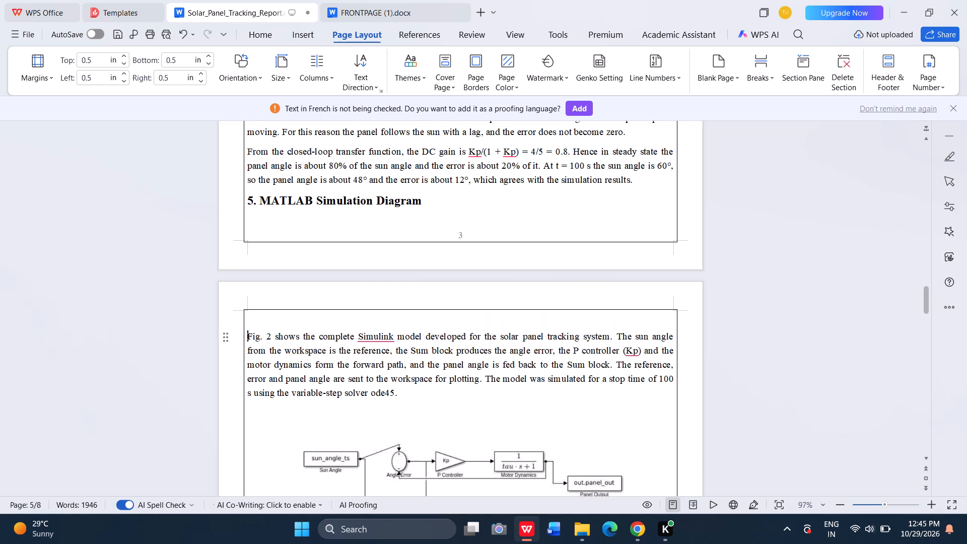
Insert three blank lines after the paragraph ending "agrees with the simulation results" to push the MATLAB Simulation Diagram heading onto the following page.
{"action": "scroll", "coordinate": [246, 316], "scroll_direction": "up", "scroll_amount": 1}
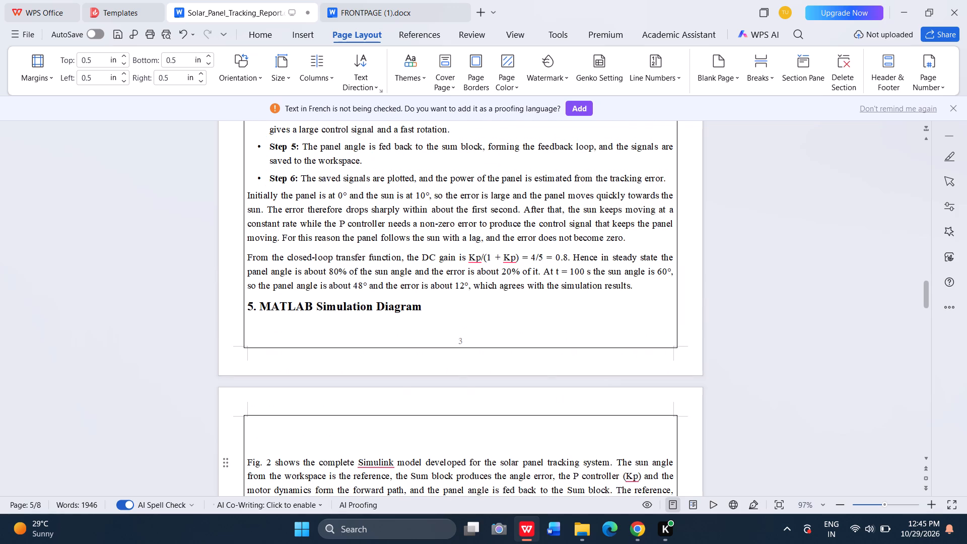
{"action": "left_click", "coordinate": [246, 296]}
{"action": "left_click", "coordinate": [638, 283]}
{"action": "key", "text": "Return"}
{"action": "key", "text": "Return"}
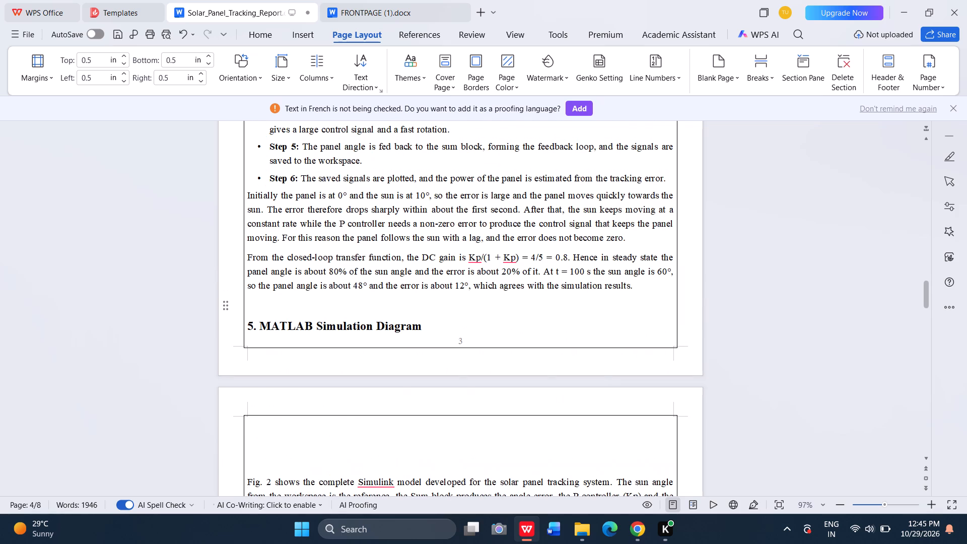
{"action": "key", "text": "Return"}
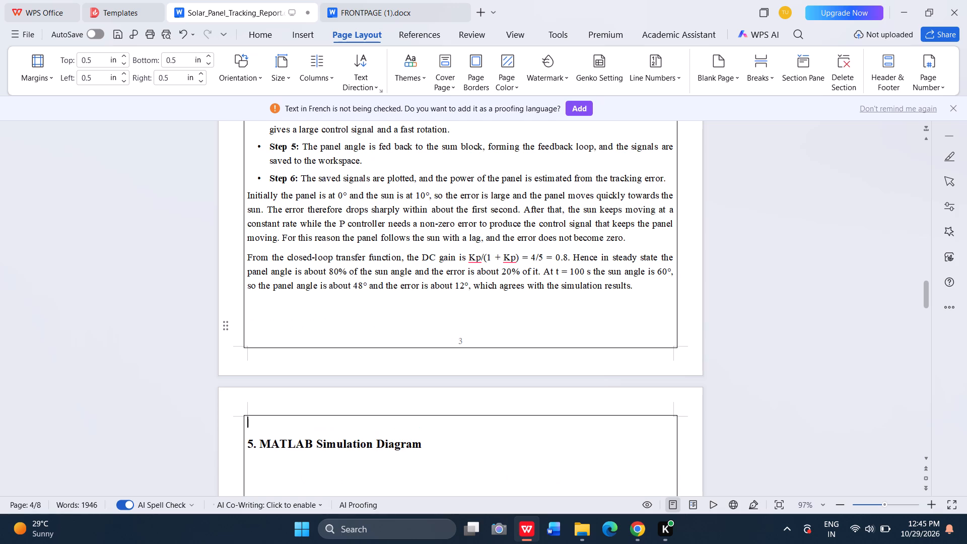
Delete the three blank lines between the MATLAB Simulation Diagram heading and the paragraph beginning "Fig. 2 shows".
{"action": "scroll", "coordinate": [494, 385], "scroll_direction": "down", "scroll_amount": 5}
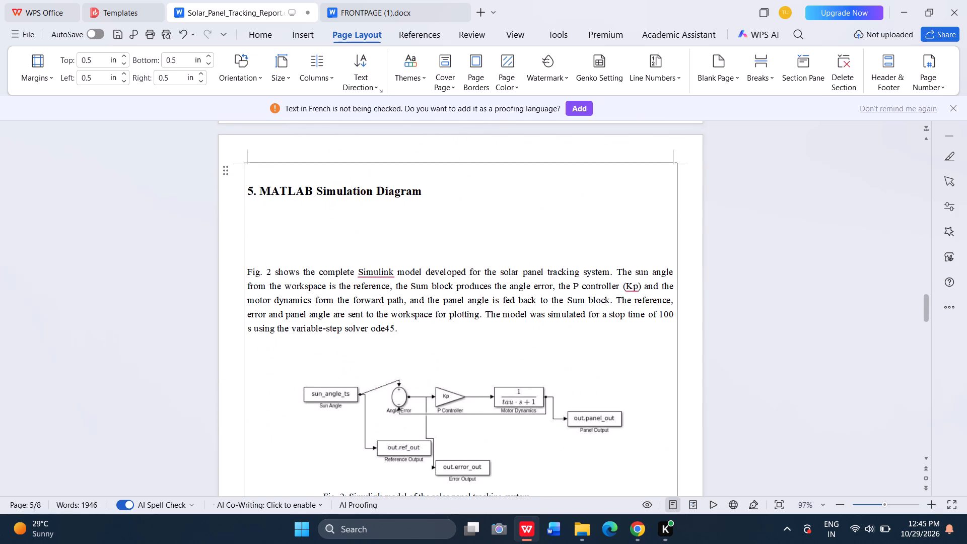
{"action": "left_click", "coordinate": [253, 259]}
{"action": "key", "text": "BackSpace"}
{"action": "key", "text": "BackSpace"}
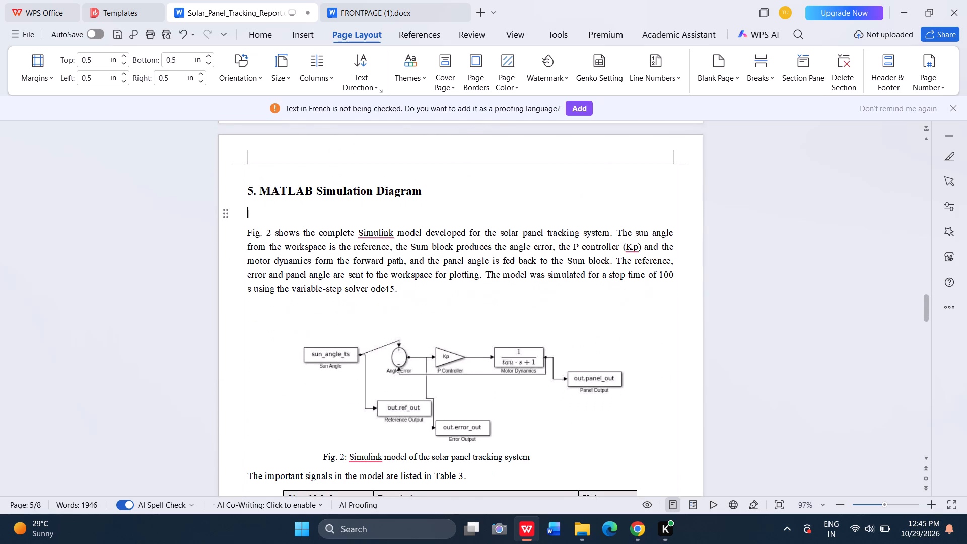
{"action": "key", "text": "BackSpace"}
Enlarge the Fig. 2 Simulink model picture to about 3.40 in high and 6.67 in wide.
{"action": "scroll", "coordinate": [253, 259], "scroll_direction": "down", "scroll_amount": 2}
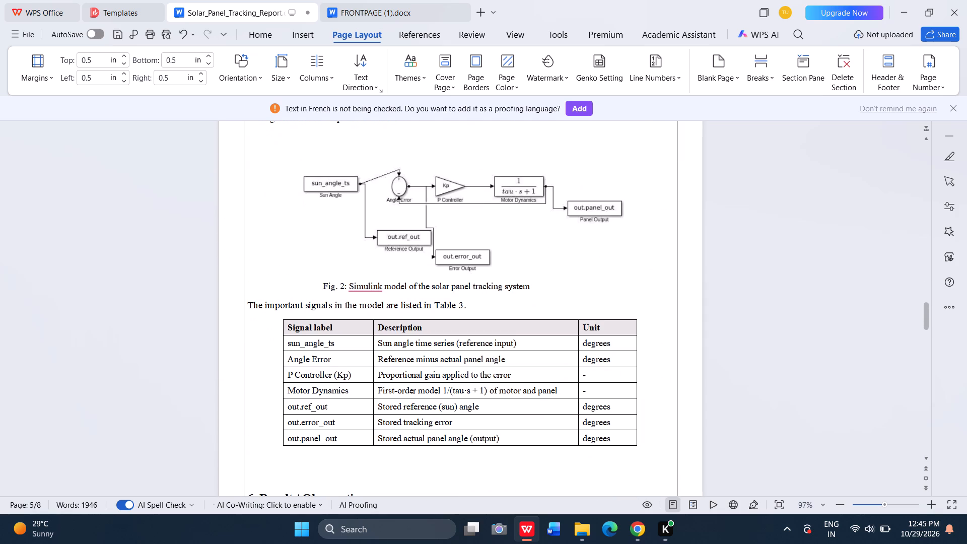
{"action": "scroll", "coordinate": [250, 434], "scroll_direction": "down", "scroll_amount": 3}
{"action": "scroll", "coordinate": [264, 326], "scroll_direction": "up", "scroll_amount": 1}
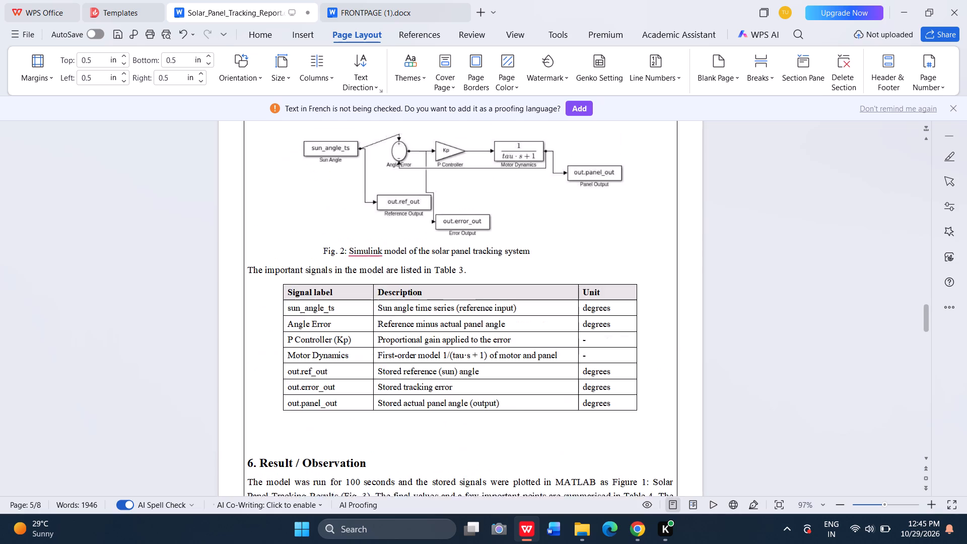
{"action": "scroll", "coordinate": [264, 326], "scroll_direction": "up", "scroll_amount": 3}
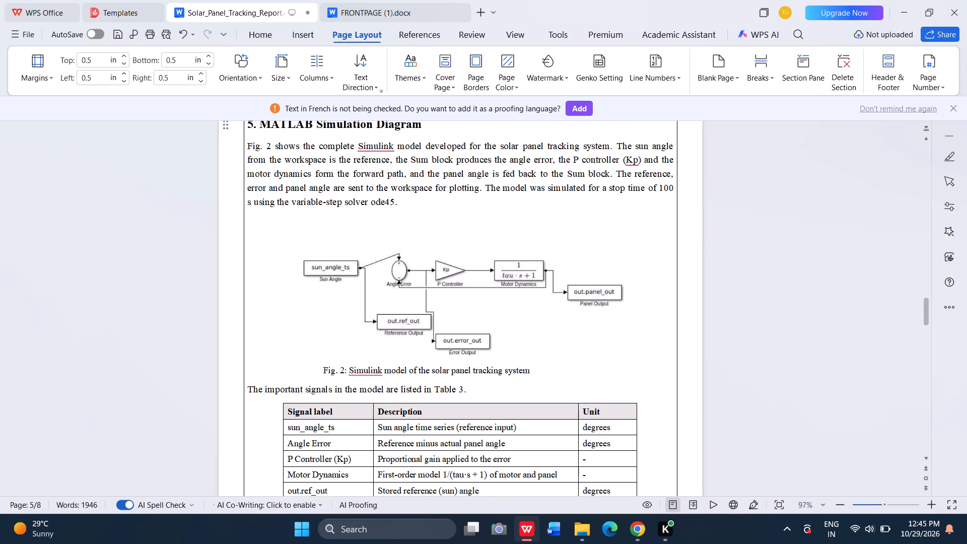
{"action": "left_click", "coordinate": [374, 351]}
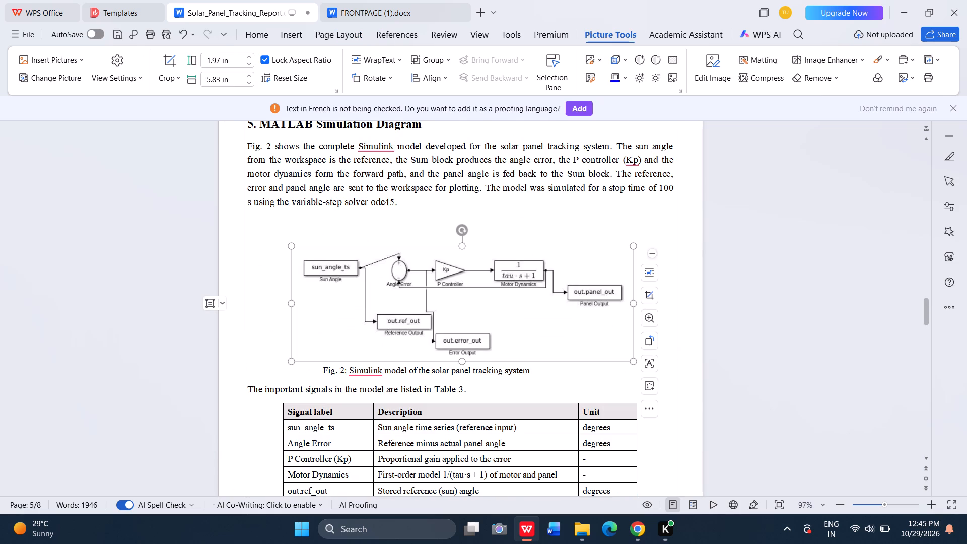
{"action": "left_click_drag", "start_coordinate": [462, 362], "coordinate": [460, 396]}
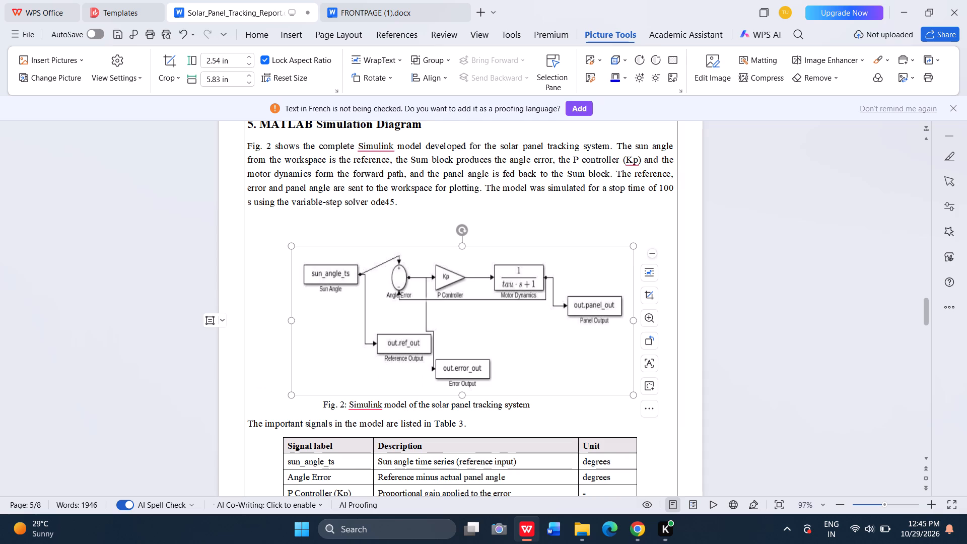
{"action": "left_click_drag", "start_coordinate": [461, 395], "coordinate": [462, 413]}
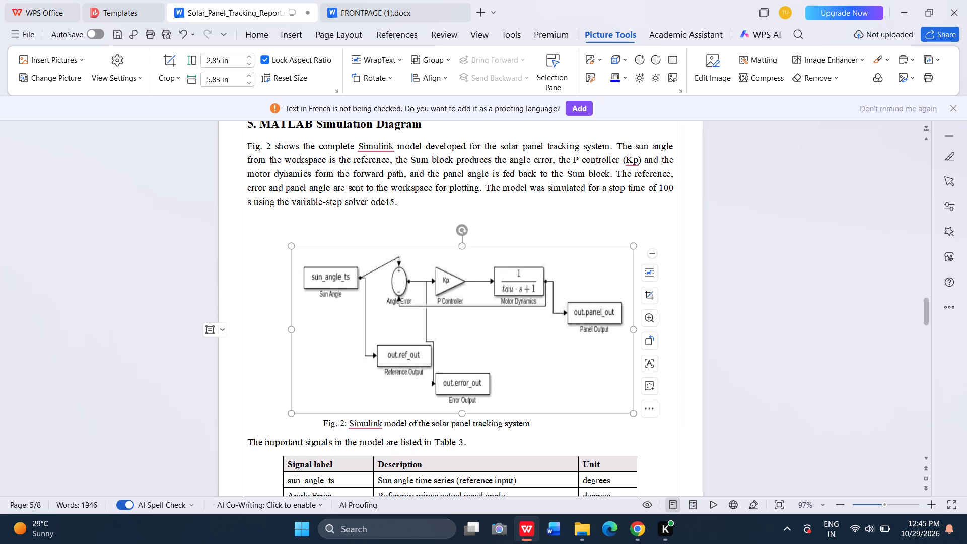
{"action": "left_click", "coordinate": [292, 329]}
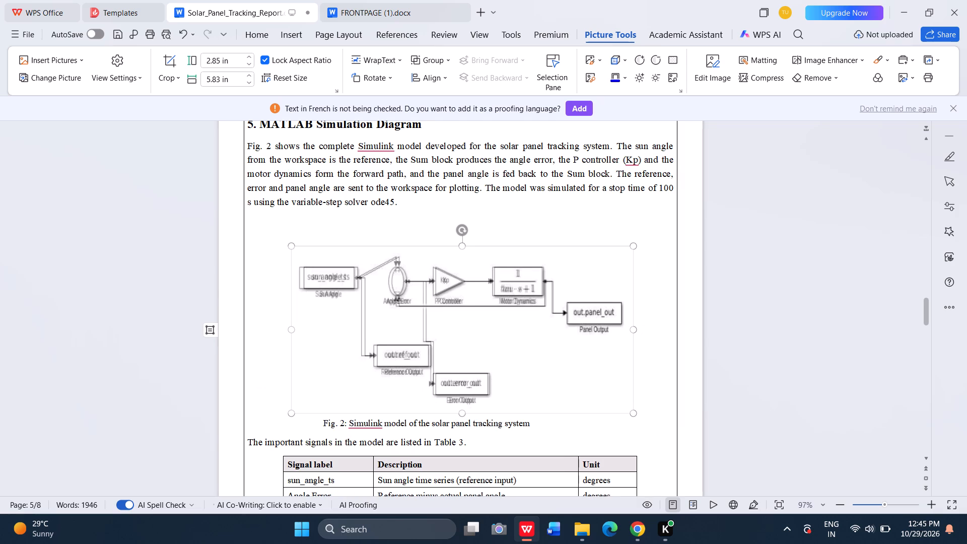
{"action": "scroll", "coordinate": [361, 372], "scroll_direction": "down", "scroll_amount": 5}
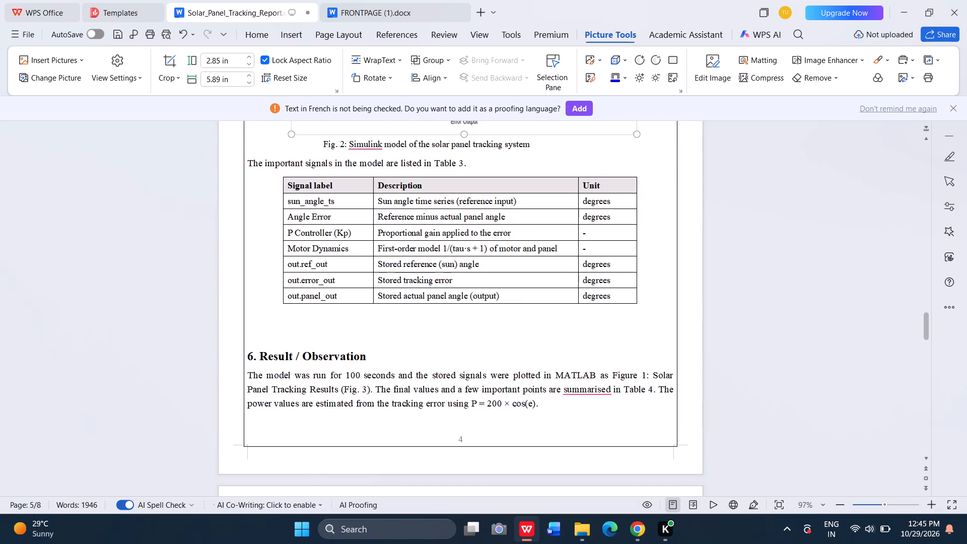
{"action": "scroll", "coordinate": [361, 372], "scroll_direction": "up", "scroll_amount": 4}
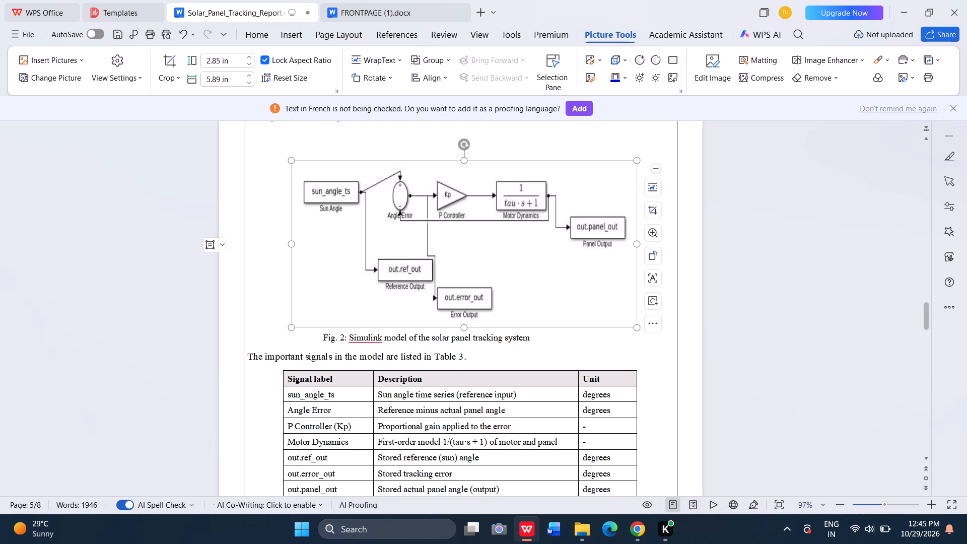
{"action": "left_click_drag", "start_coordinate": [637, 245], "coordinate": [656, 242]}
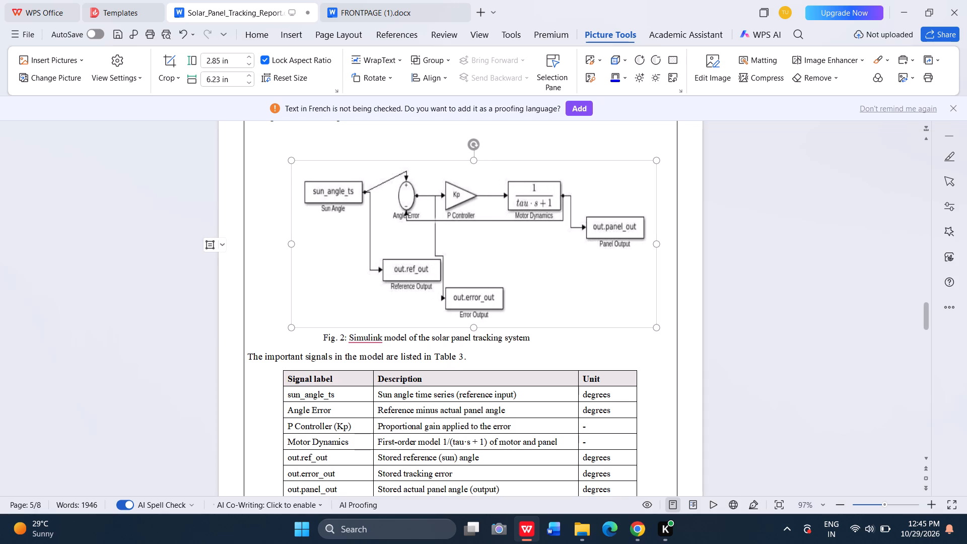
{"action": "left_click_drag", "start_coordinate": [474, 327], "coordinate": [475, 361]}
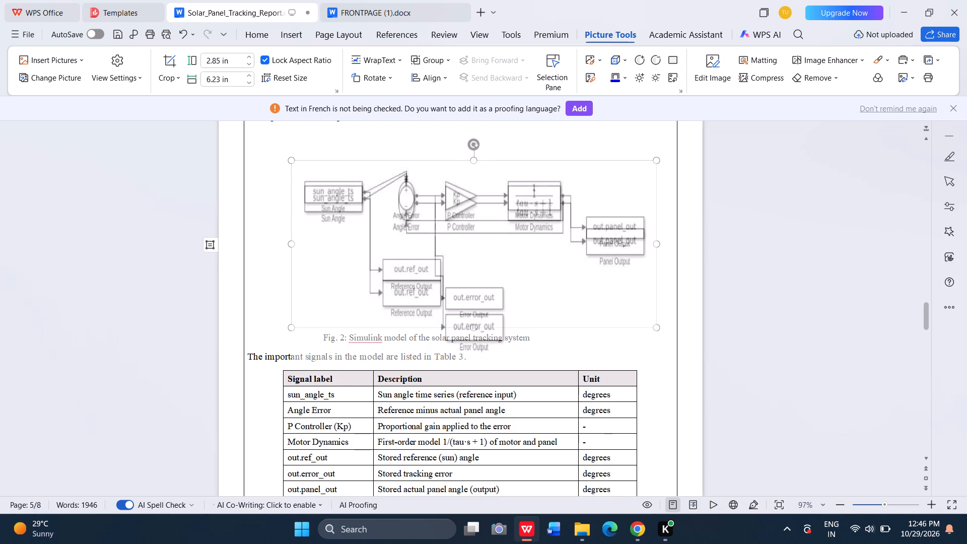
{"action": "left_click_drag", "start_coordinate": [475, 361], "coordinate": [474, 359]}
{"action": "left_click_drag", "start_coordinate": [294, 258], "coordinate": [268, 252]}
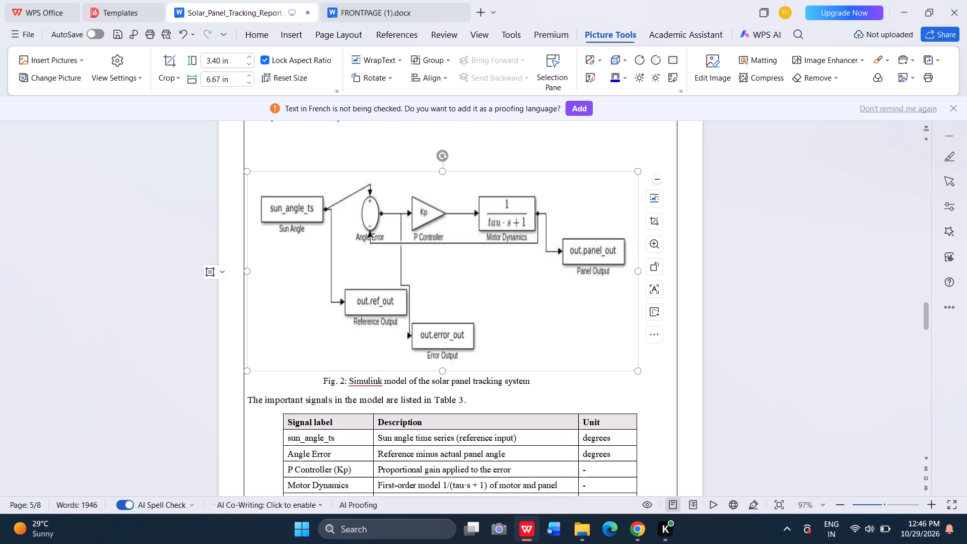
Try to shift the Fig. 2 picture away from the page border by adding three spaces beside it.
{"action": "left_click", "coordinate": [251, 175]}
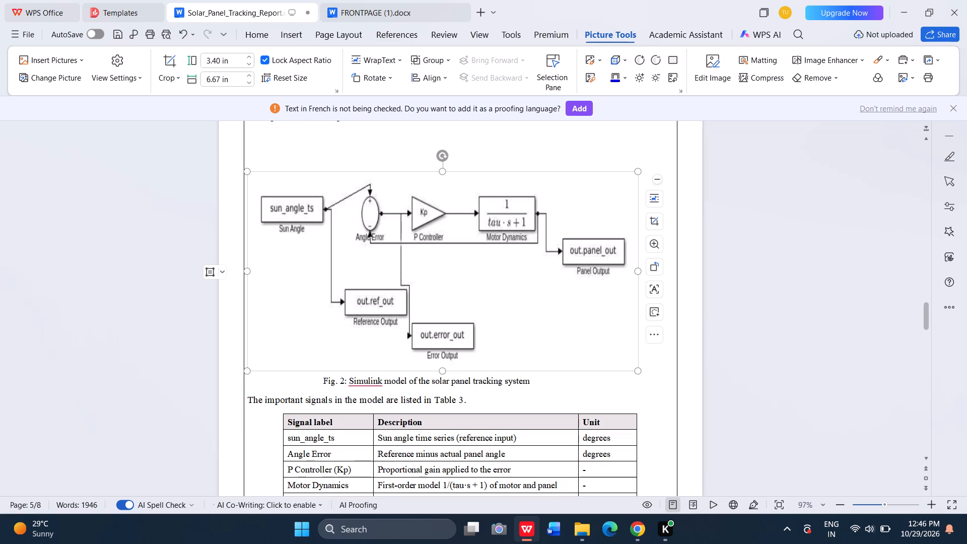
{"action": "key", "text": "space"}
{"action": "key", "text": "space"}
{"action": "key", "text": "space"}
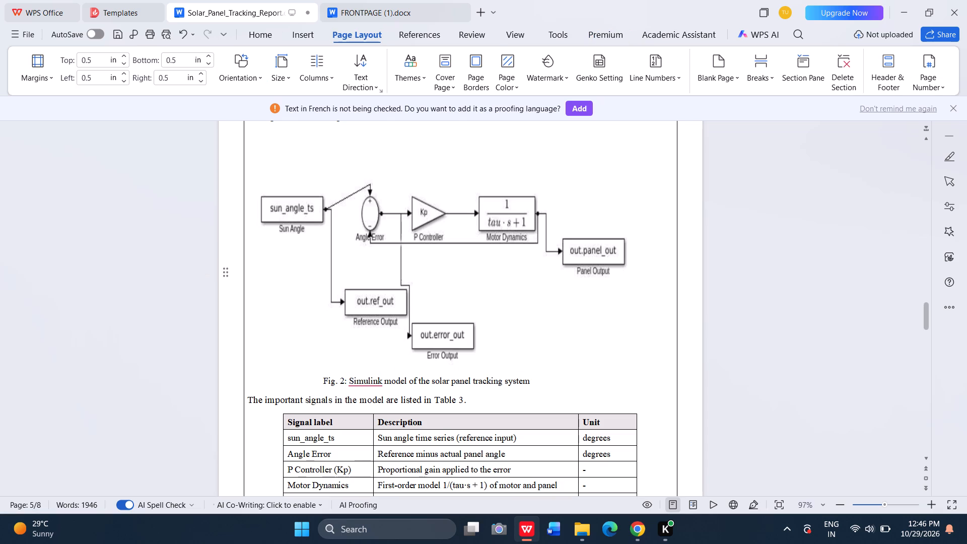
Adjust the Fig. 2 picture to about 3.36 in high and 6.87 in wide, and deselect it.
{"action": "left_click", "coordinate": [245, 241]}
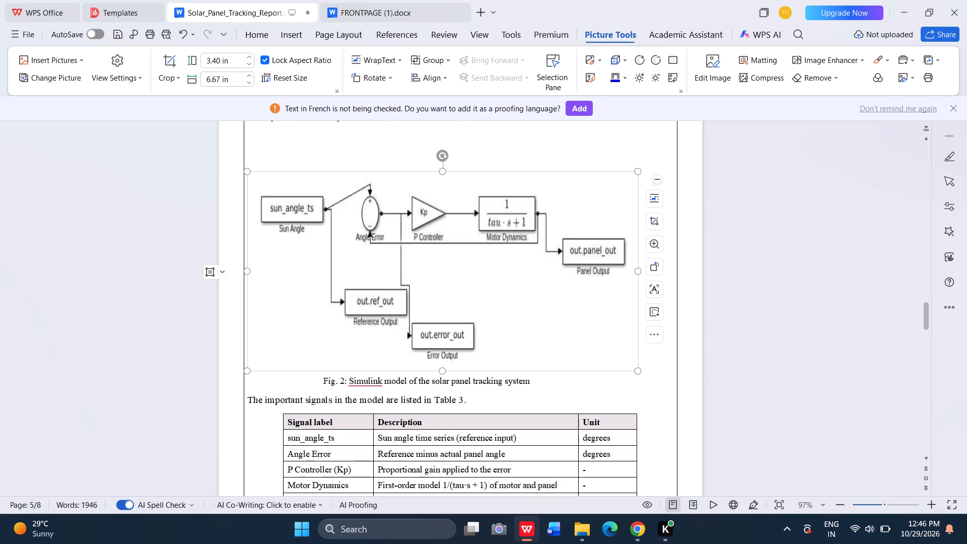
{"action": "left_click_drag", "start_coordinate": [637, 268], "coordinate": [652, 266]}
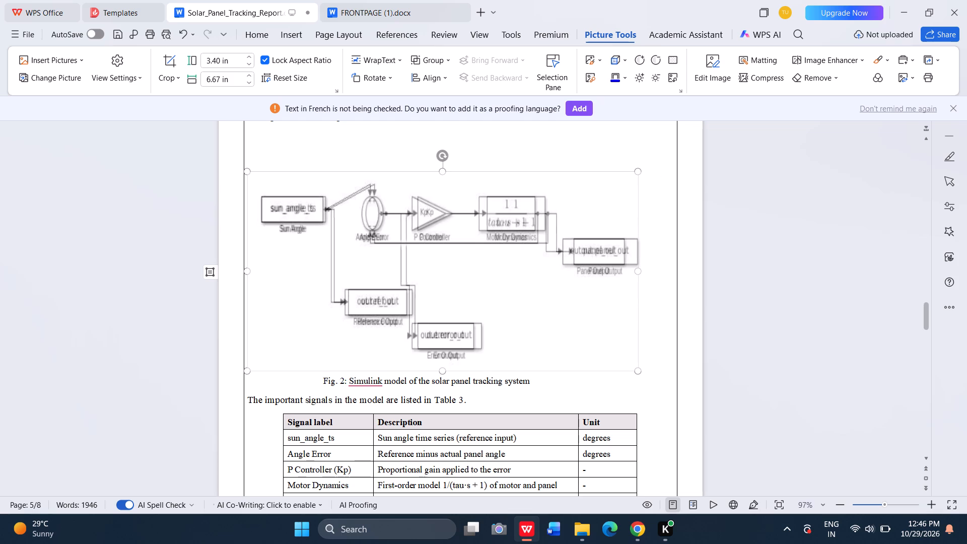
{"action": "left_click_drag", "start_coordinate": [652, 266], "coordinate": [654, 266]}
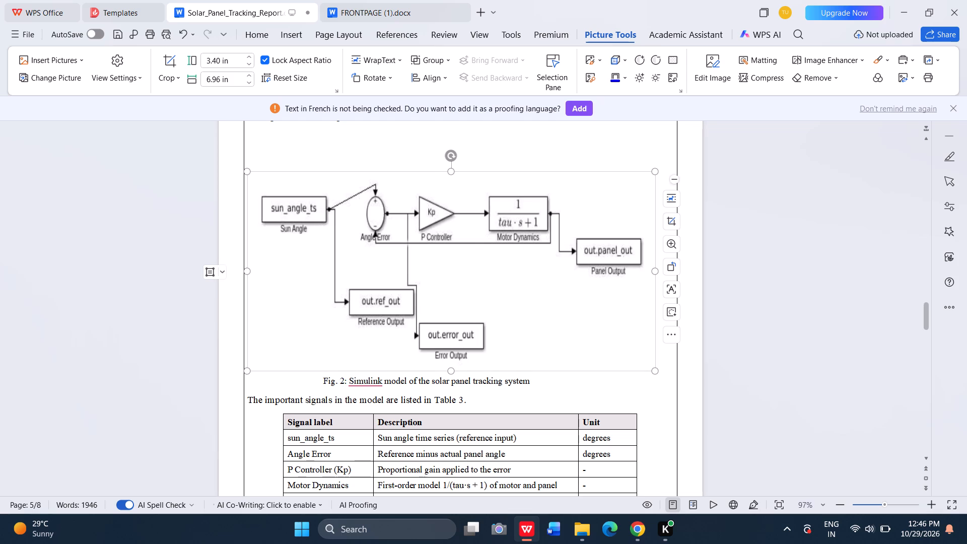
{"action": "left_click", "coordinate": [248, 171]}
{"action": "left_click_drag", "start_coordinate": [248, 171], "coordinate": [266, 172]}
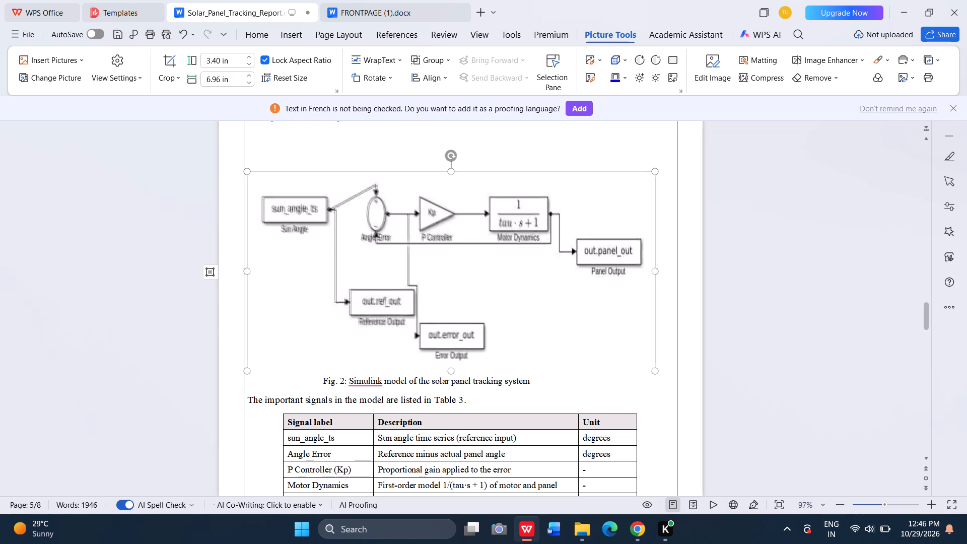
{"action": "left_click_drag", "start_coordinate": [266, 172], "coordinate": [267, 174]}
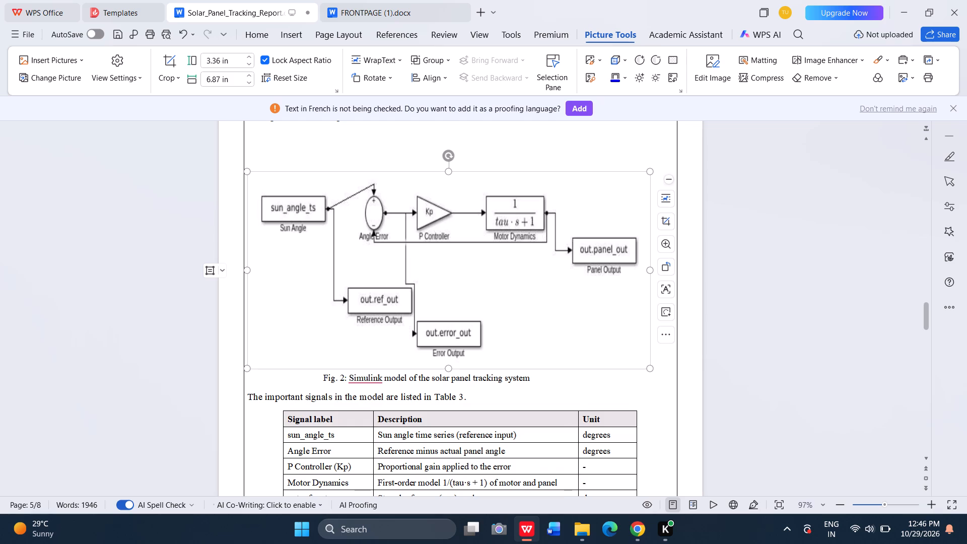
{"action": "left_click_drag", "start_coordinate": [248, 270], "coordinate": [290, 295]}
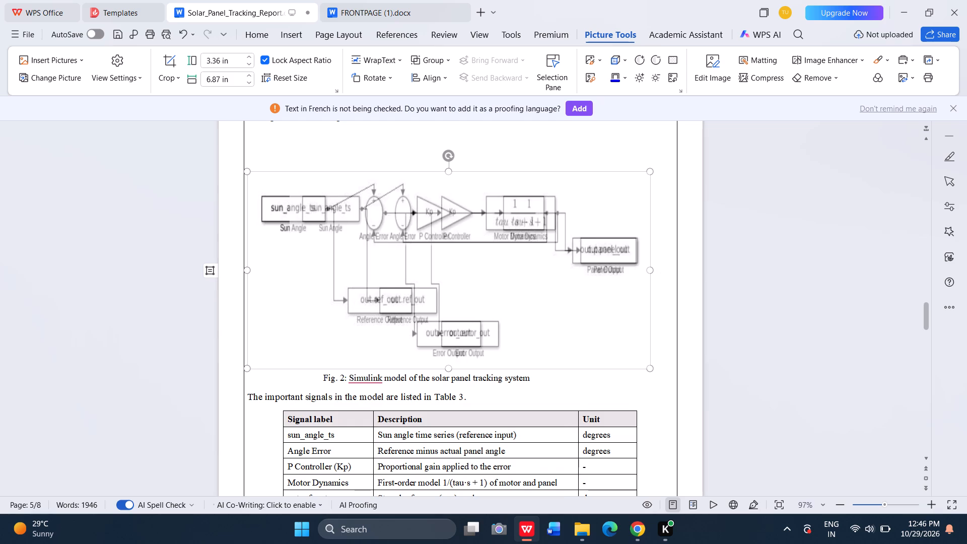
{"action": "left_click_drag", "start_coordinate": [290, 295], "coordinate": [248, 284]}
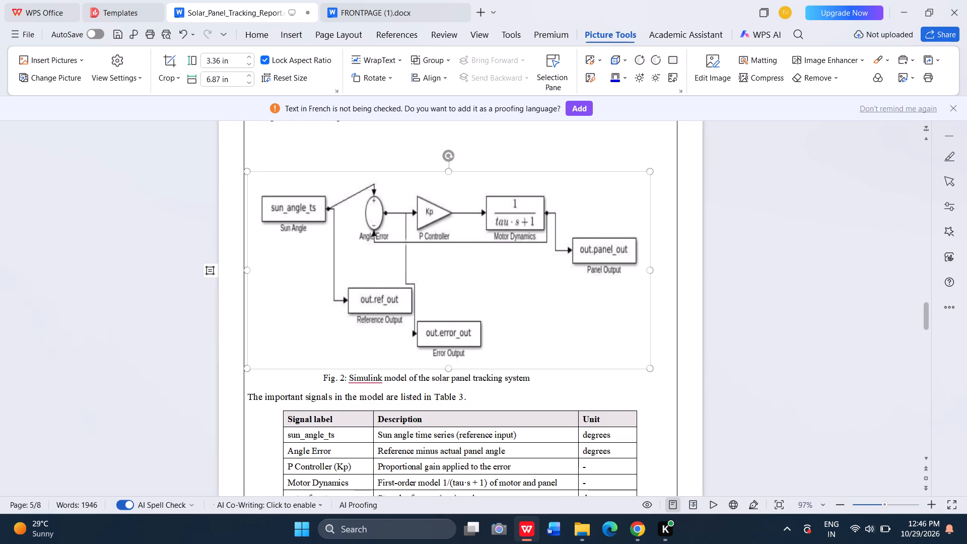
{"action": "left_click_drag", "start_coordinate": [248, 284], "coordinate": [247, 284]}
{"action": "left_click", "coordinate": [266, 394]}
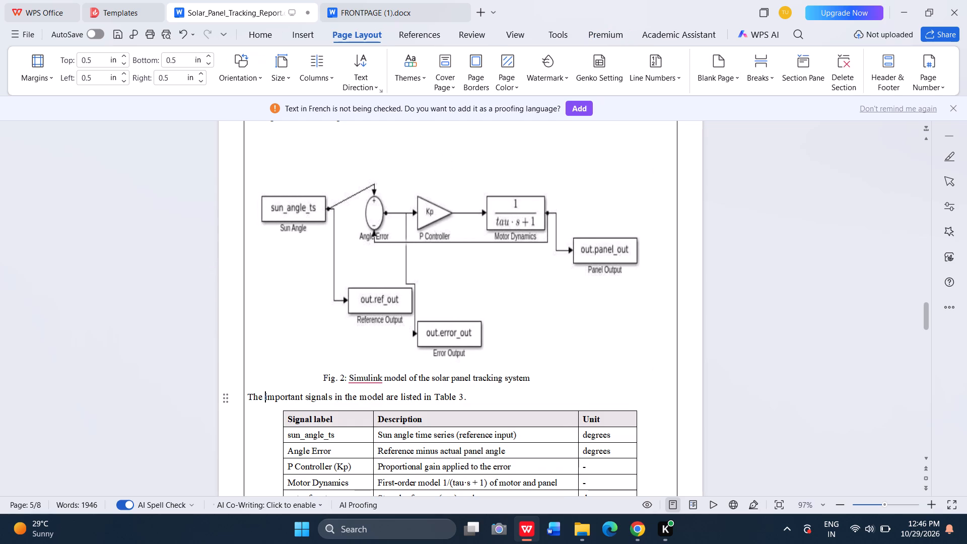
Delete the eight blank lines between the Result / Observation paragraph and Table 4.
{"action": "scroll", "coordinate": [434, 349], "scroll_direction": "up", "scroll_amount": 2}
{"action": "scroll", "coordinate": [434, 349], "scroll_direction": "down", "scroll_amount": 4}
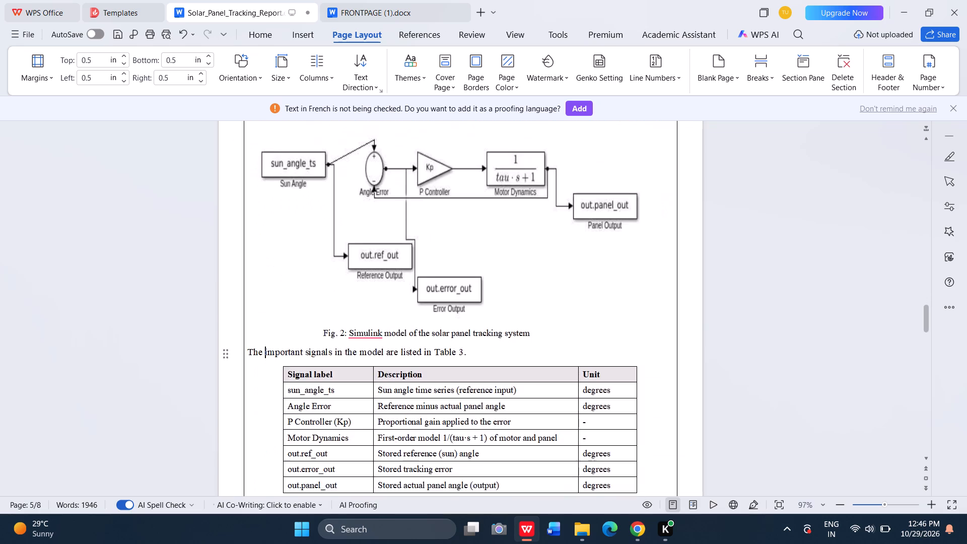
{"action": "scroll", "coordinate": [434, 349], "scroll_direction": "down", "scroll_amount": 6}
{"action": "scroll", "coordinate": [384, 399], "scroll_direction": "down", "scroll_amount": 2}
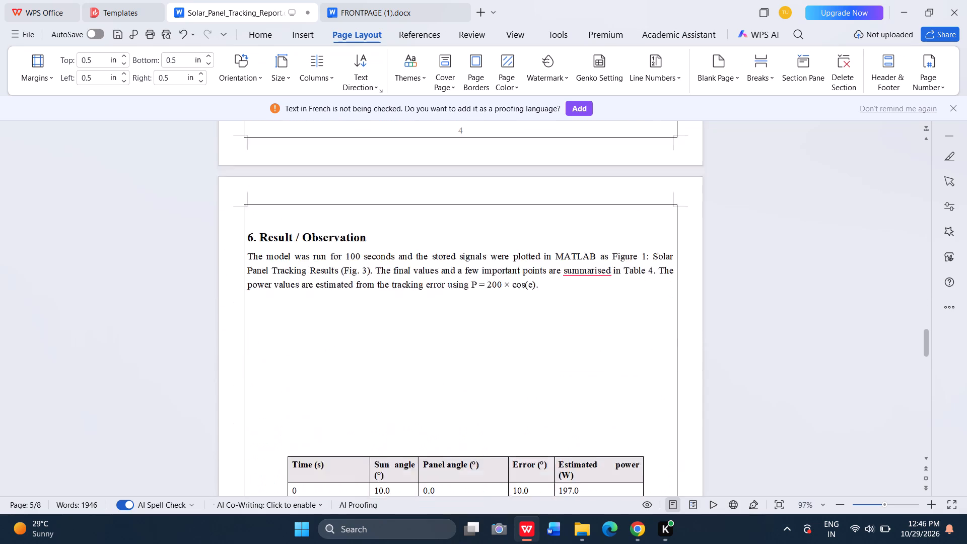
{"action": "scroll", "coordinate": [384, 399], "scroll_direction": "down", "scroll_amount": 3}
{"action": "scroll", "coordinate": [306, 390], "scroll_direction": "down", "scroll_amount": 1}
{"action": "left_click", "coordinate": [301, 334]}
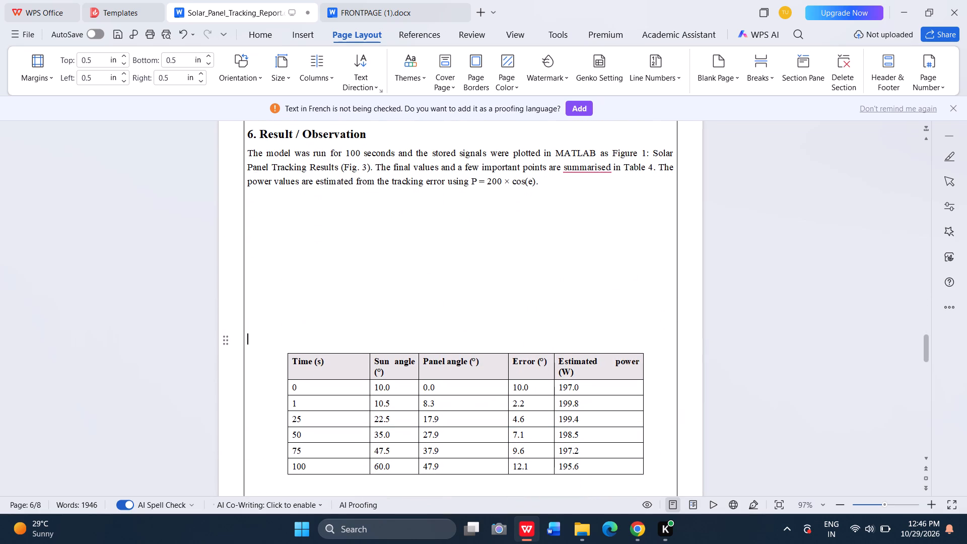
{"action": "key", "text": "BackSpace"}
{"action": "key", "text": "BackSpace"}
{"action": "key", "text": "BackSpace"}
{"action": "key", "text": "BackSpace"}
{"action": "key", "text": "BackSpace"}
{"action": "key", "text": "BackSpace"}
{"action": "key", "text": "BackSpace"}
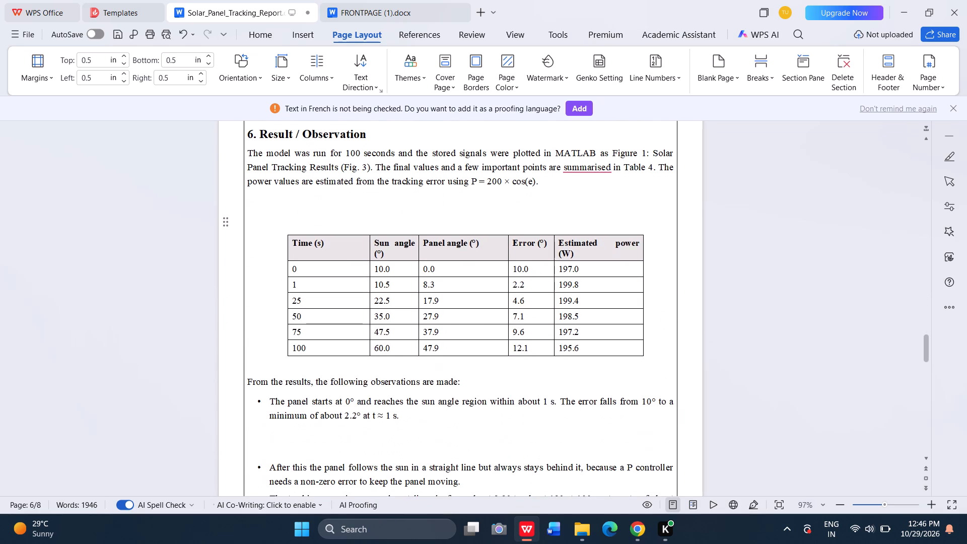
{"action": "key", "text": "BackSpace"}
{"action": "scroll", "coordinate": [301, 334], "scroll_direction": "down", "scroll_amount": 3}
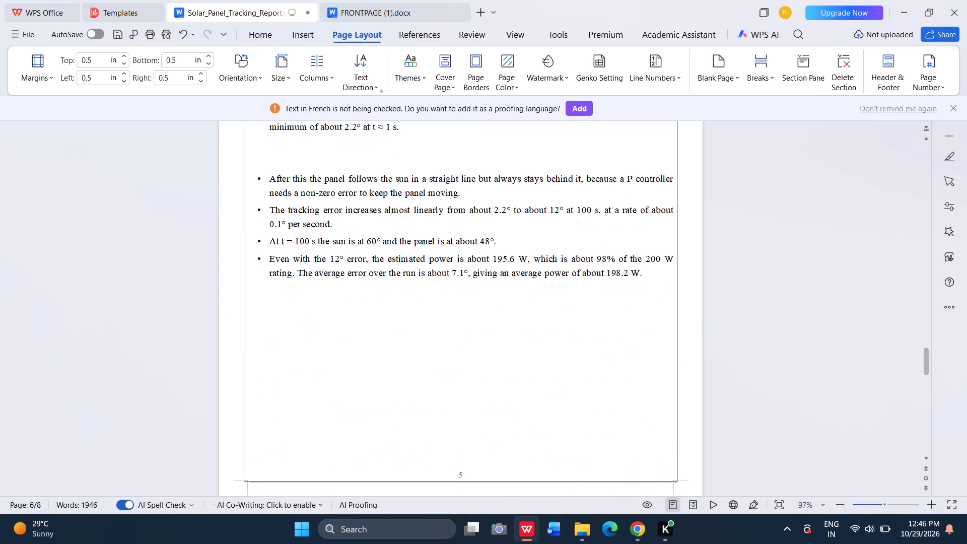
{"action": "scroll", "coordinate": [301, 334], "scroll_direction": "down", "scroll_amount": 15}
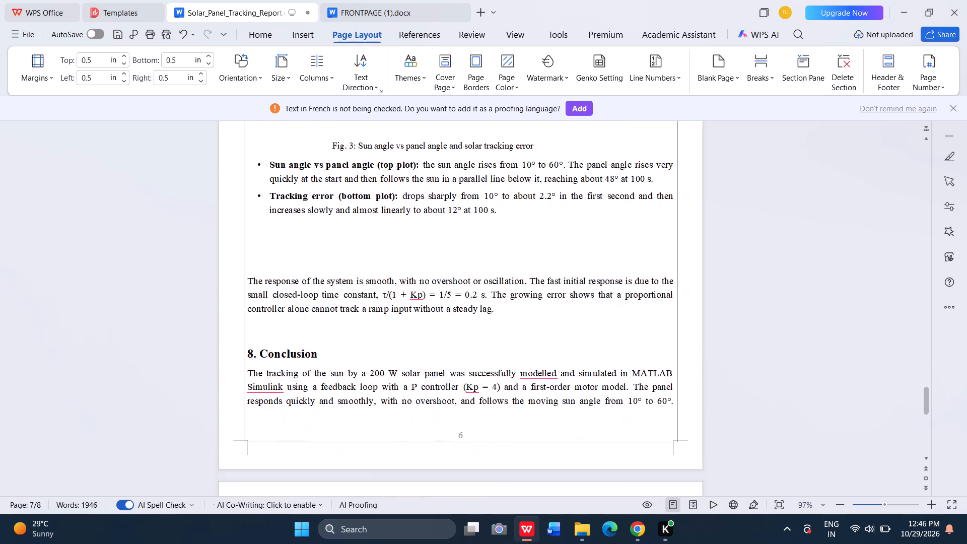
Review the pages from the results observations through Waveforms / System Response to the Conclusion for uneven spacing and page breaks.
{"action": "scroll", "coordinate": [301, 334], "scroll_direction": "down", "scroll_amount": 1}
{"action": "scroll", "coordinate": [268, 217], "scroll_direction": "up", "scroll_amount": 9}
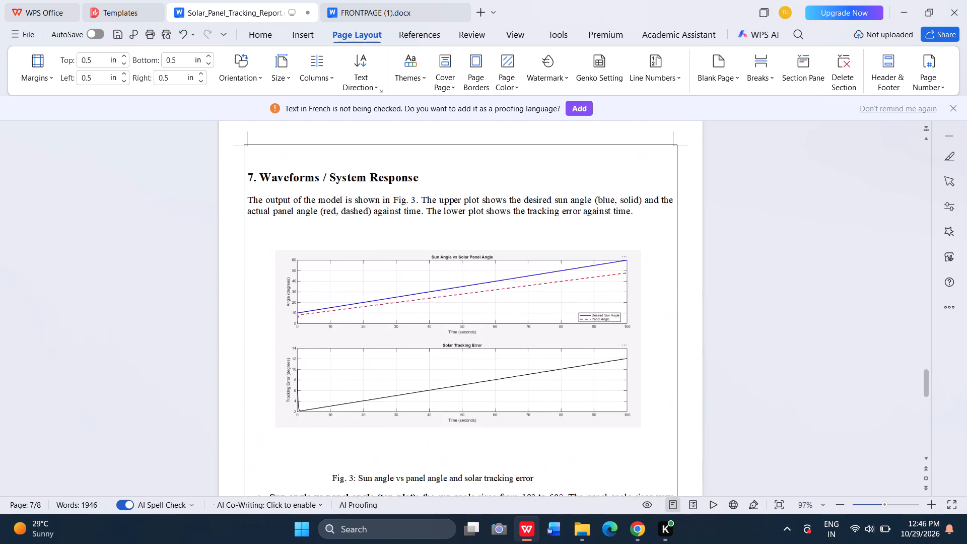
{"action": "scroll", "coordinate": [268, 217], "scroll_direction": "up", "scroll_amount": 7}
{"action": "scroll", "coordinate": [268, 216], "scroll_direction": "down", "scroll_amount": 3}
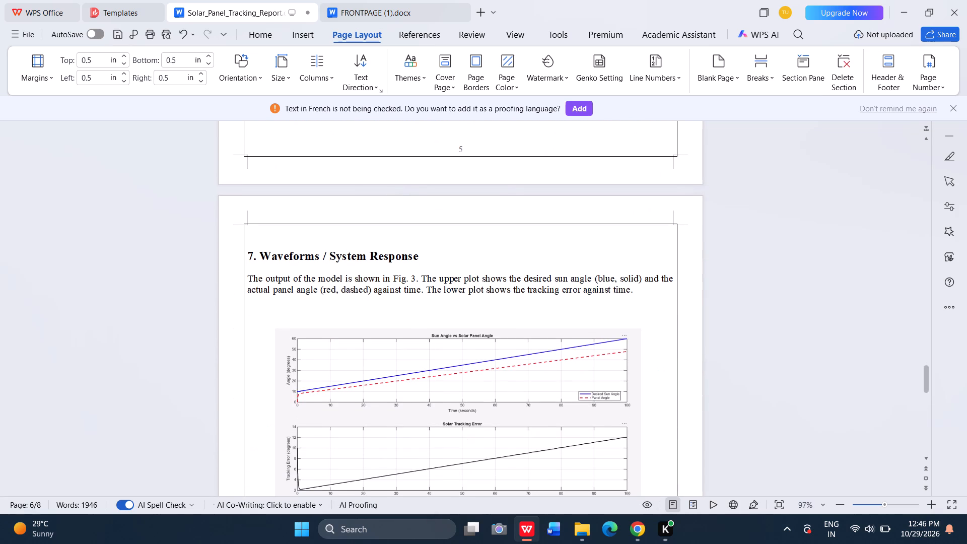
{"action": "scroll", "coordinate": [268, 216], "scroll_direction": "down", "scroll_amount": 4}
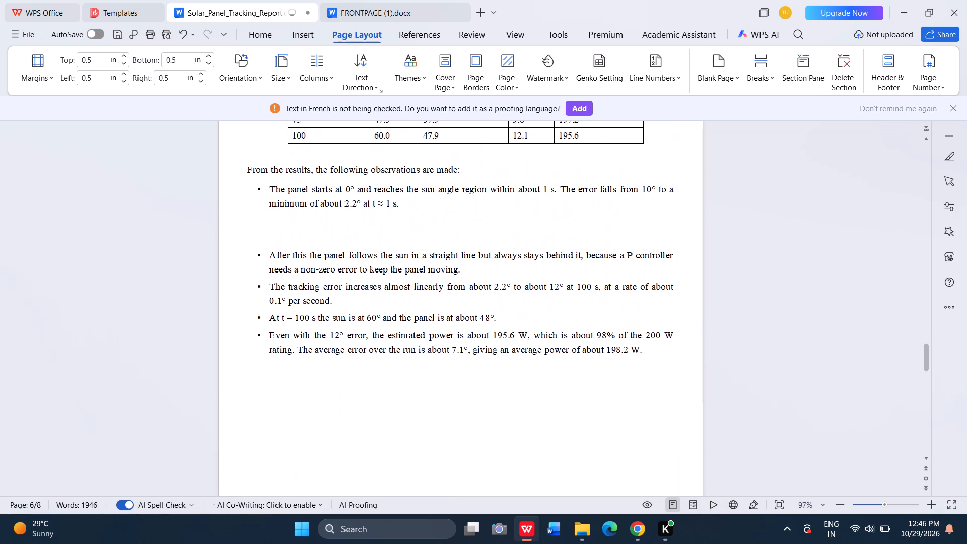
{"action": "scroll", "coordinate": [268, 216], "scroll_direction": "down", "scroll_amount": 1}
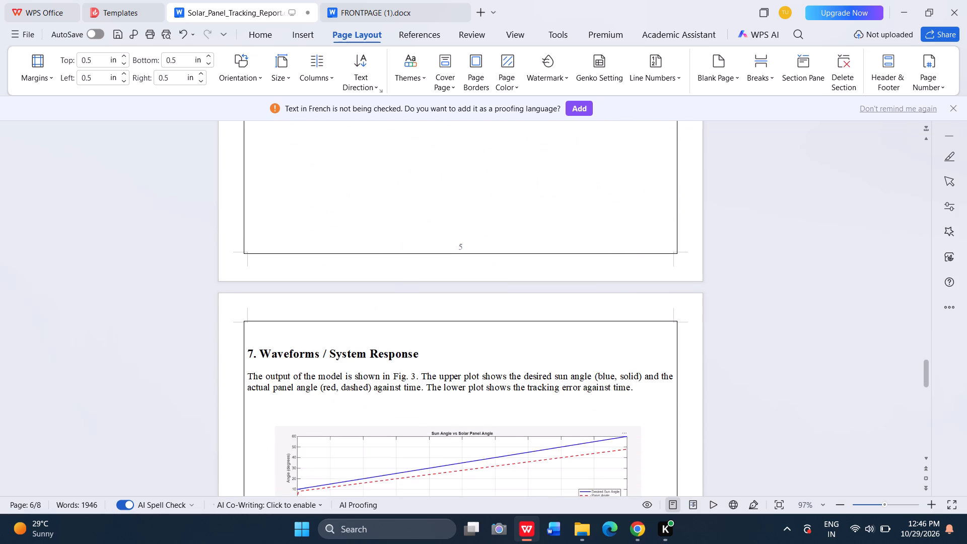
{"action": "left_click", "coordinate": [246, 341]}
{"action": "scroll", "coordinate": [311, 237], "scroll_direction": "down", "scroll_amount": 10}
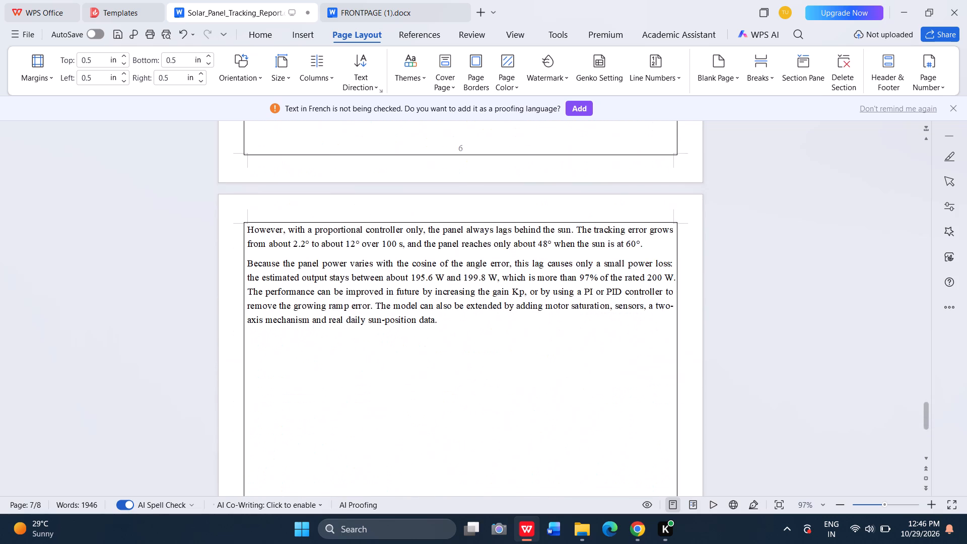
{"action": "scroll", "coordinate": [311, 237], "scroll_direction": "down", "scroll_amount": 1}
Delete the blank lines between the Tracking error bullet and the paragraph beginning "The response of the system is smooth".
{"action": "scroll", "coordinate": [311, 237], "scroll_direction": "up", "scroll_amount": 2}
{"action": "scroll", "coordinate": [247, 239], "scroll_direction": "up", "scroll_amount": 1}
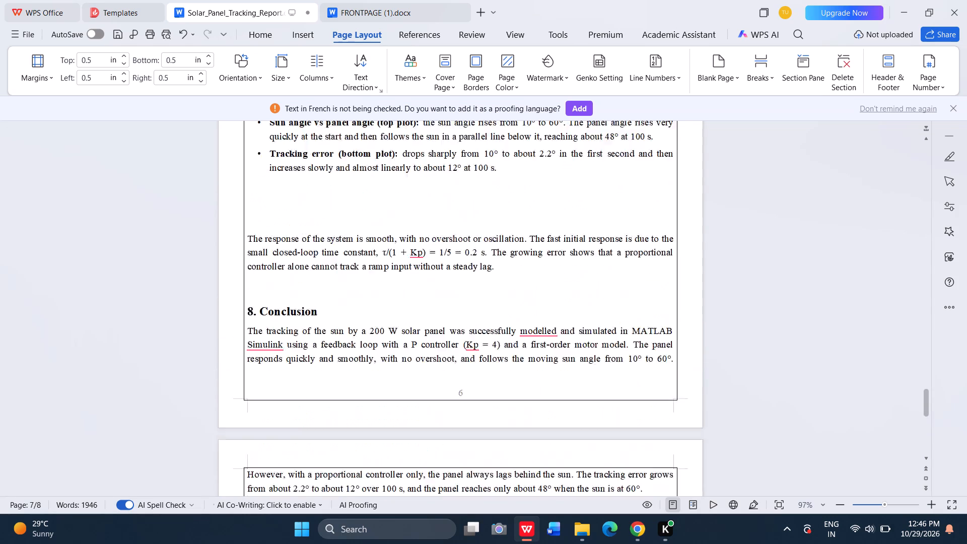
{"action": "scroll", "coordinate": [247, 239], "scroll_direction": "up", "scroll_amount": 1}
{"action": "left_click", "coordinate": [257, 279]}
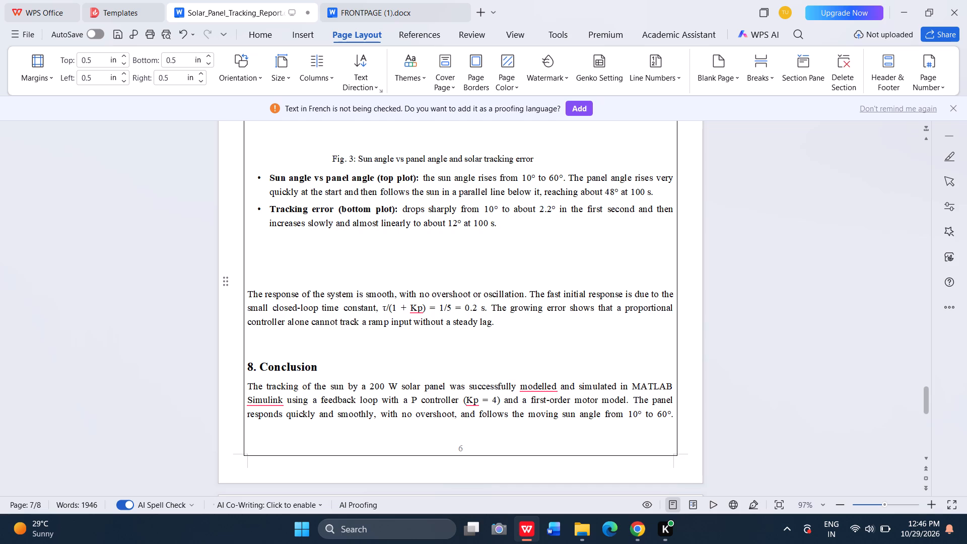
{"action": "key", "text": "BackSpace"}
{"action": "key", "text": "BackSpace"}
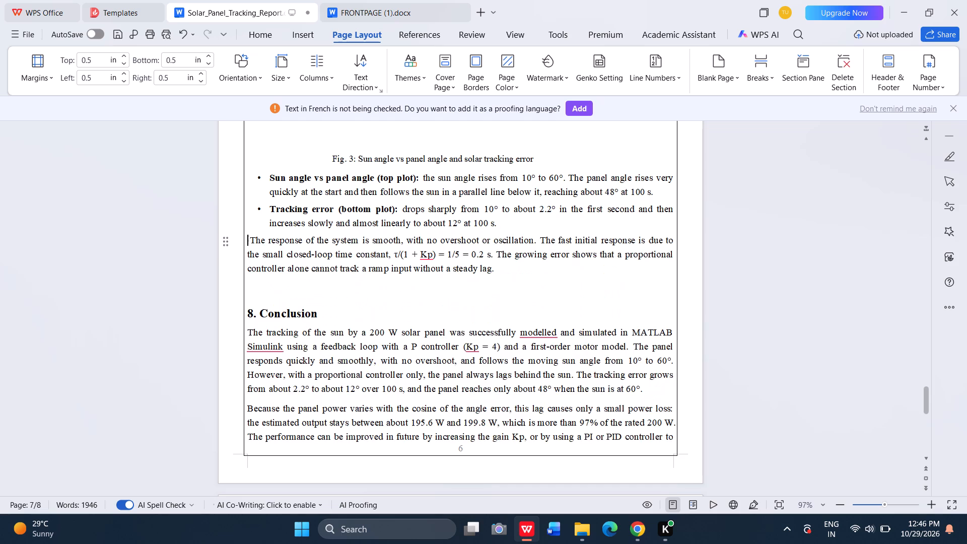
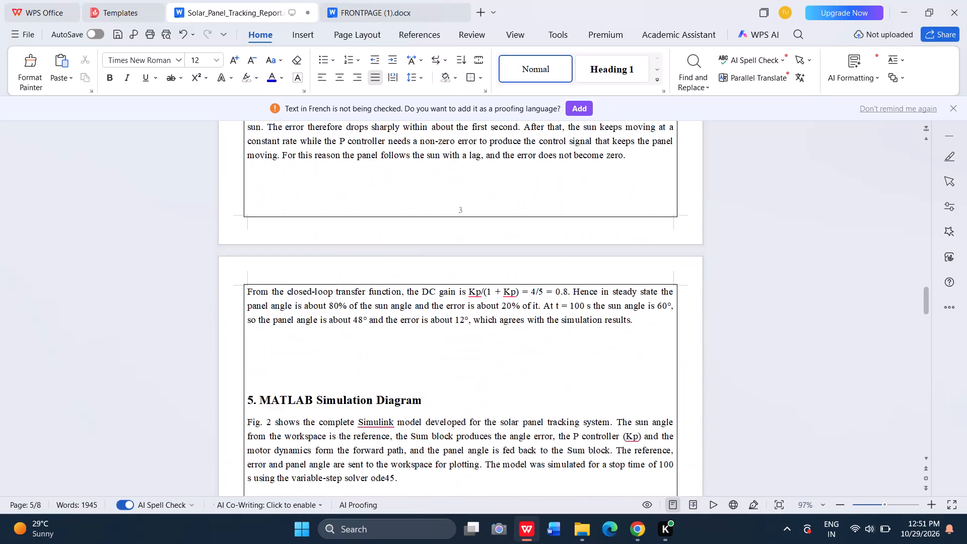
Undo the most recent edits to the report and clear the selection over the body text.
{"action": "scroll", "coordinate": [256, 260], "scroll_direction": "up", "scroll_amount": 3}
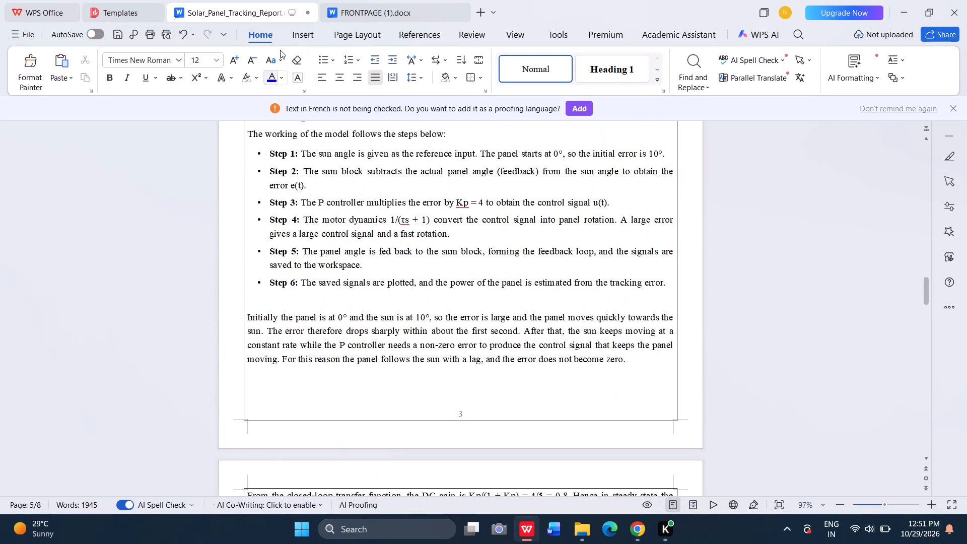
{"action": "double_click", "coordinate": [181, 34]}
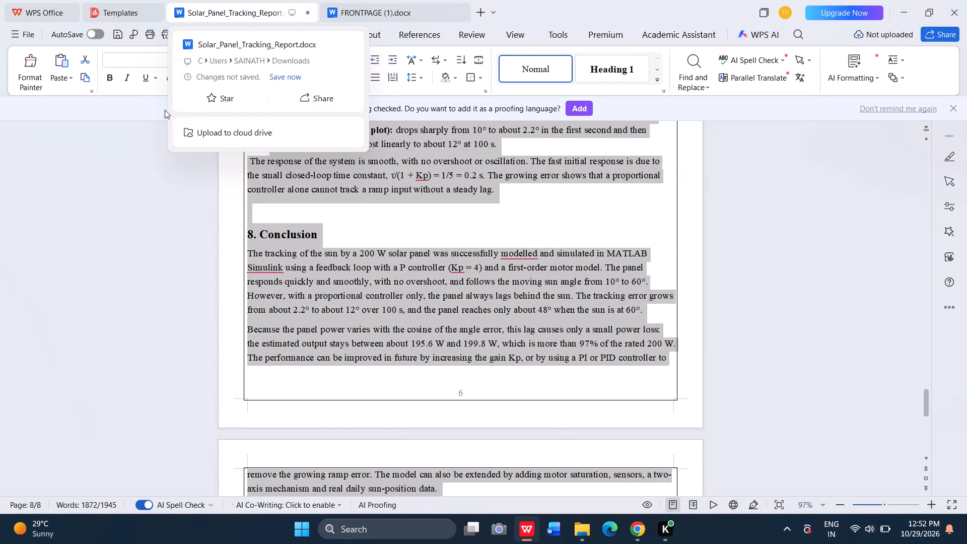
{"action": "left_click", "coordinate": [180, 37]}
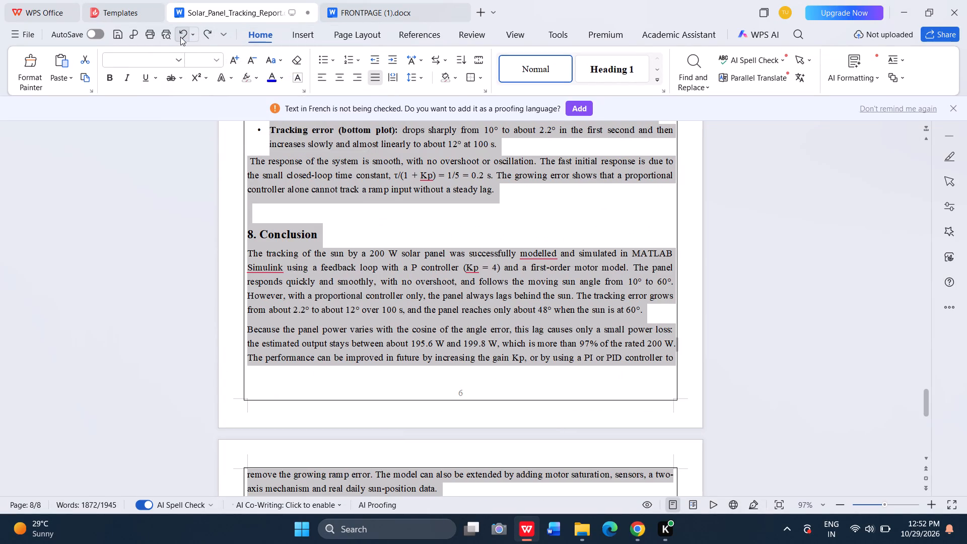
{"action": "left_click", "coordinate": [216, 233]}
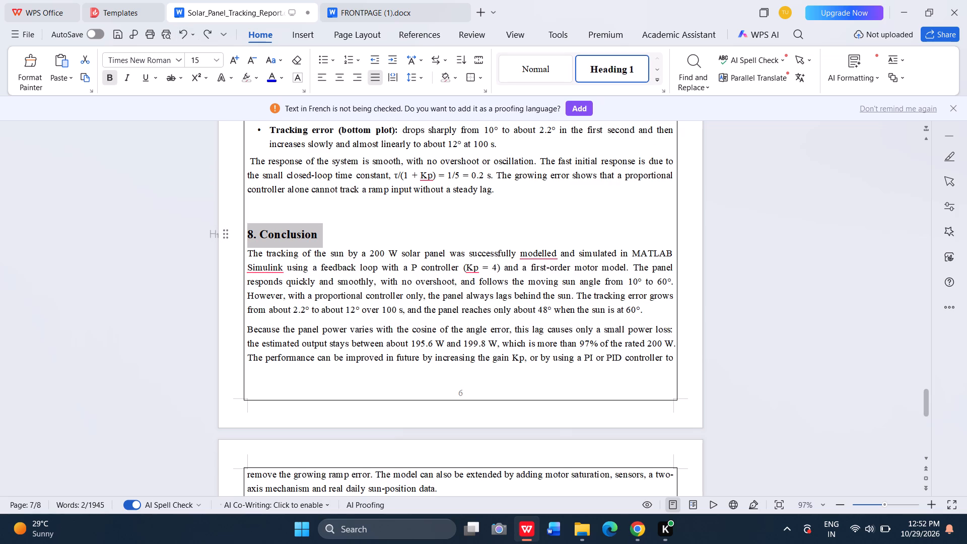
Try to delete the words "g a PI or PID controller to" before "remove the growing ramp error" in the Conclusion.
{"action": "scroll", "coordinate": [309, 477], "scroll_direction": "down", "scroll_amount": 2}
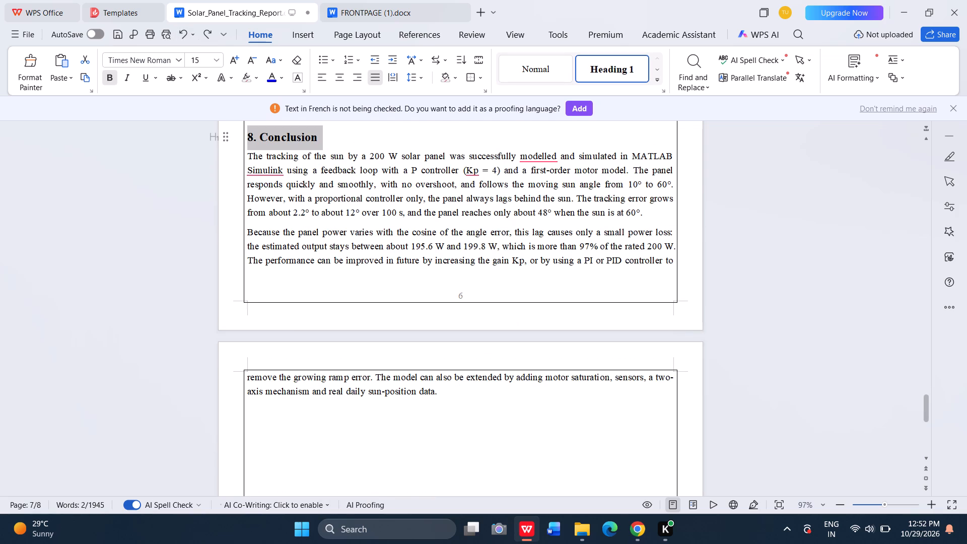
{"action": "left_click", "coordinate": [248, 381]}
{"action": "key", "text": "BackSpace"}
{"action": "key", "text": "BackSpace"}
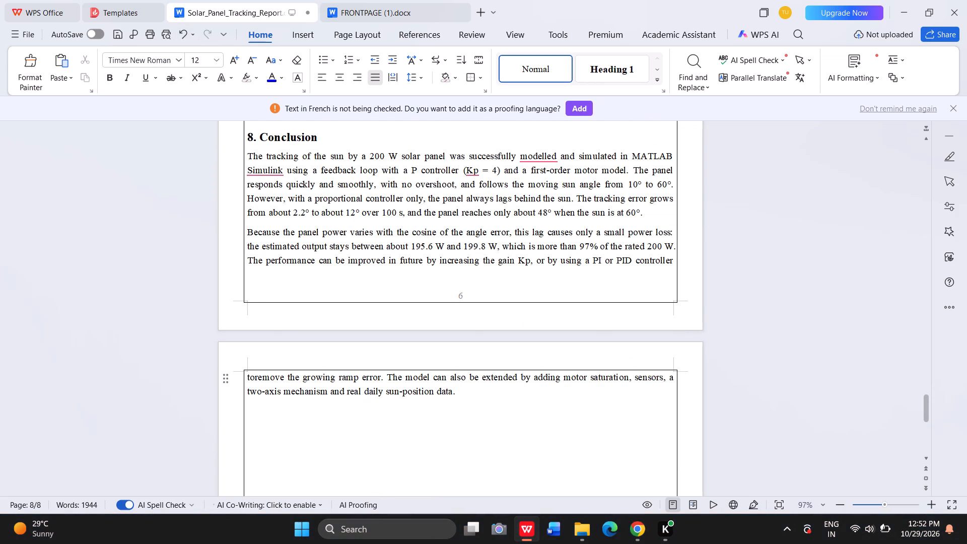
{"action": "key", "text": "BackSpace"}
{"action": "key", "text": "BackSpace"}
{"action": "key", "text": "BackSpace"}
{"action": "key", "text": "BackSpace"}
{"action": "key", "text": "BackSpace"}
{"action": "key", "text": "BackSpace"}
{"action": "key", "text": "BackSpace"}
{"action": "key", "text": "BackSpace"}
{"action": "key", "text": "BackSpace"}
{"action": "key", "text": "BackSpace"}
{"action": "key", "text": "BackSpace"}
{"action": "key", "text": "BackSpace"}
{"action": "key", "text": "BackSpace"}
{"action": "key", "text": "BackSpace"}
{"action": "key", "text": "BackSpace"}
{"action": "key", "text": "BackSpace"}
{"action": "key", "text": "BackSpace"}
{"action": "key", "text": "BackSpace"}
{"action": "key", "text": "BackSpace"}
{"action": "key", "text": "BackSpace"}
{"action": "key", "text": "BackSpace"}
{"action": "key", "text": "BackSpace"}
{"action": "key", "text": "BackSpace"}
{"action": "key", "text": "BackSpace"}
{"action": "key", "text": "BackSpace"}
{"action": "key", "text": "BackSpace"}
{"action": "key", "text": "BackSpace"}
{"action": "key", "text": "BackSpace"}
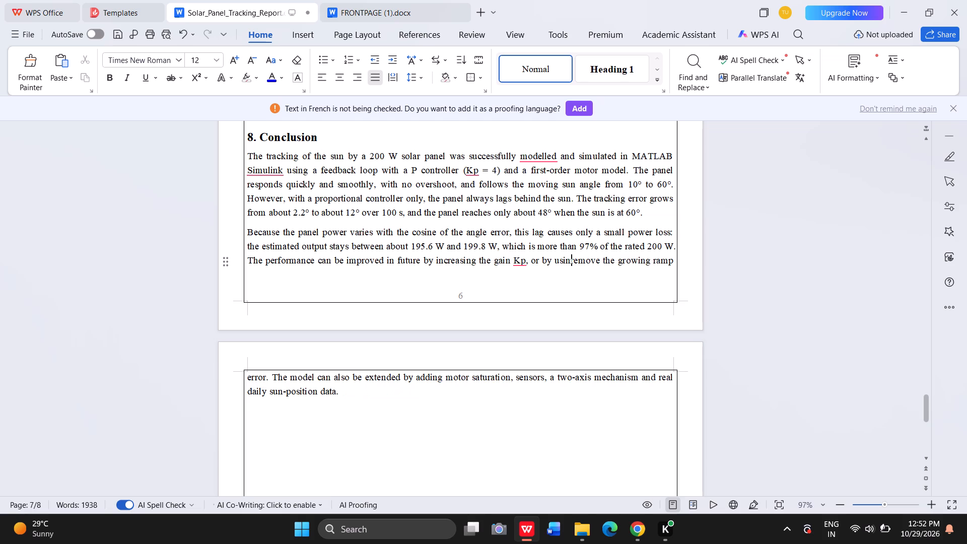
Undo the deletion in the Conclusion along with the justified alignment of the report text, and deselect the text.
{"action": "double_click", "coordinate": [183, 39]}
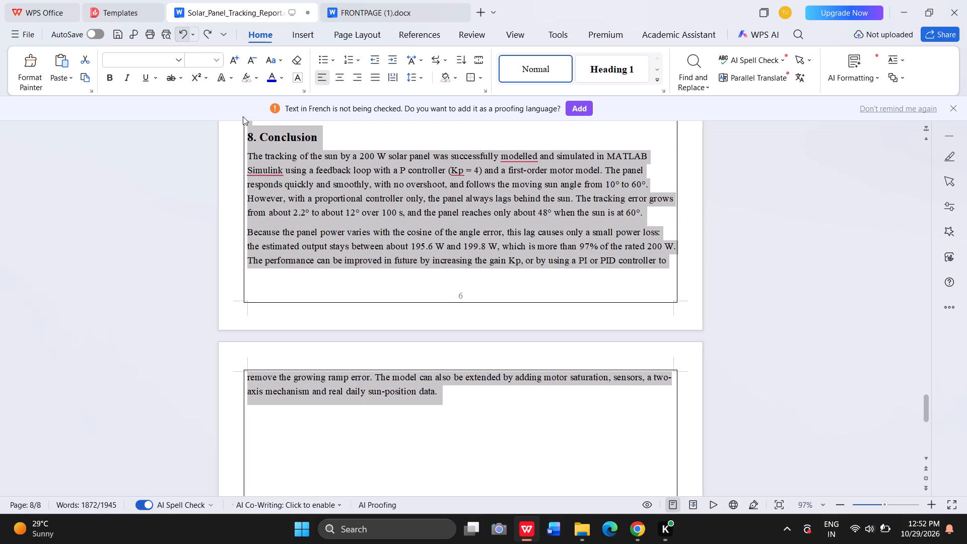
{"action": "left_click", "coordinate": [328, 310]}
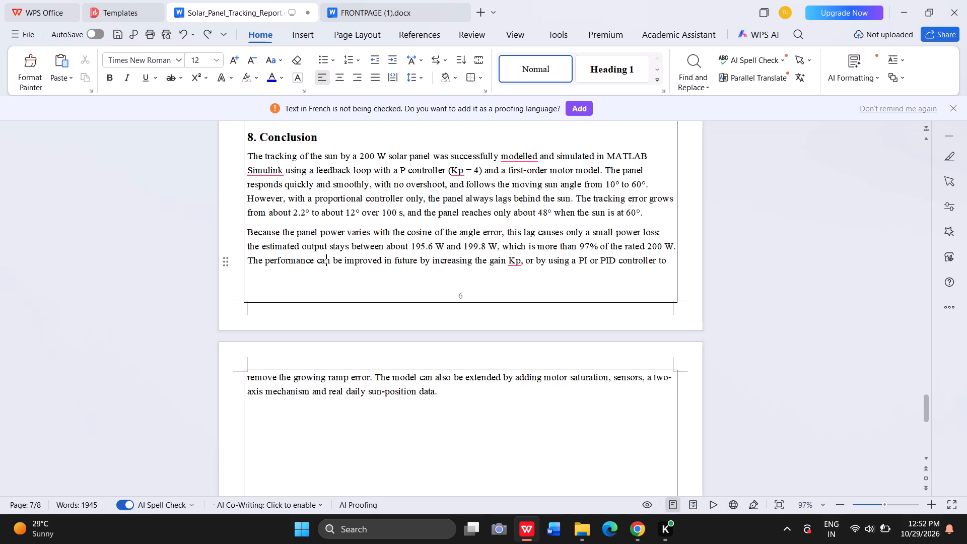
Delete the opening clause of the Conclusion's second paragraph, from "Because the panel power" through "small power loss:".
{"action": "left_click_drag", "start_coordinate": [248, 226], "coordinate": [300, 237]}
{"action": "left_click", "coordinate": [300, 237]}
{"action": "left_click", "coordinate": [661, 232]}
{"action": "key", "text": "BackSpace"}
{"action": "key", "text": "BackSpace"}
{"action": "key", "text": "BackSpace"}
{"action": "key", "text": "BackSpace"}
{"action": "key", "text": "BackSpace"}
{"action": "key", "text": "BackSpace"}
{"action": "key", "text": "BackSpace"}
{"action": "key", "text": "BackSpace"}
{"action": "key", "text": "BackSpace"}
{"action": "key", "text": "BackSpace"}
{"action": "key", "text": "BackSpace"}
{"action": "key", "text": "BackSpace"}
{"action": "key", "text": "BackSpace"}
{"action": "key", "text": "BackSpace"}
{"action": "key", "text": "BackSpace"}
{"action": "key", "text": "BackSpace"}
{"action": "key", "text": "BackSpace"}
{"action": "key", "text": "BackSpace"}
{"action": "key", "text": "BackSpace"}
{"action": "key", "text": "BackSpace"}
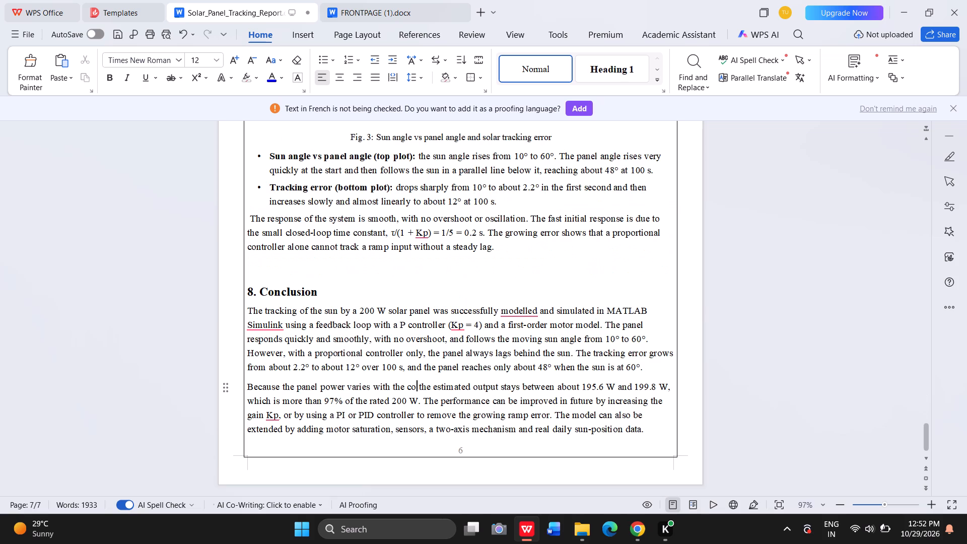
{"action": "key", "text": "BackSpace"}
{"action": "key", "text": "BackSpace"}
{"action": "key", "text": "BackSpace"}
{"action": "key", "text": "BackSpace"}
{"action": "key", "text": "BackSpace"}
{"action": "key", "text": "BackSpace"}
{"action": "key", "text": "BackSpace"}
{"action": "key", "text": "BackSpace"}
{"action": "key", "text": "BackSpace"}
{"action": "key", "text": "BackSpace"}
{"action": "key", "text": "BackSpace"}
{"action": "key", "text": "BackSpace"}
{"action": "key", "text": "BackSpace"}
{"action": "key", "text": "BackSpace"}
{"action": "key", "text": "BackSpace"}
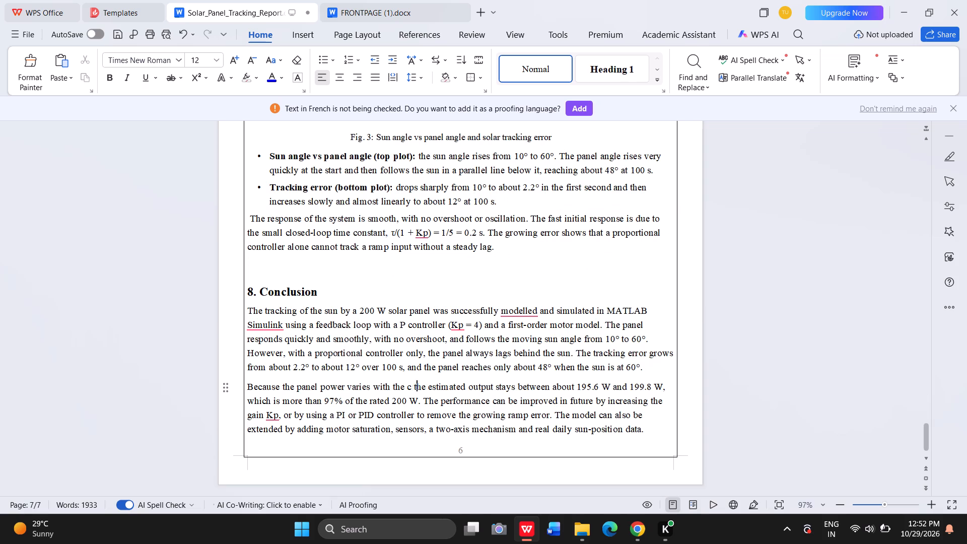
{"action": "key", "text": "BackSpace"}
{"action": "key", "text": "BackSpace"}
{"action": "key", "text": "BackSpace"}
{"action": "key", "text": "BackSpace"}
{"action": "key", "text": "BackSpace"}
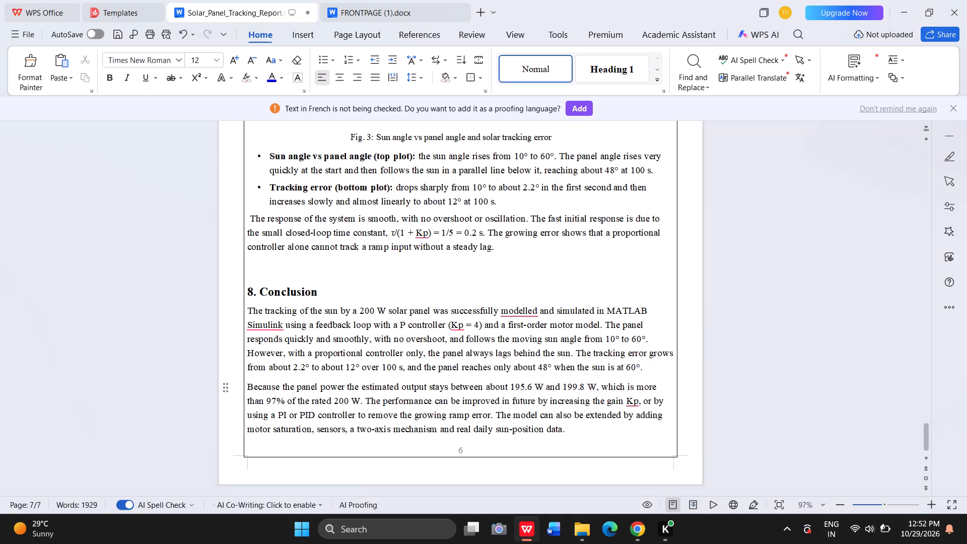
{"action": "key", "text": "BackSpace"}
{"action": "key", "text": "BackSpace"}
{"action": "key", "text": "BackSpace"}
{"action": "key", "text": "BackSpace"}
{"action": "key", "text": "BackSpace"}
{"action": "key", "text": "BackSpace"}
{"action": "key", "text": "BackSpace"}
{"action": "key", "text": "BackSpace"}
{"action": "key", "text": "BackSpace"}
{"action": "key", "text": "BackSpace"}
{"action": "key", "text": "BackSpace"}
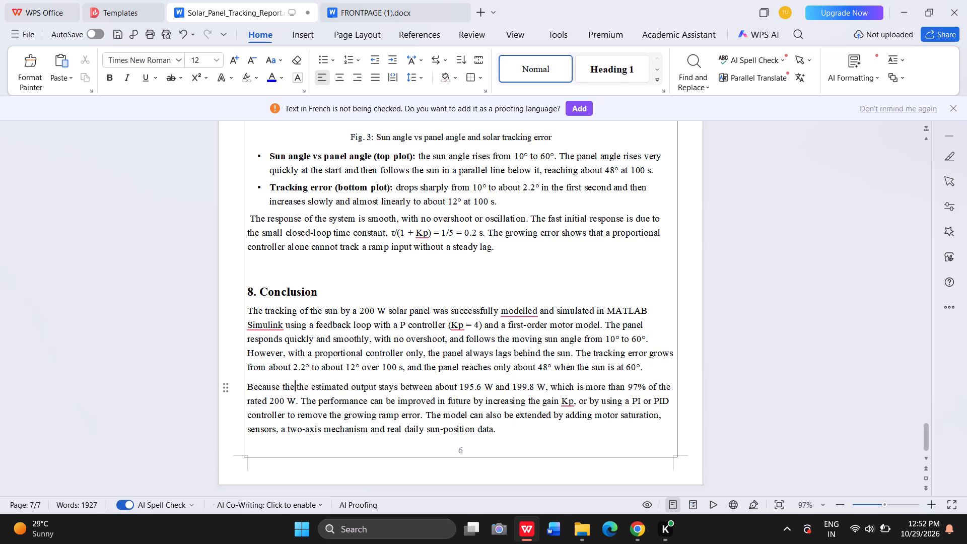
{"action": "key", "text": "BackSpace"}
{"action": "key", "text": "BackSpace"}
{"action": "key", "text": "BackSpace"}
{"action": "key", "text": "BackSpace"}
{"action": "key", "text": "BackSpace"}
{"action": "key", "text": "BackSpace"}
{"action": "key", "text": "BackSpace"}
{"action": "key", "text": "BackSpace"}
{"action": "key", "text": "BackSpace"}
{"action": "key", "text": "BackSpace"}
{"action": "key", "text": "BackSpace"}
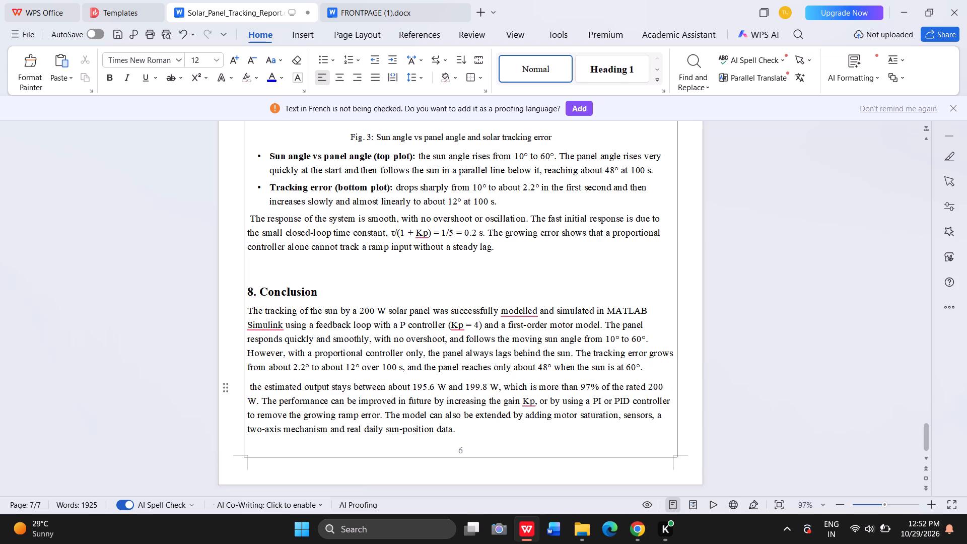
Insert two blank lines without a list number below the heading "7. Waveforms / System Response".
{"action": "scroll", "coordinate": [661, 232], "scroll_direction": "up", "scroll_amount": 6}
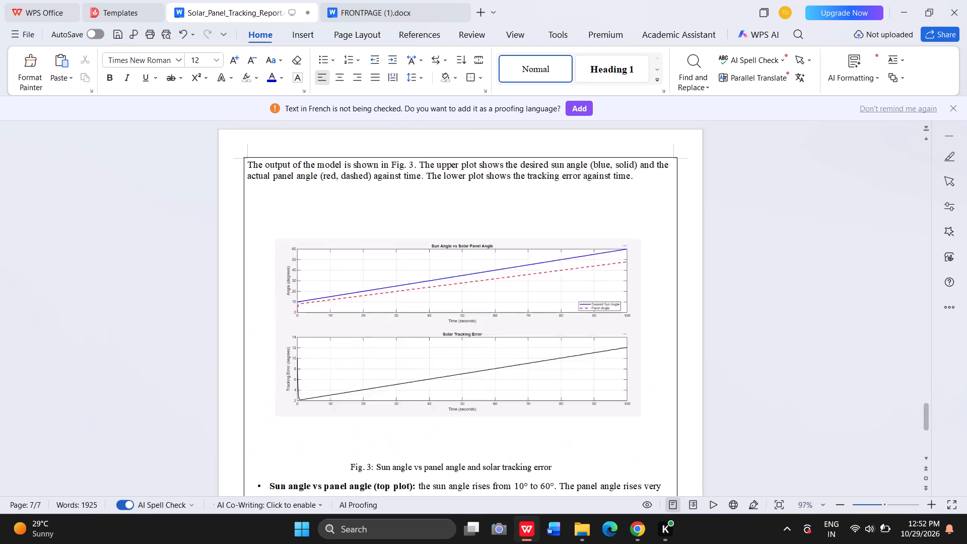
{"action": "scroll", "coordinate": [661, 232], "scroll_direction": "up", "scroll_amount": 5}
{"action": "scroll", "coordinate": [565, 333], "scroll_direction": "down", "scroll_amount": 4}
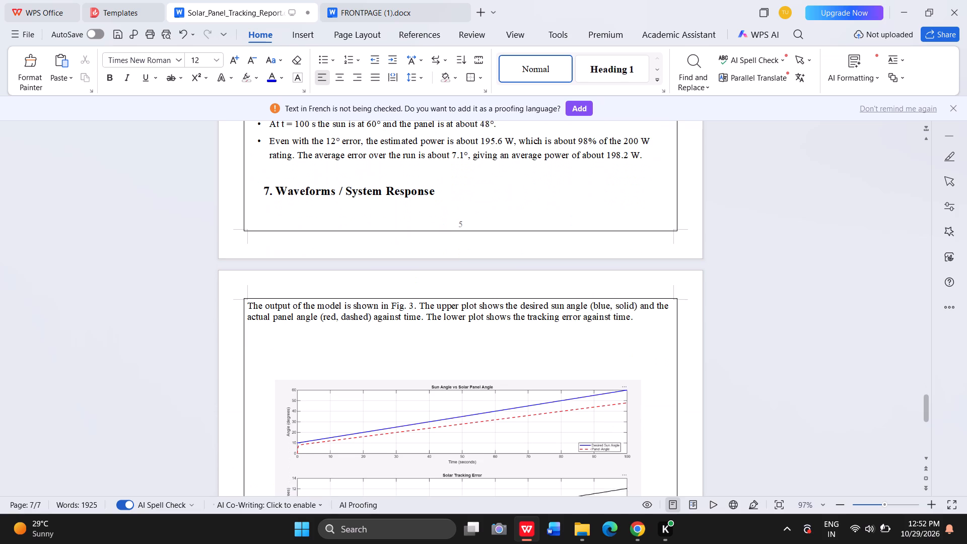
{"action": "left_click", "coordinate": [247, 295]}
{"action": "left_click", "coordinate": [321, 353]}
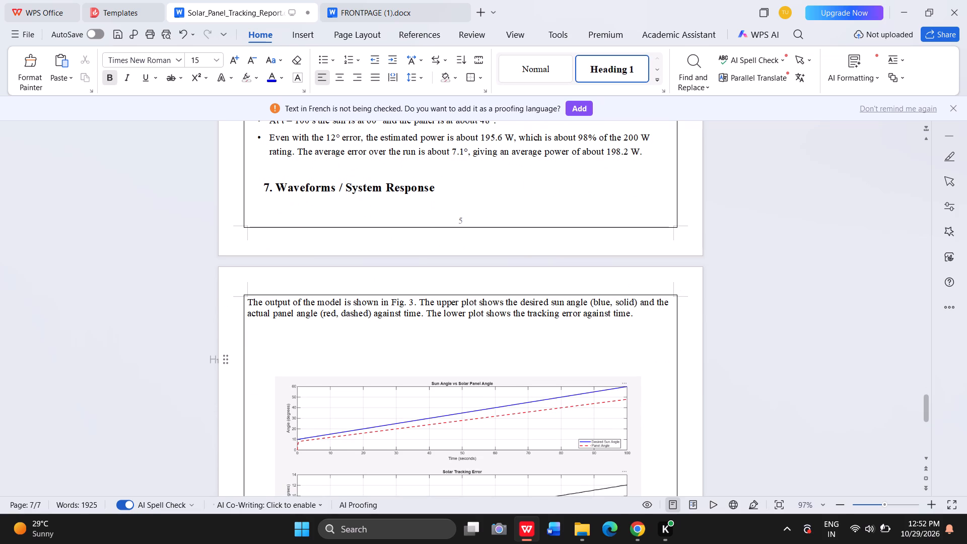
{"action": "left_click", "coordinate": [432, 201]}
{"action": "key", "text": "Right"}
{"action": "key", "text": "Return"}
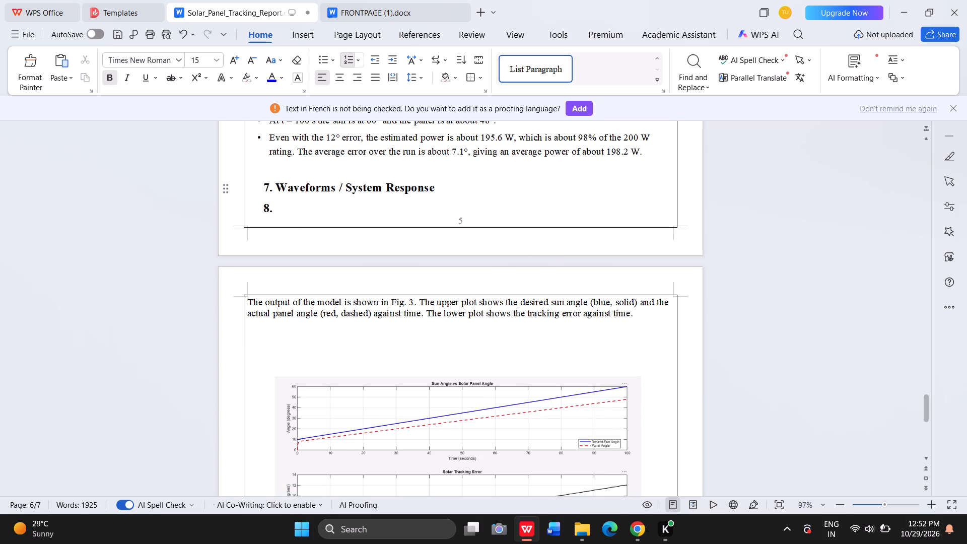
{"action": "key", "text": "BackSpace"}
{"action": "key", "text": "Return"}
Review the page layout of the report from the Conclusion back to section 5, MATLAB Simulation Diagram.
{"action": "scroll", "coordinate": [432, 201], "scroll_direction": "down", "scroll_amount": 9}
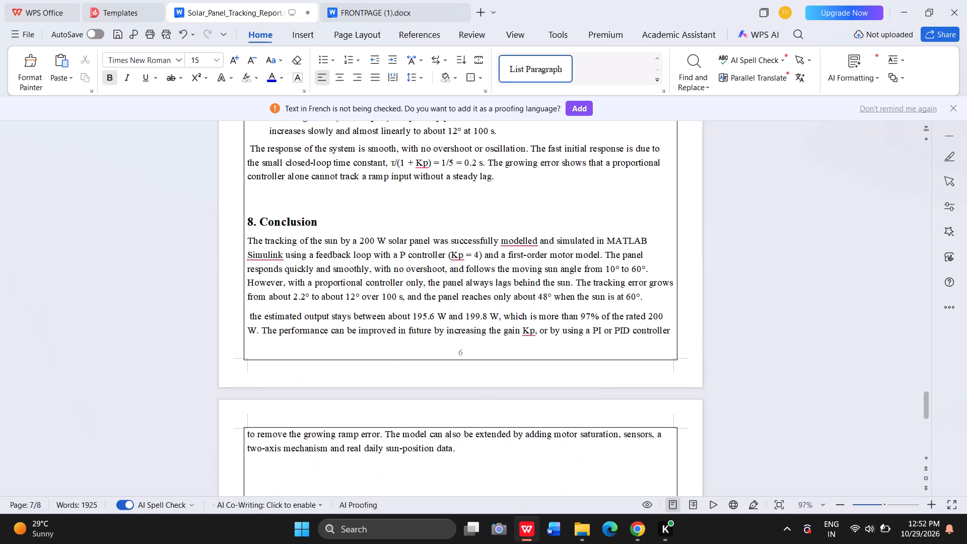
{"action": "scroll", "coordinate": [432, 201], "scroll_direction": "up", "scroll_amount": 10}
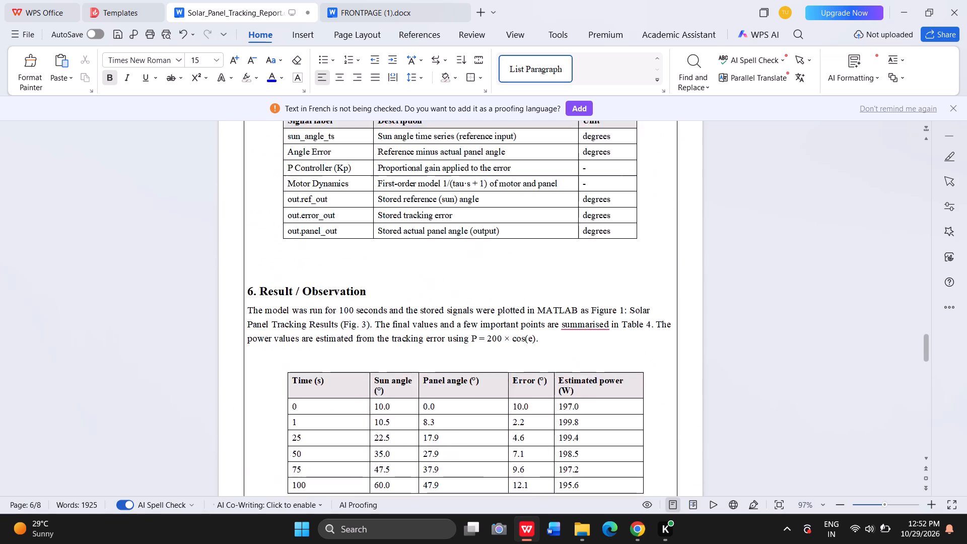
{"action": "scroll", "coordinate": [432, 201], "scroll_direction": "up", "scroll_amount": 6}
{"action": "scroll", "coordinate": [432, 201], "scroll_direction": "down", "scroll_amount": 6}
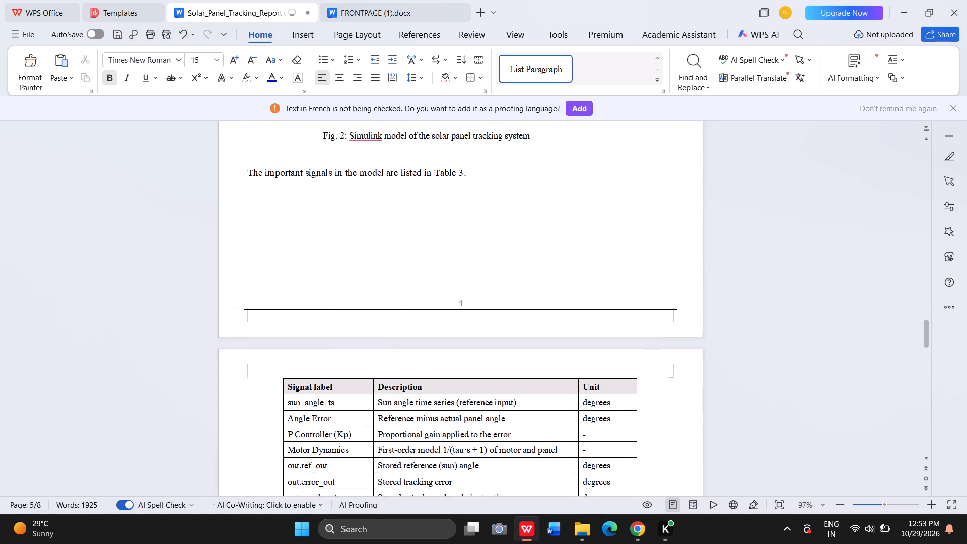
{"action": "scroll", "coordinate": [432, 201], "scroll_direction": "down", "scroll_amount": 3}
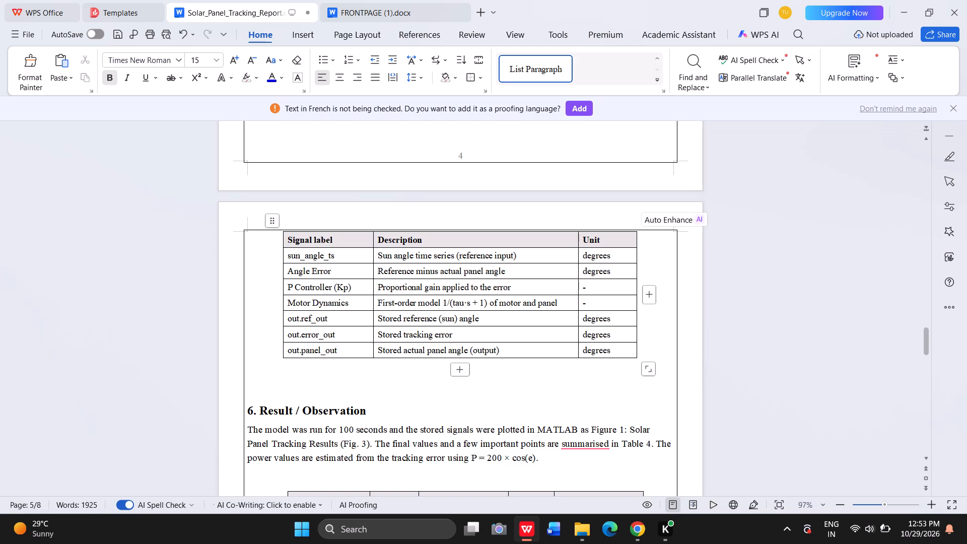
{"action": "scroll", "coordinate": [278, 236], "scroll_direction": "up", "scroll_amount": 5}
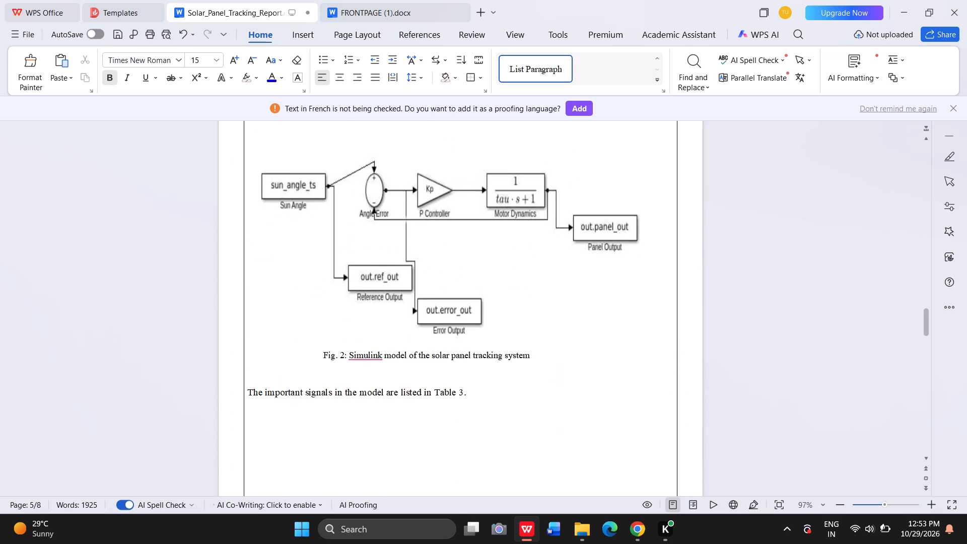
{"action": "scroll", "coordinate": [278, 236], "scroll_direction": "up", "scroll_amount": 8}
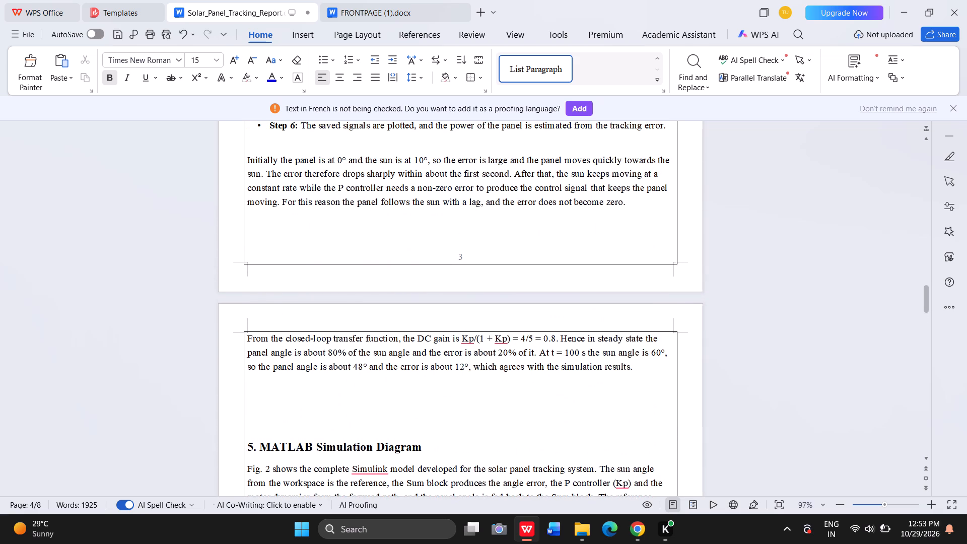
Insert a space between the guiding professor's initials and surname on the cover page.
{"action": "scroll", "coordinate": [278, 236], "scroll_direction": "up", "scroll_amount": 18}
{"action": "scroll", "coordinate": [278, 236], "scroll_direction": "up", "scroll_amount": 4}
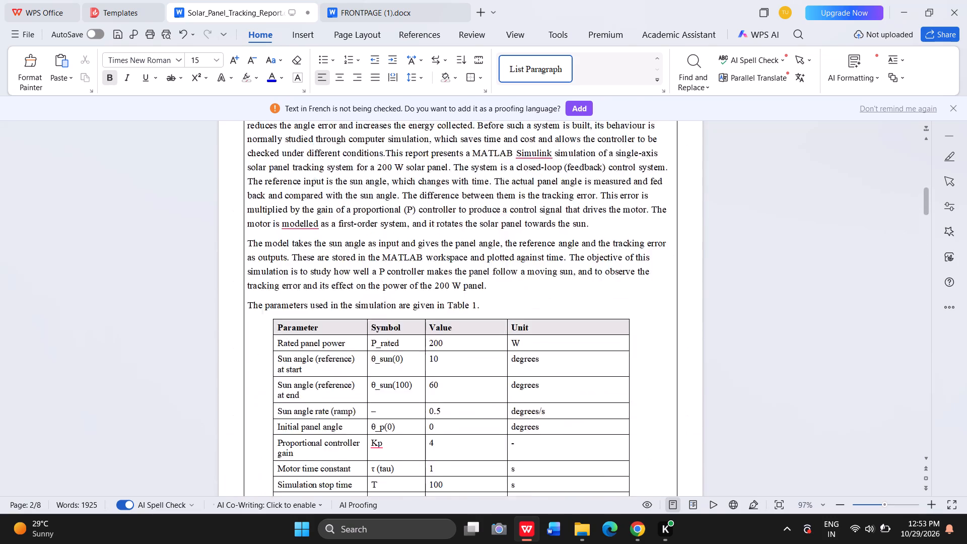
{"action": "scroll", "coordinate": [278, 236], "scroll_direction": "up", "scroll_amount": 11}
{"action": "scroll", "coordinate": [278, 236], "scroll_direction": "down", "scroll_amount": 3}
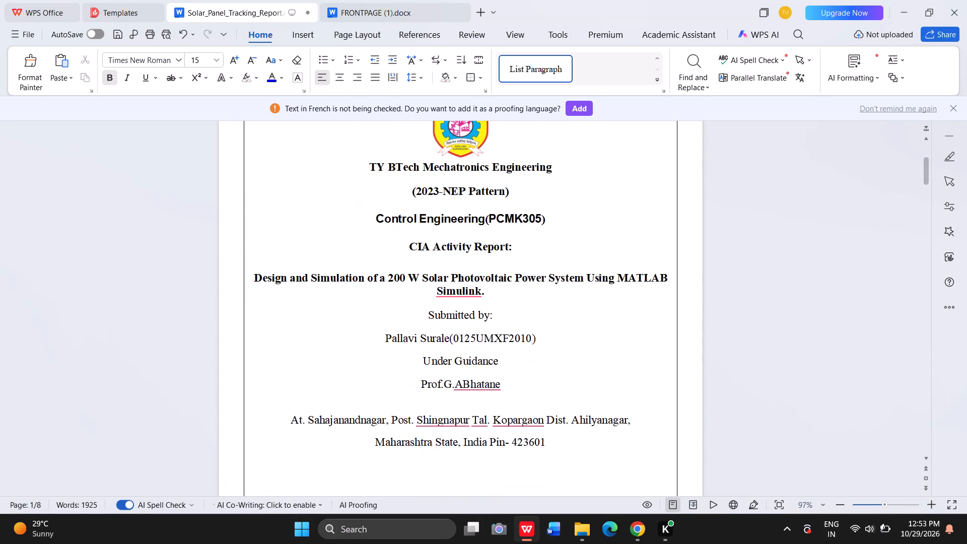
{"action": "scroll", "coordinate": [278, 236], "scroll_direction": "down", "scroll_amount": 1}
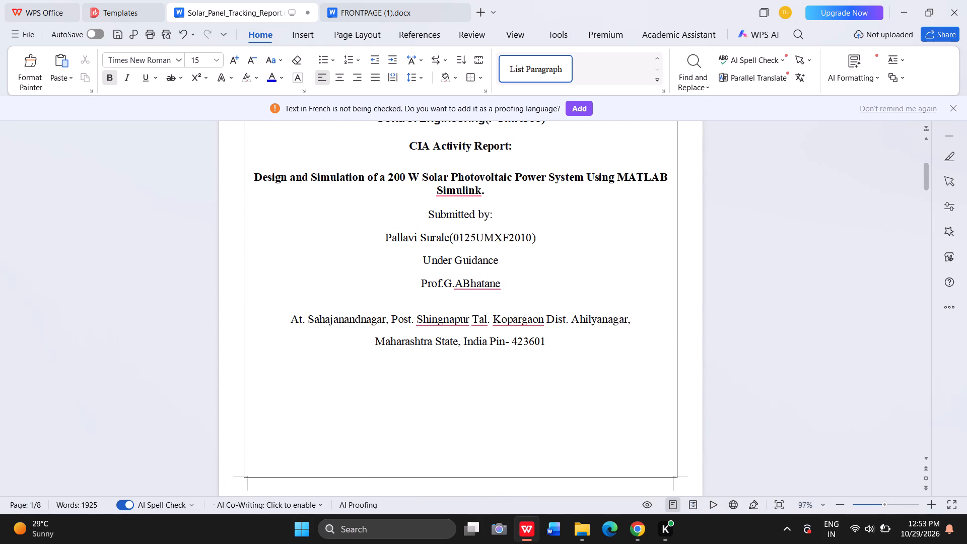
{"action": "left_click", "coordinate": [465, 285]}
{"action": "key", "text": "space"}
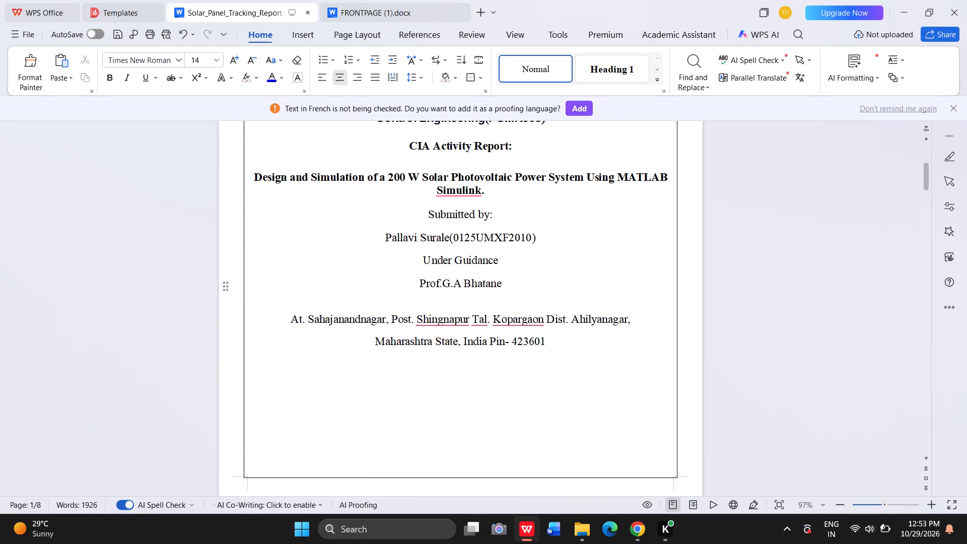
Delete the blank lines that split the first paragraph of section 2, Block Diagram, before "motor, whose dynamics are represented".
{"action": "scroll", "coordinate": [404, 347], "scroll_direction": "down", "scroll_amount": 1}
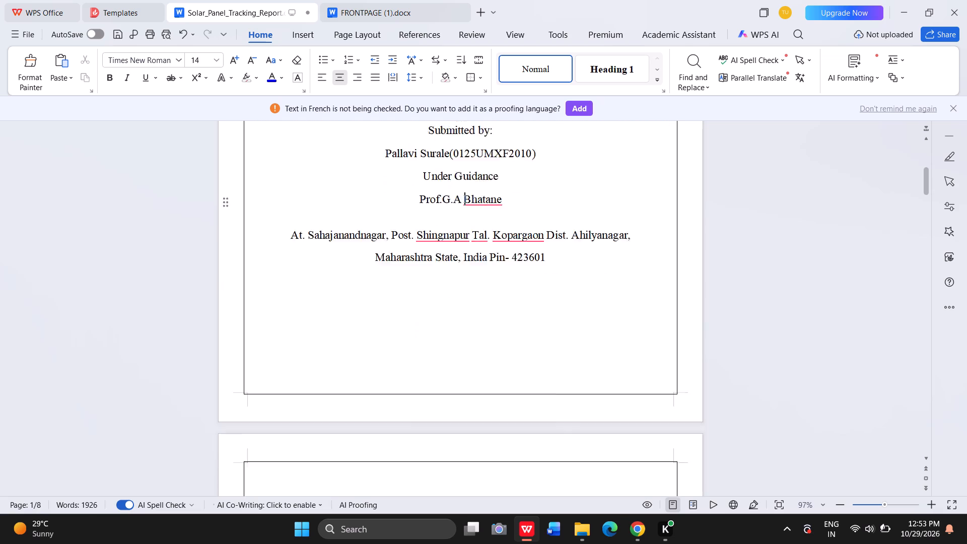
{"action": "scroll", "coordinate": [404, 347], "scroll_direction": "down", "scroll_amount": 3}
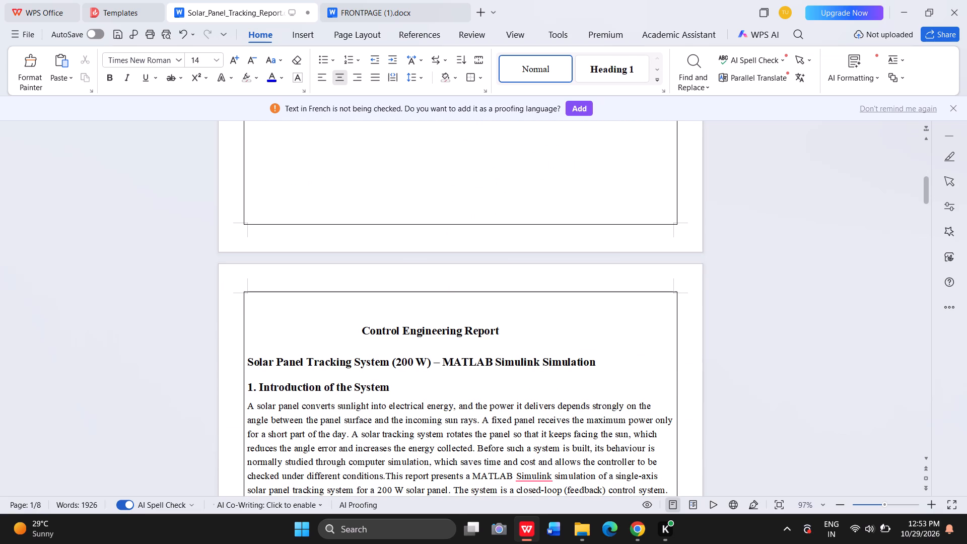
{"action": "scroll", "coordinate": [271, 387], "scroll_direction": "down", "scroll_amount": 5}
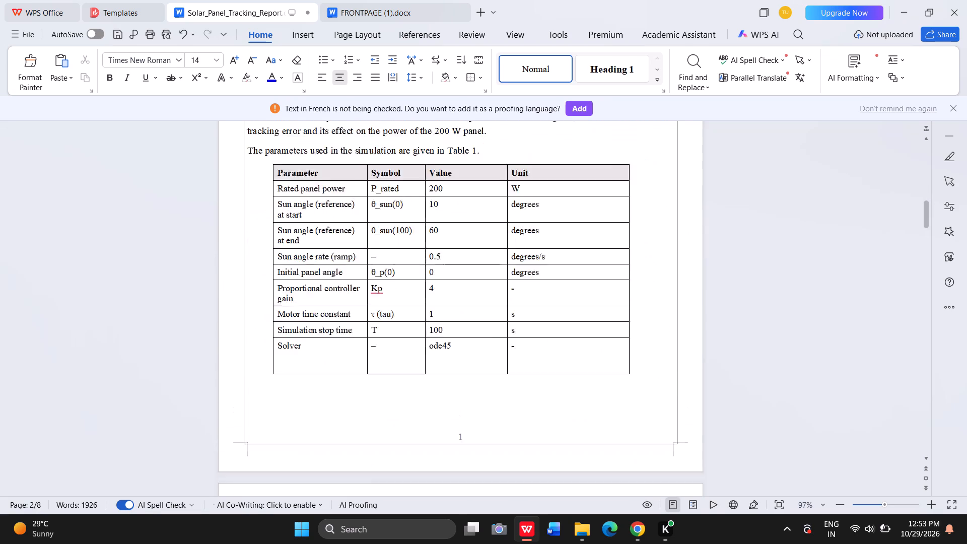
{"action": "scroll", "coordinate": [271, 387], "scroll_direction": "down", "scroll_amount": 5}
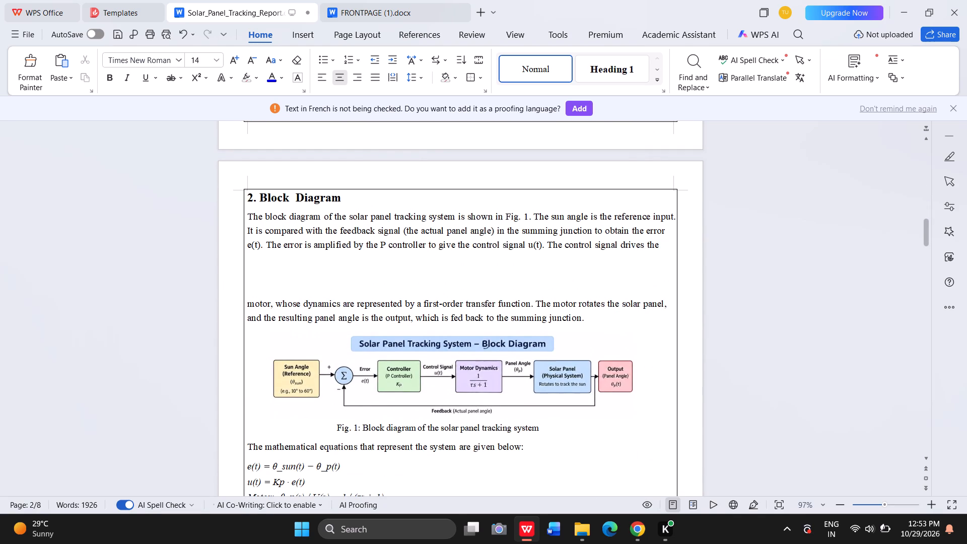
{"action": "left_click", "coordinate": [256, 289]}
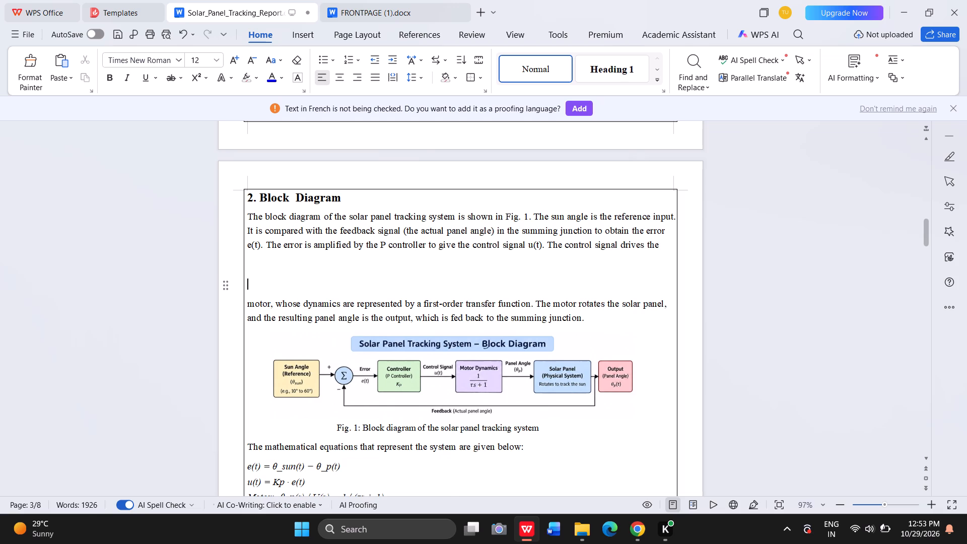
{"action": "key", "text": "BackSpace"}
{"action": "key", "text": "BackSpace"}
{"action": "key", "text": "BackSpace"}
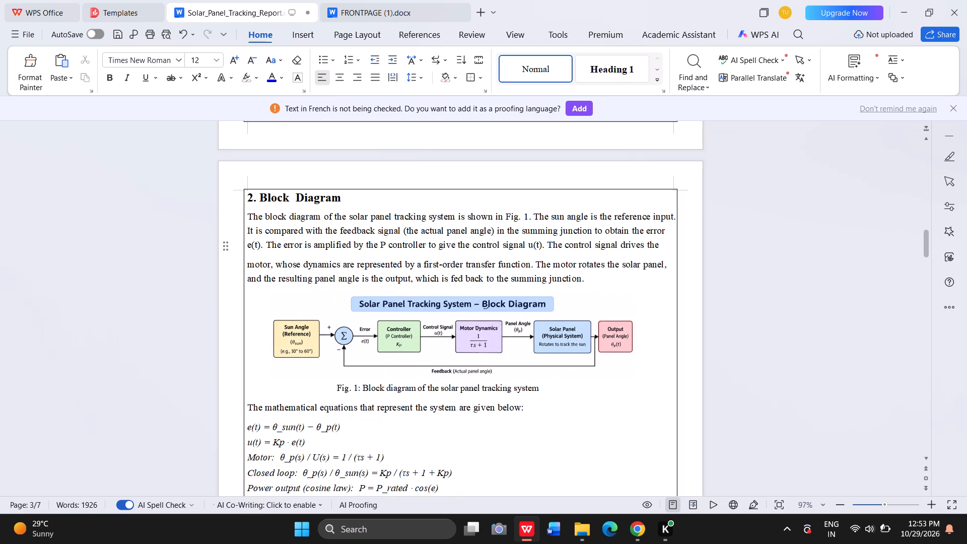
Insert a line break after the sentence "The meaning of the symbols used in these equations is given in Table 2.".
{"action": "scroll", "coordinate": [256, 289], "scroll_direction": "down", "scroll_amount": 3}
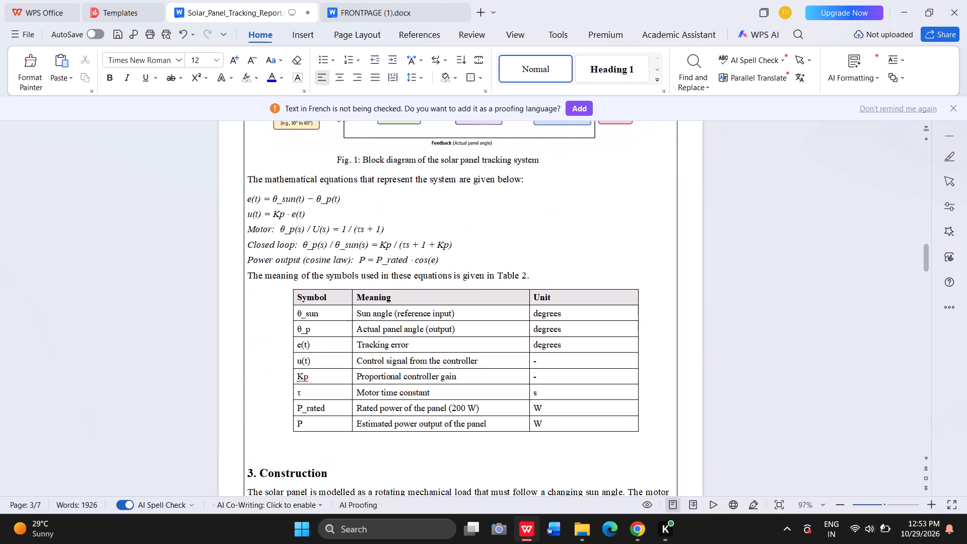
{"action": "scroll", "coordinate": [183, 448], "scroll_direction": "down", "scroll_amount": 1}
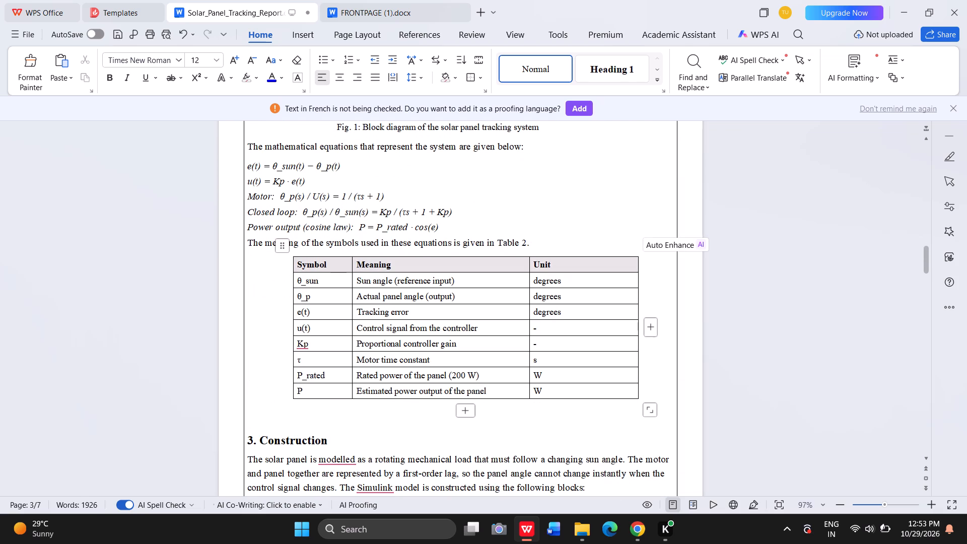
{"action": "left_click", "coordinate": [542, 250]}
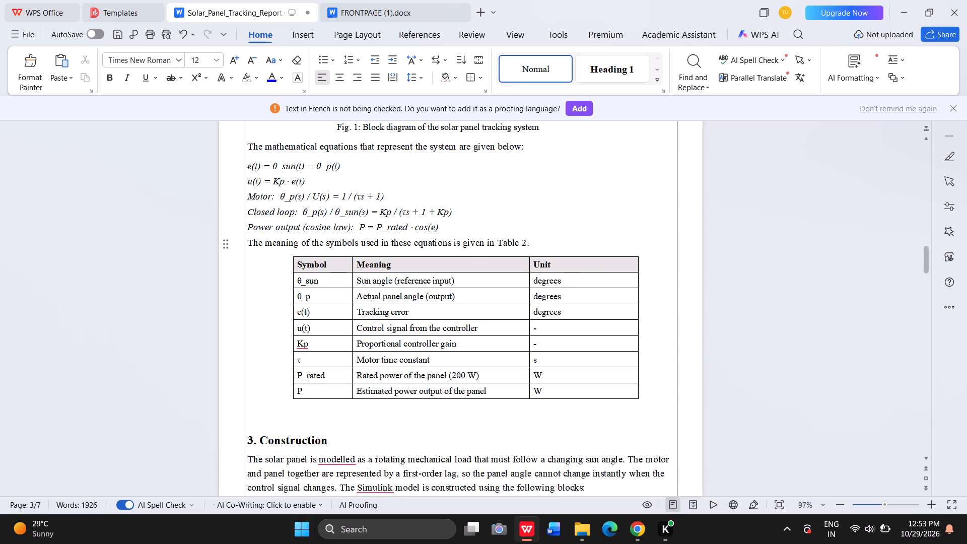
{"action": "key", "text": "Return"}
Delete the blank lines above the heading "5. MATLAB Simulation Diagram" at the start of its page.
{"action": "scroll", "coordinate": [542, 250], "scroll_direction": "down", "scroll_amount": 3}
{"action": "scroll", "coordinate": [474, 359], "scroll_direction": "down", "scroll_amount": 1}
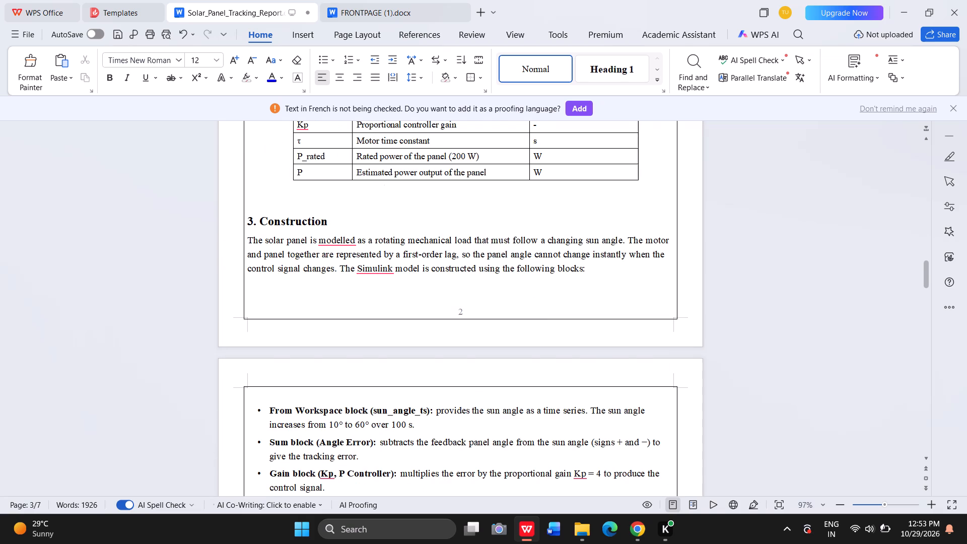
{"action": "scroll", "coordinate": [474, 359], "scroll_direction": "down", "scroll_amount": 10}
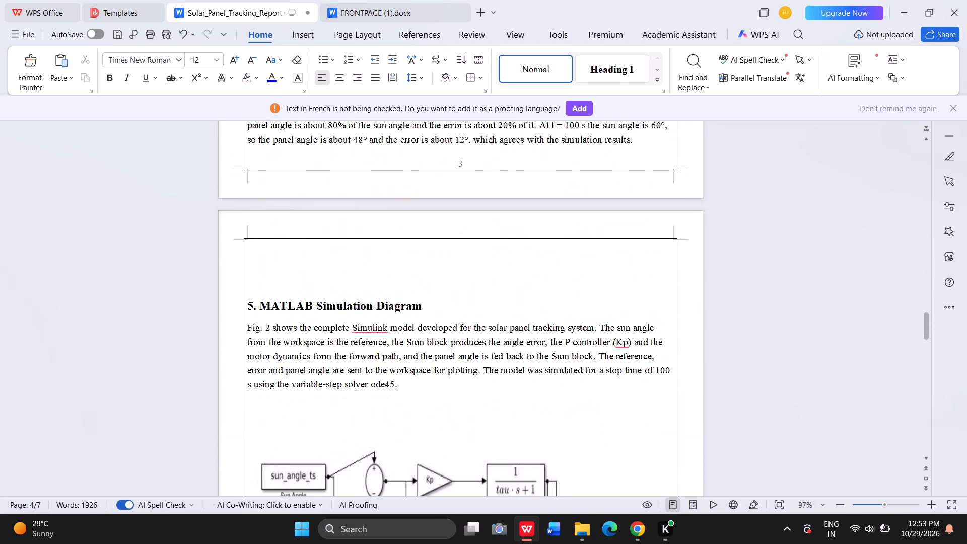
{"action": "left_click", "coordinate": [252, 287]}
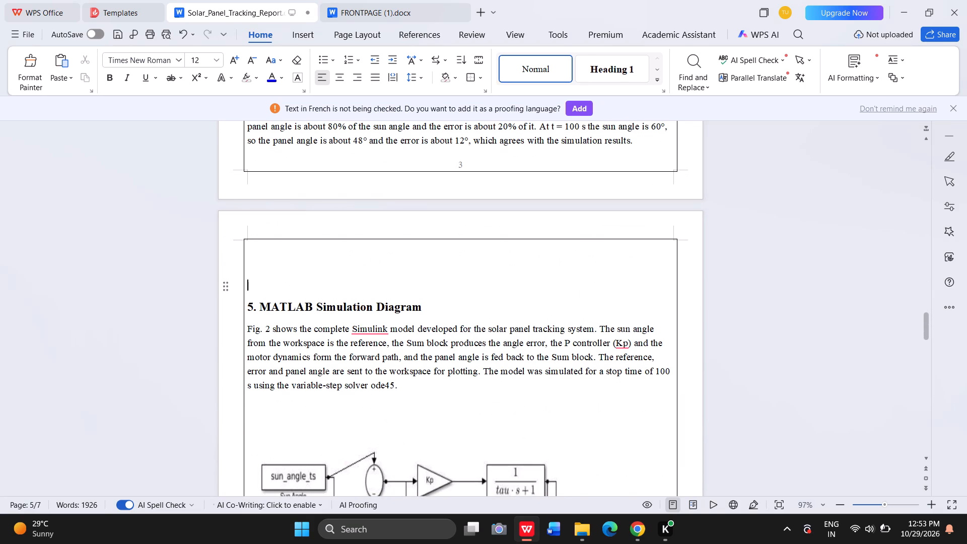
{"action": "key", "text": "BackSpace"}
{"action": "key", "text": "BackSpace"}
Reduce the height of the Simulink model picture in Fig. 2 to about 2.71 in, keeping its width.
{"action": "scroll", "coordinate": [252, 287], "scroll_direction": "down", "scroll_amount": 3}
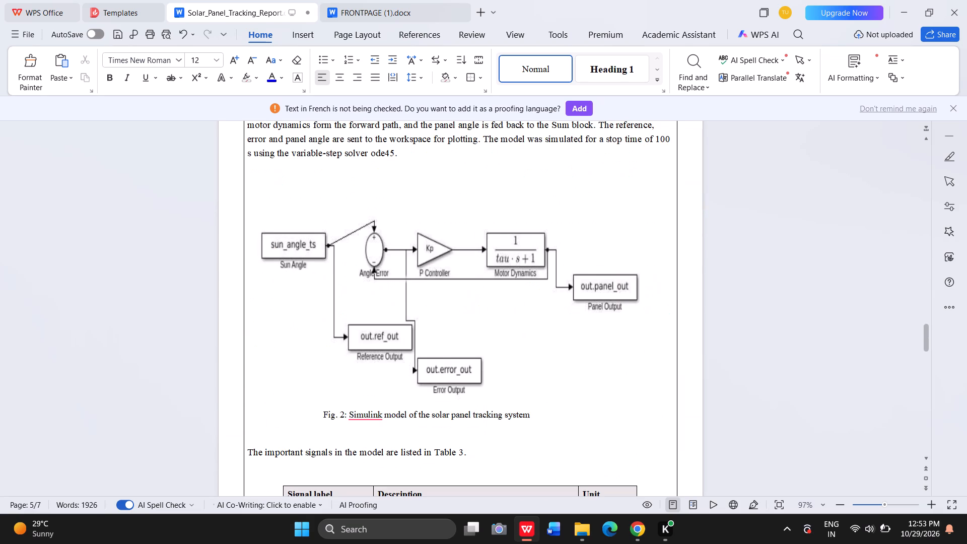
{"action": "left_click", "coordinate": [473, 352]}
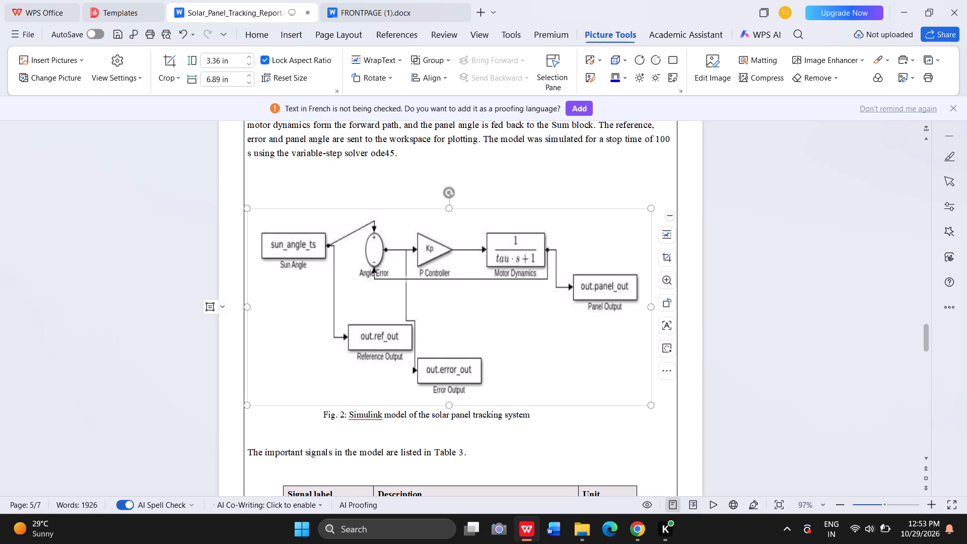
{"action": "left_click_drag", "start_coordinate": [446, 405], "coordinate": [449, 385]}
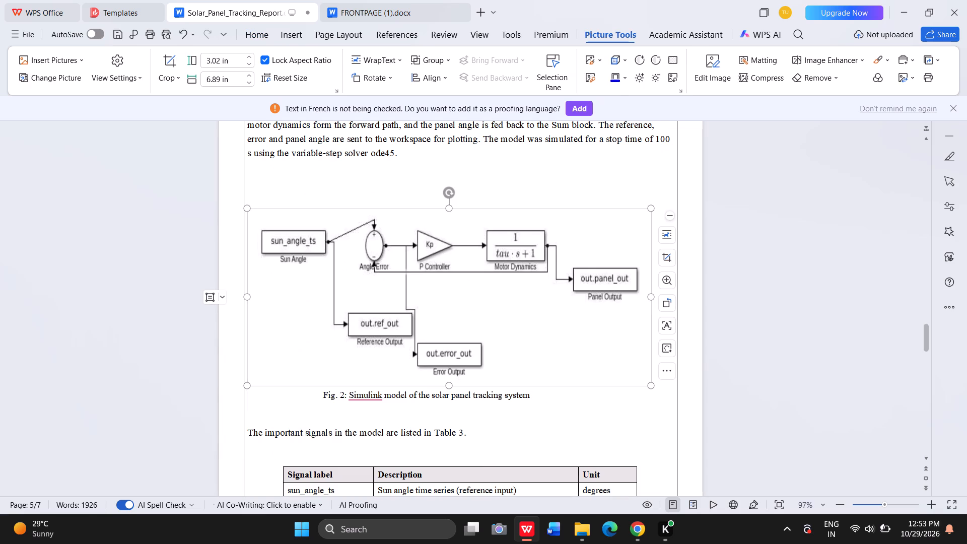
{"action": "left_click_drag", "start_coordinate": [449, 386], "coordinate": [452, 368]}
{"action": "left_click", "coordinate": [470, 358]}
Delete the blank lines between the heading "7. Waveforms / System Response" and the paragraph introducing Fig. 3.
{"action": "scroll", "coordinate": [470, 358], "scroll_direction": "down", "scroll_amount": 6}
{"action": "scroll", "coordinate": [470, 358], "scroll_direction": "up", "scroll_amount": 4}
{"action": "scroll", "coordinate": [470, 358], "scroll_direction": "down", "scroll_amount": 2}
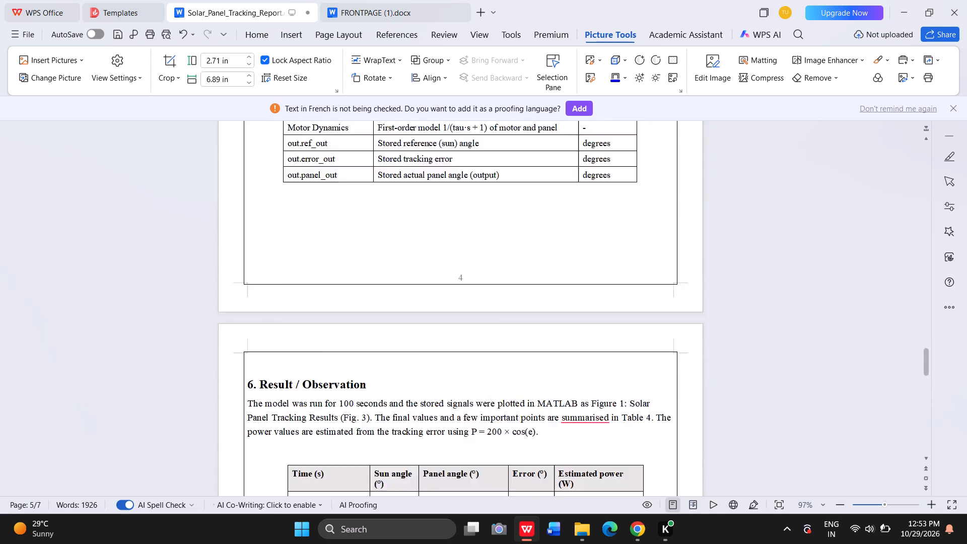
{"action": "scroll", "coordinate": [470, 358], "scroll_direction": "down", "scroll_amount": 7}
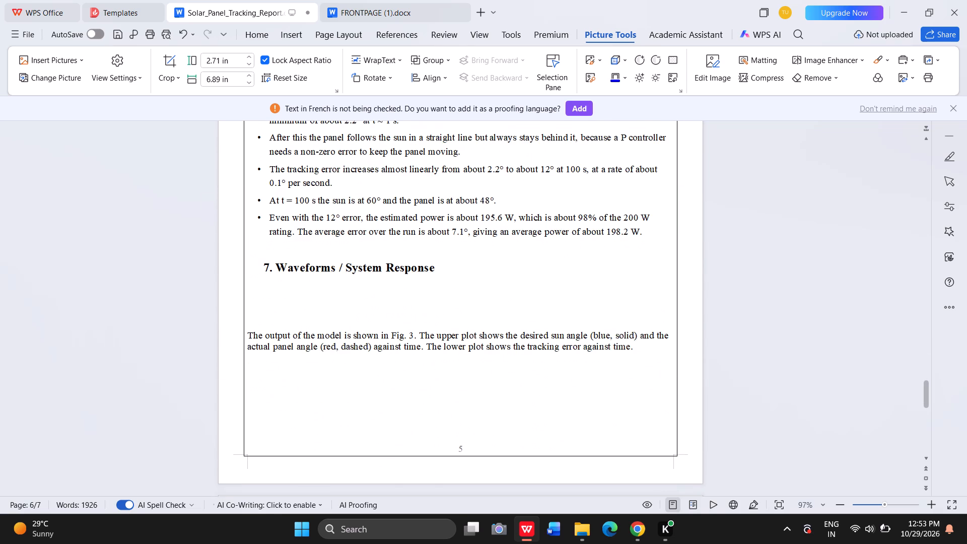
{"action": "scroll", "coordinate": [470, 358], "scroll_direction": "down", "scroll_amount": 1}
{"action": "left_click", "coordinate": [263, 245]}
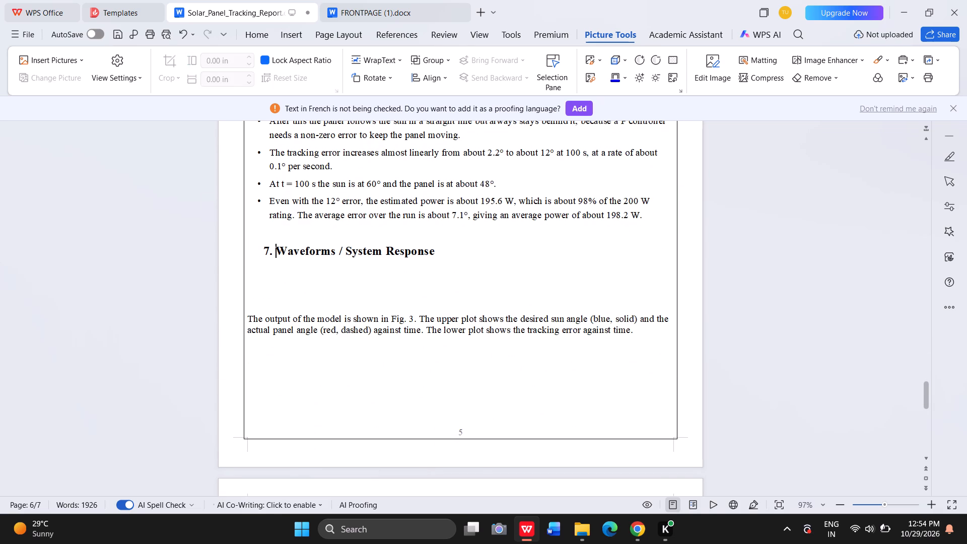
{"action": "scroll", "coordinate": [260, 301], "scroll_direction": "right", "scroll_amount": 1}
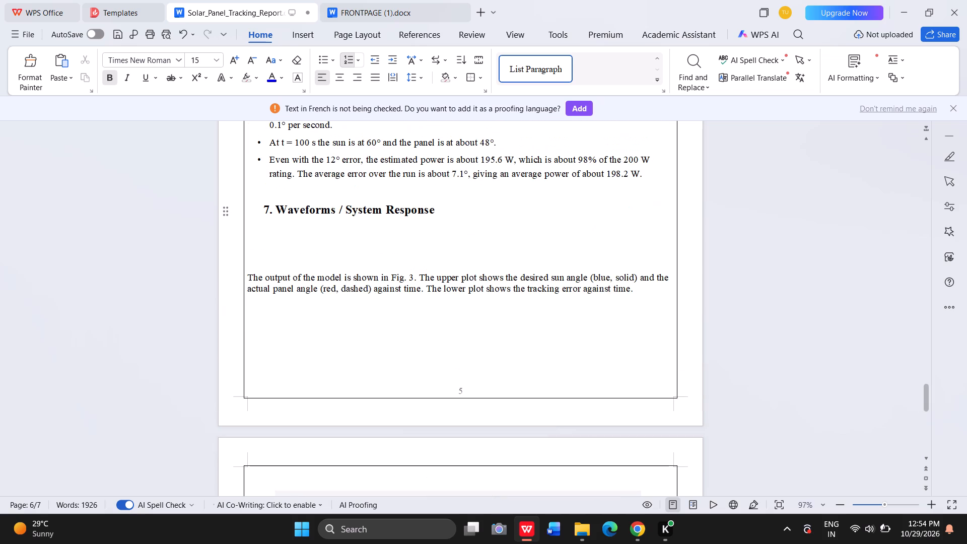
{"action": "left_click", "coordinate": [255, 264]}
{"action": "key", "text": "BackSpace"}
{"action": "key", "text": "BackSpace"}
{"action": "key", "text": "BackSpace"}
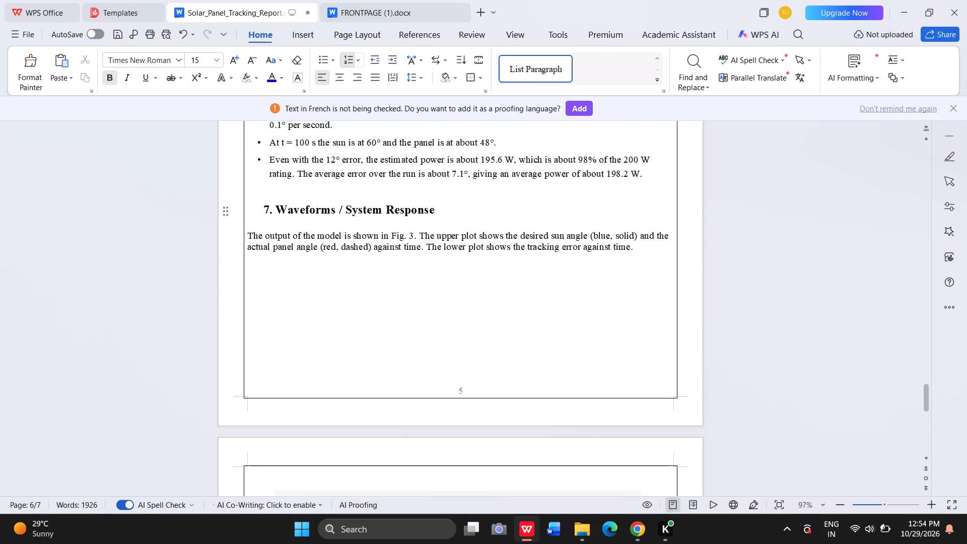
Review the report's page layout from the Conclusion back to the cover page.
{"action": "scroll", "coordinate": [327, 394], "scroll_direction": "down", "scroll_amount": 10}
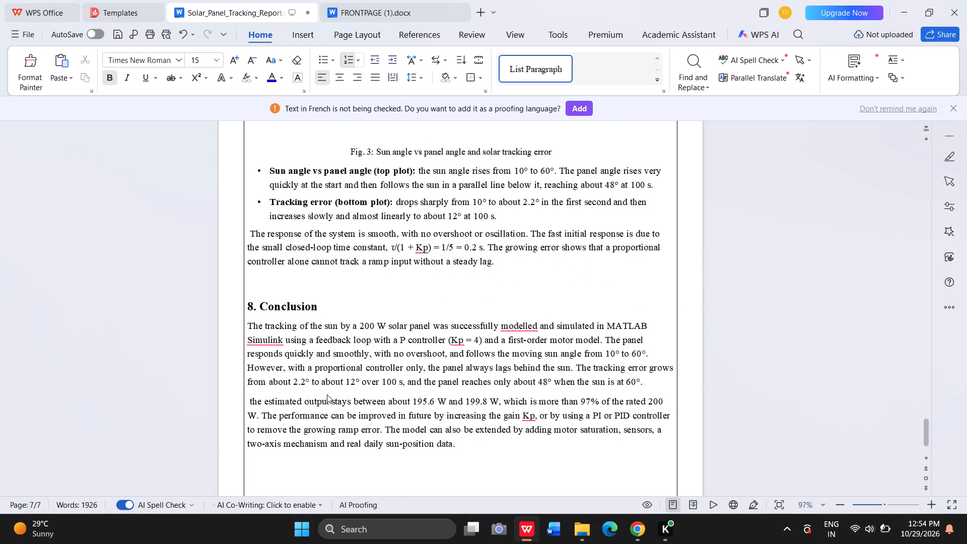
{"action": "scroll", "coordinate": [327, 394], "scroll_direction": "down", "scroll_amount": 4}
{"action": "scroll", "coordinate": [327, 394], "scroll_direction": "up", "scroll_amount": 10}
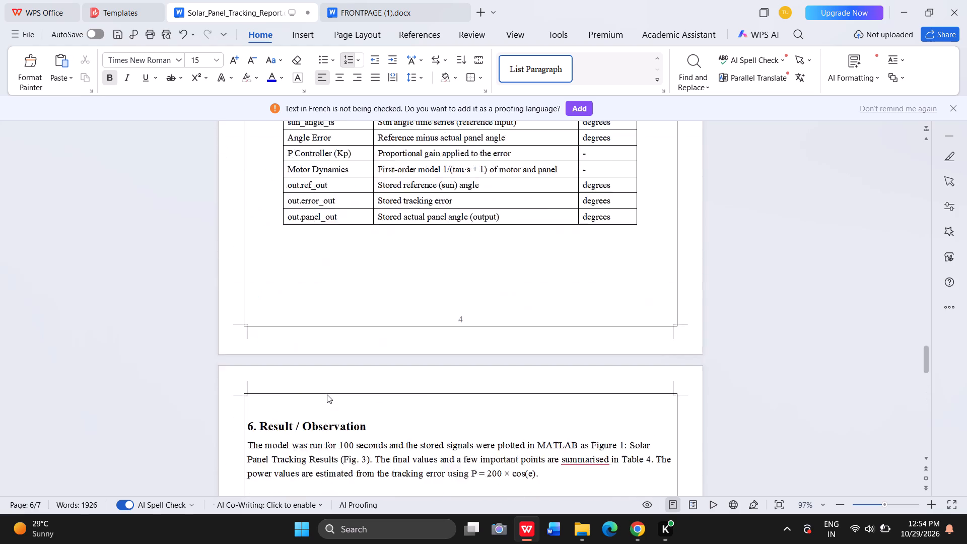
{"action": "scroll", "coordinate": [327, 394], "scroll_direction": "up", "scroll_amount": 19}
{"action": "scroll", "coordinate": [327, 394], "scroll_direction": "up", "scroll_amount": 5}
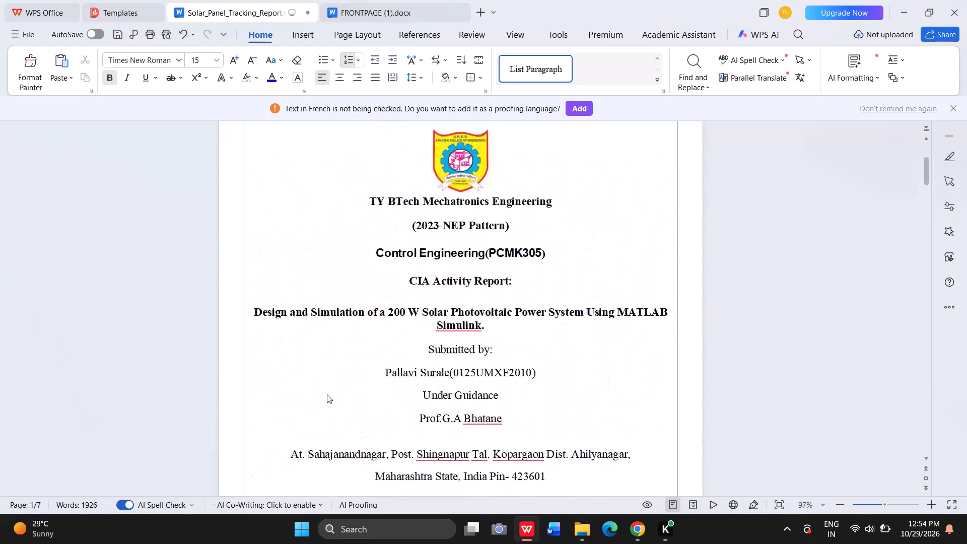
{"action": "scroll", "coordinate": [327, 394], "scroll_direction": "down", "scroll_amount": 3}
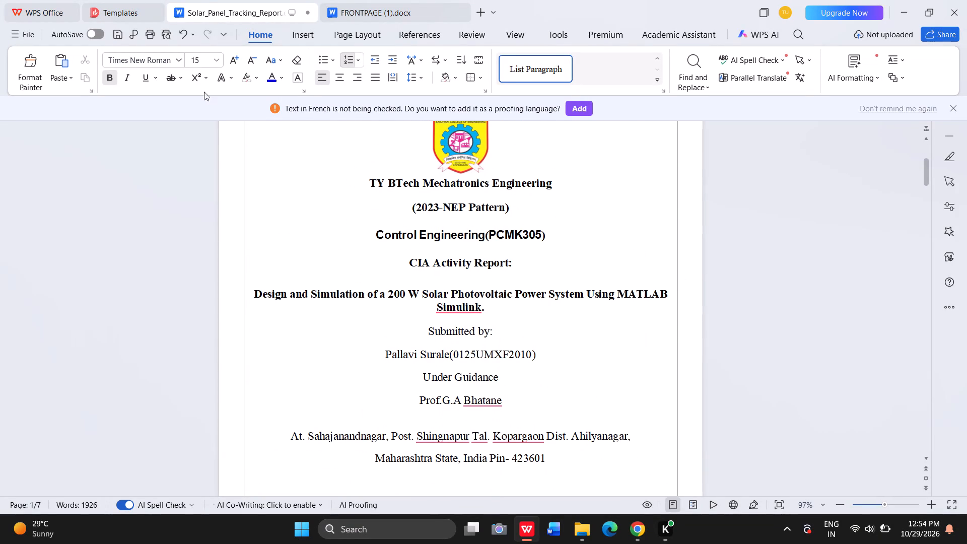
Save a copy of the report to the Desktop in PDF format as Solar_Panel_Tracking_Report and dismiss the export dialog.
{"action": "left_click", "coordinate": [25, 29]}
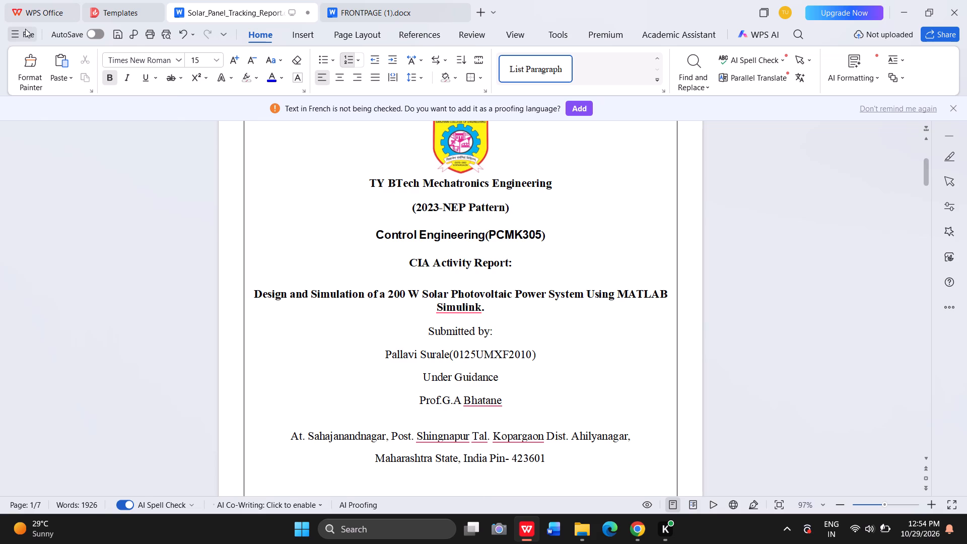
{"action": "left_click", "coordinate": [97, 148]}
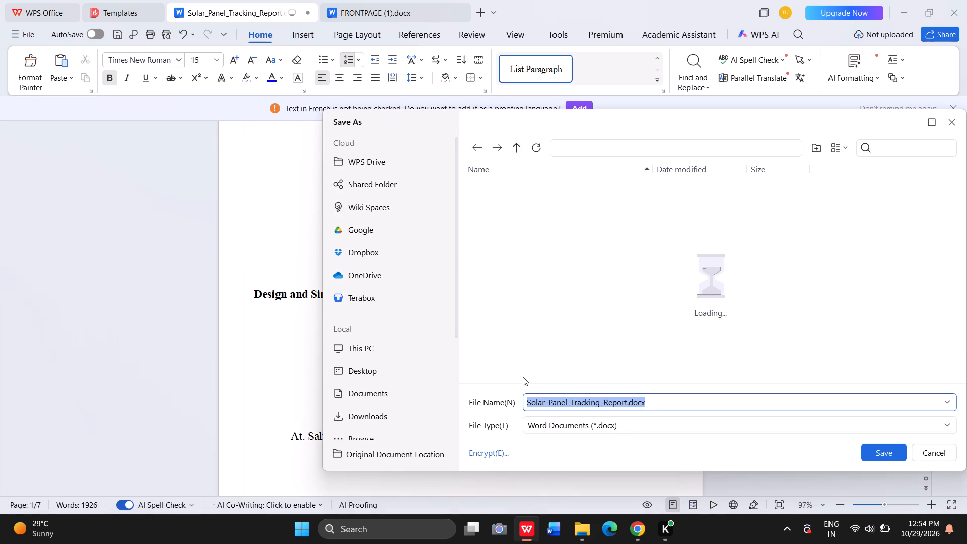
{"action": "left_click", "coordinate": [610, 425]}
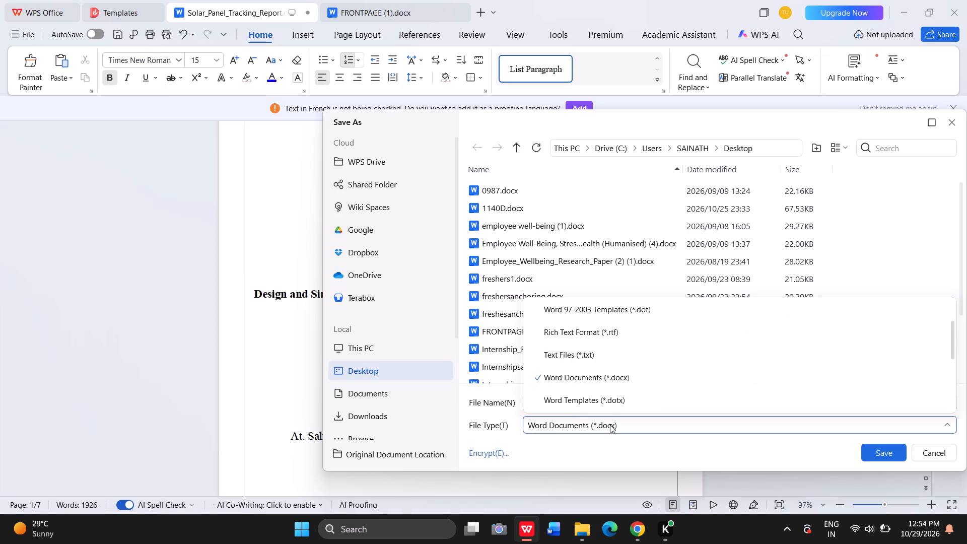
{"action": "scroll", "coordinate": [609, 394], "scroll_direction": "down", "scroll_amount": 2}
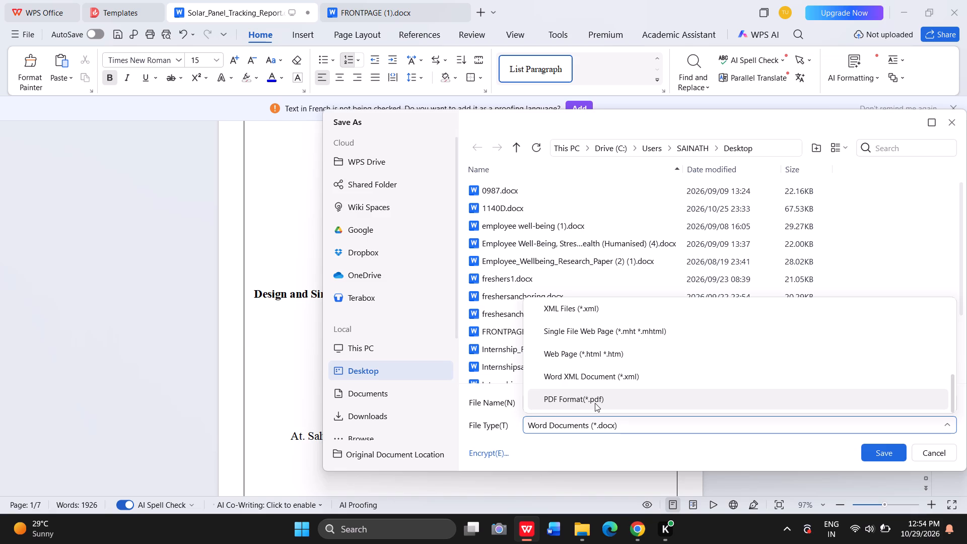
{"action": "left_click", "coordinate": [595, 403]}
{"action": "left_click", "coordinate": [895, 451]}
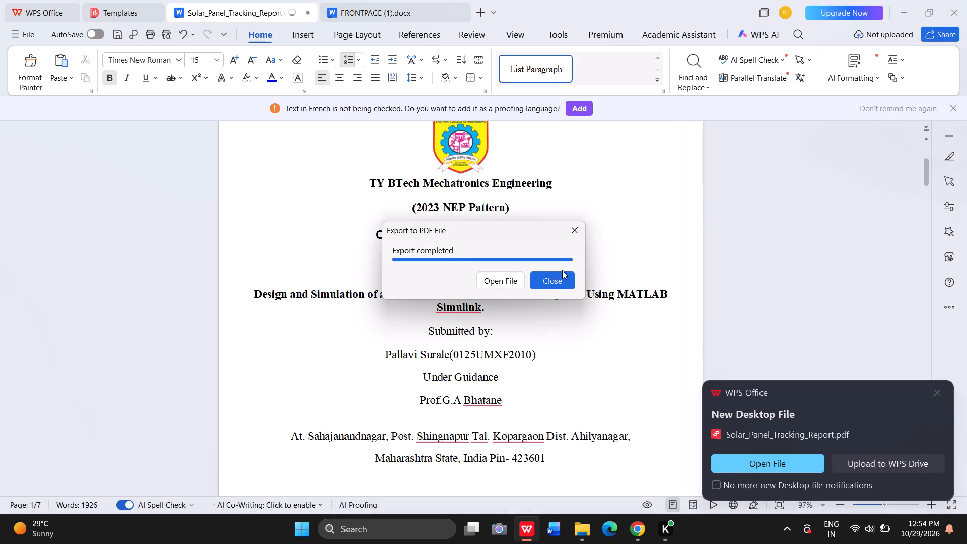
{"action": "left_click", "coordinate": [562, 270]}
{"action": "left_click", "coordinate": [559, 285]}
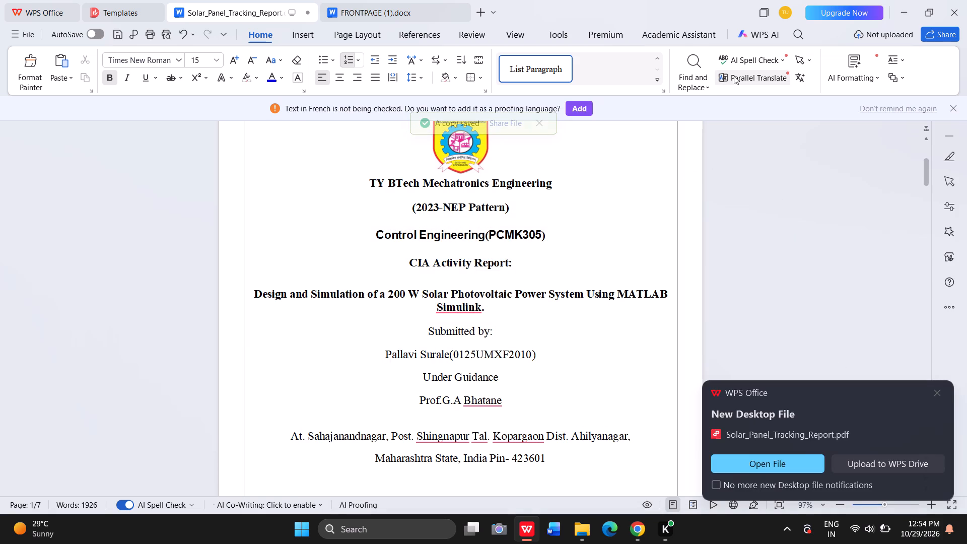
Close WPS Office, saving the changes to Solar_Panel_Tracking_Report.docx.
{"action": "left_click", "coordinate": [952, 1]}
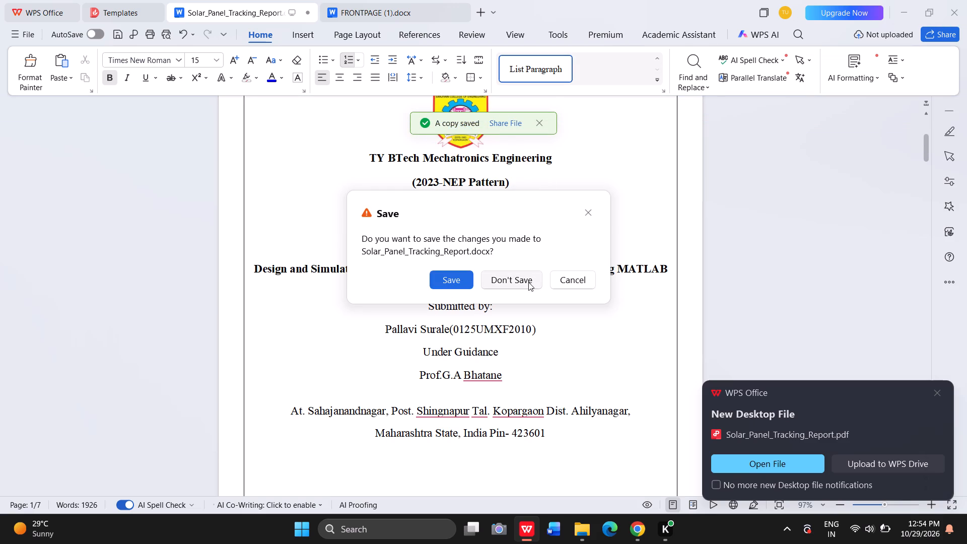
{"action": "left_click", "coordinate": [455, 280]}
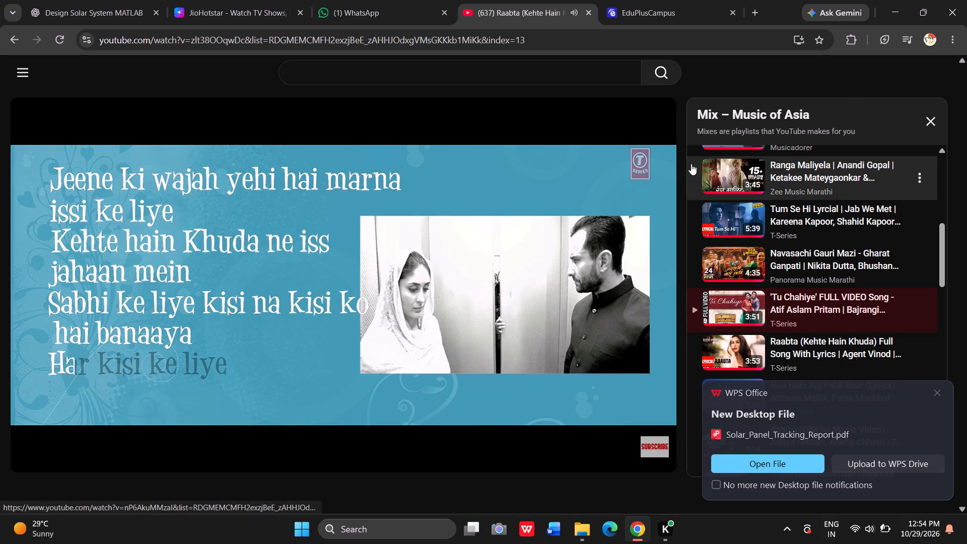
Switch to File Explorer and look through the Desktop and Downloads folders for the saved report.
{"action": "left_click", "coordinate": [584, 536]}
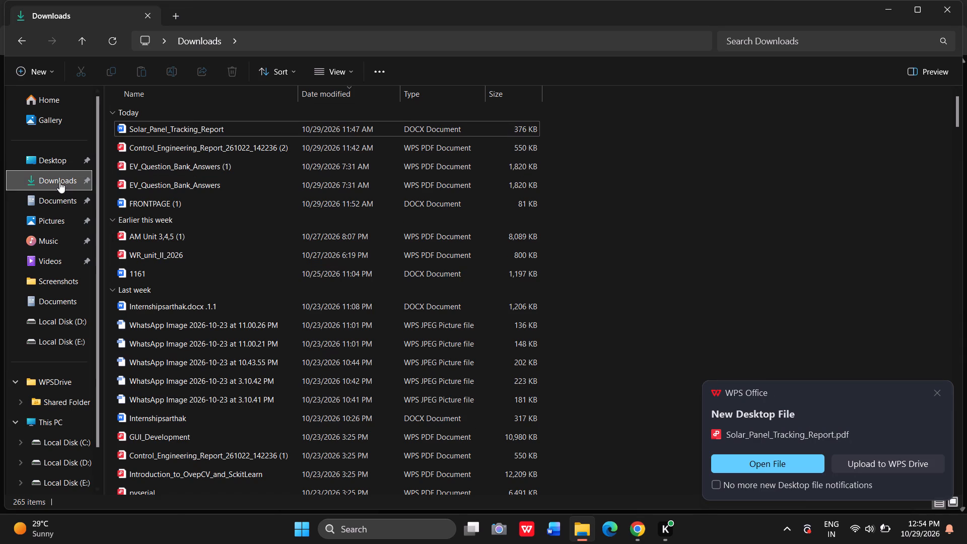
{"action": "left_click", "coordinate": [55, 176]}
{"action": "left_click", "coordinate": [56, 160]}
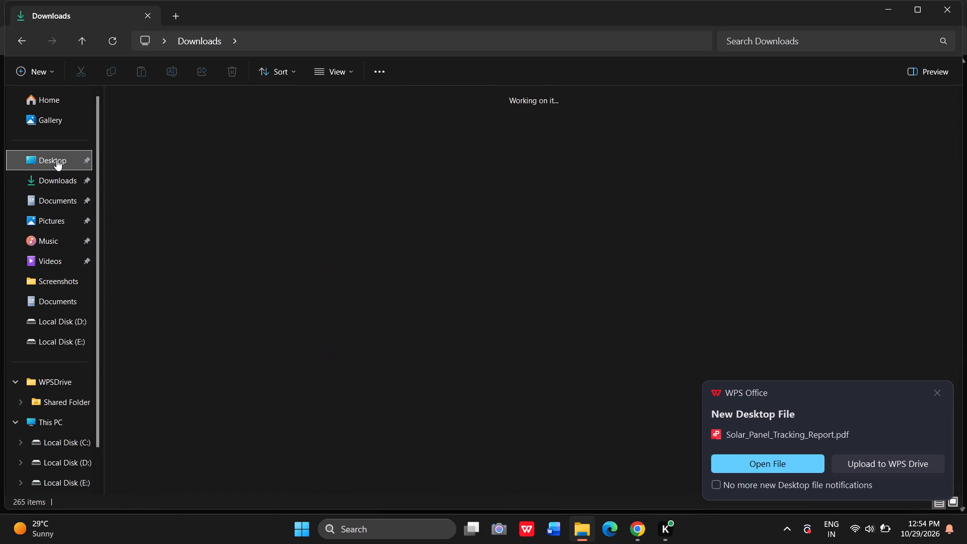
{"action": "left_click", "coordinate": [46, 180]}
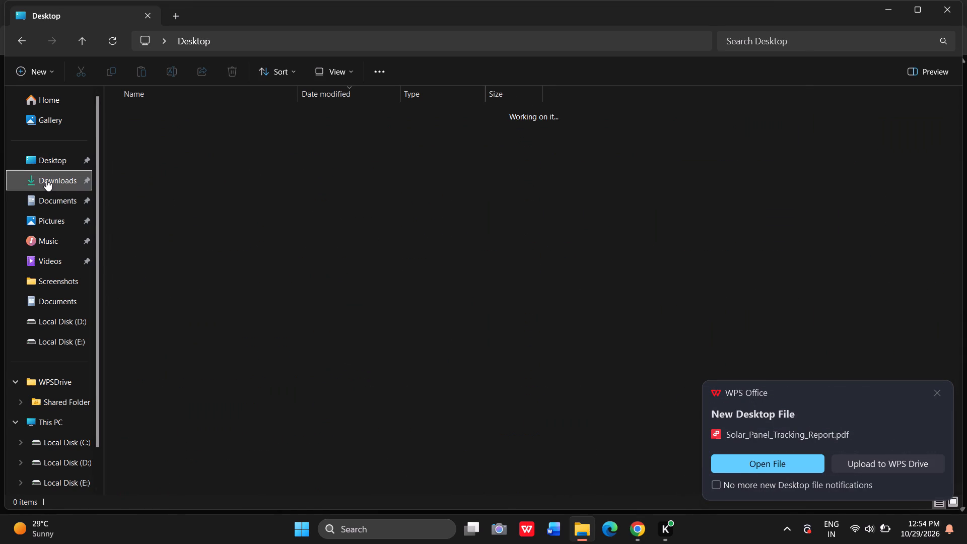
{"action": "scroll", "coordinate": [242, 141], "scroll_direction": "up", "scroll_amount": 2}
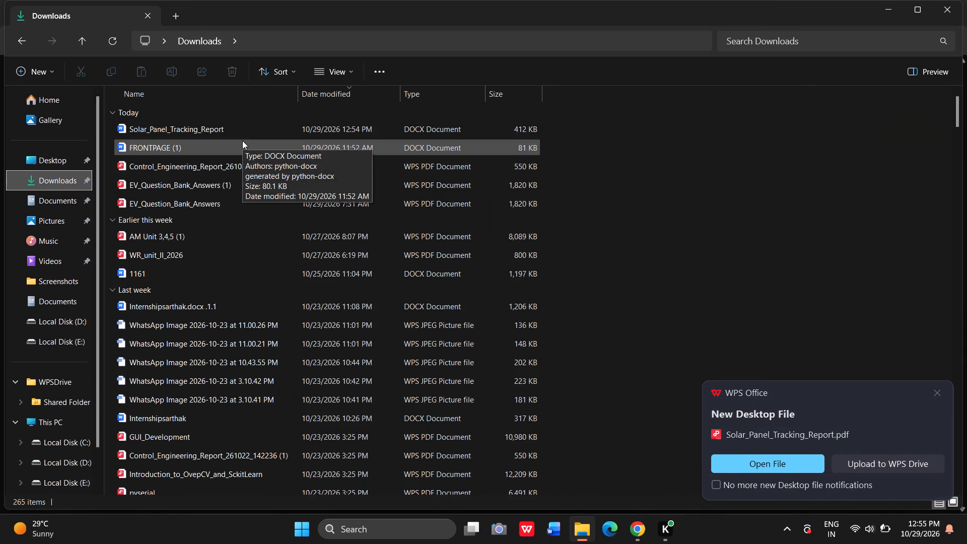
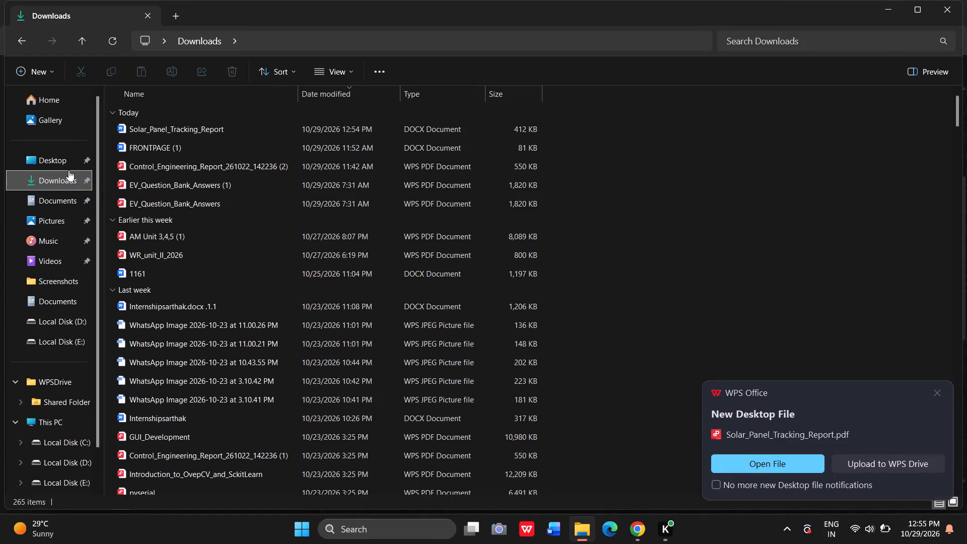
Check the Documents folder and the top of the Downloads folder for the saved solar panel tracking report.
{"action": "left_click", "coordinate": [56, 193]}
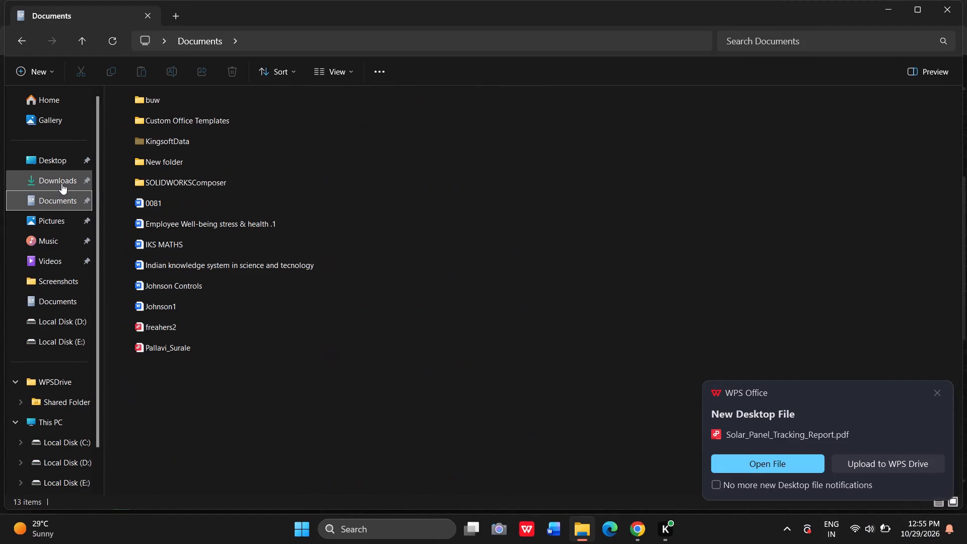
{"action": "left_click", "coordinate": [62, 183]}
{"action": "scroll", "coordinate": [327, 141], "scroll_direction": "up", "scroll_amount": 2}
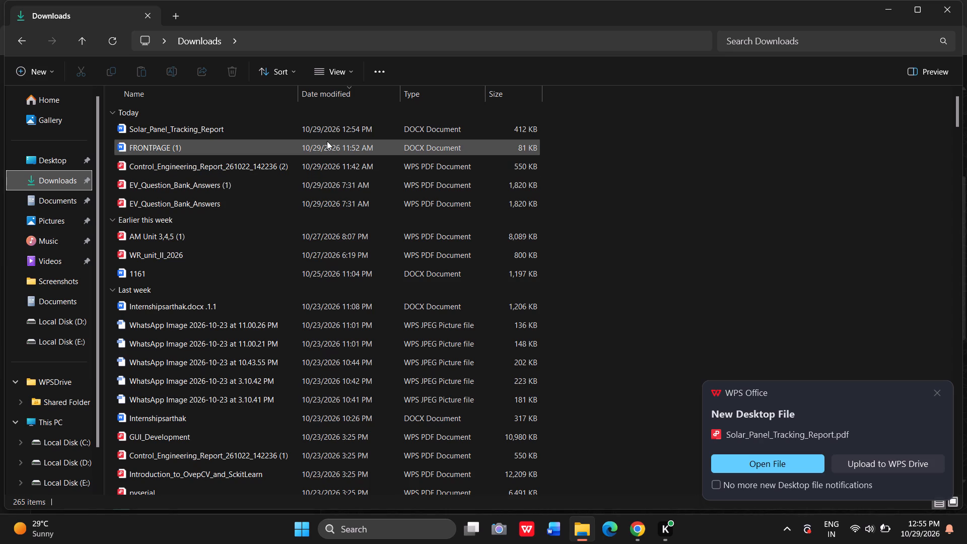
{"action": "scroll", "coordinate": [327, 141], "scroll_direction": "up", "scroll_amount": 1}
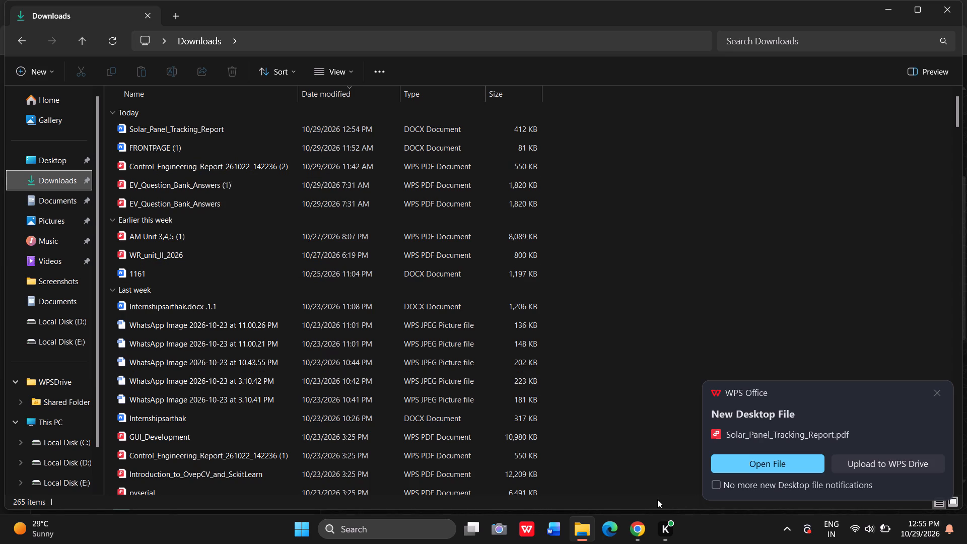